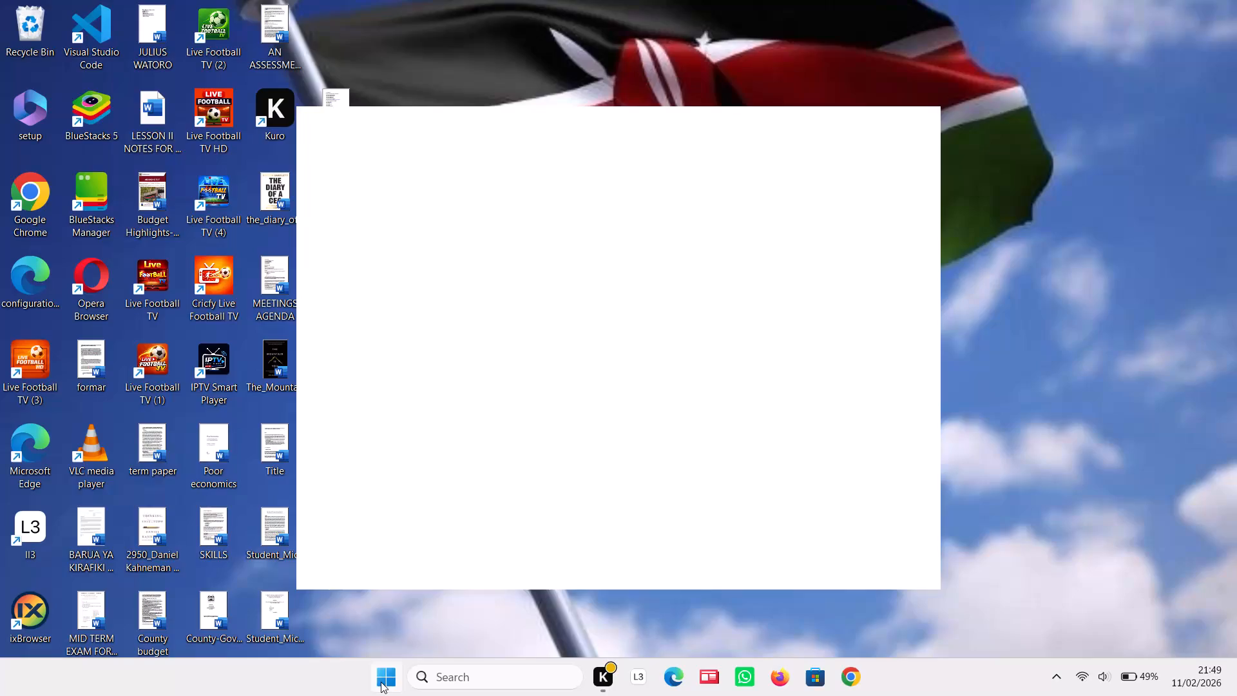
Launch Excel and open the recent workbook "Input file" from Downloads.
{"action": "left_click", "coordinate": [381, 682]}
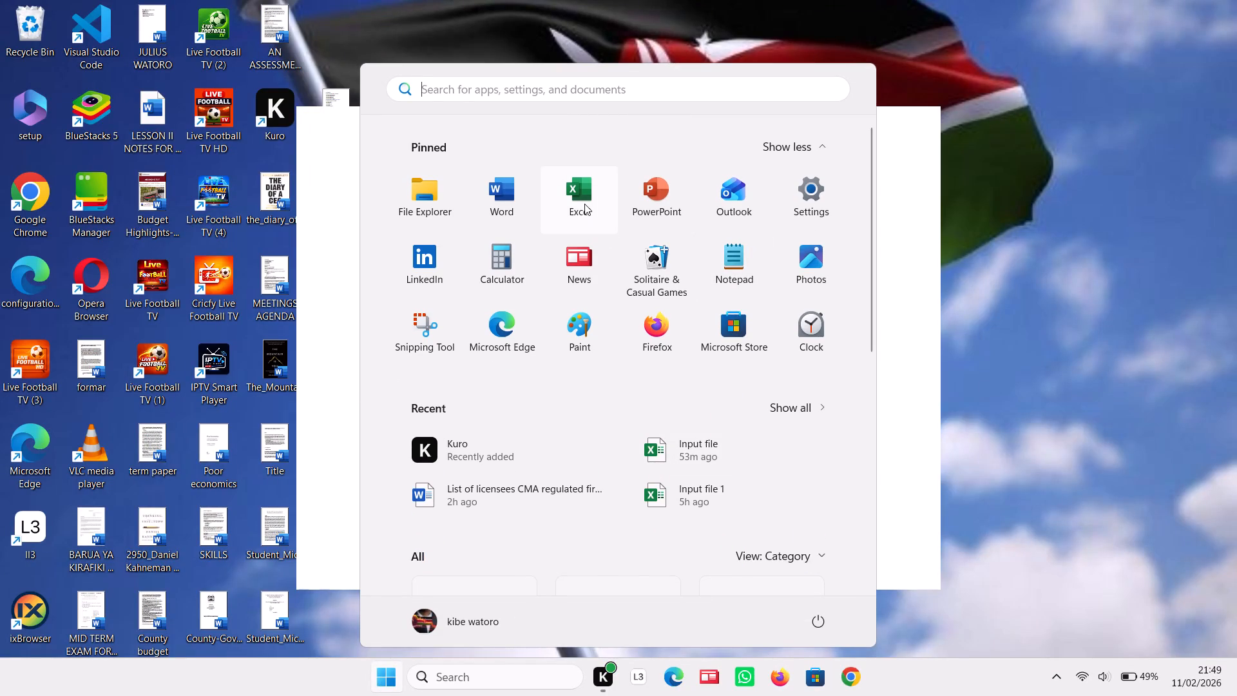
{"action": "left_click", "coordinate": [584, 204]}
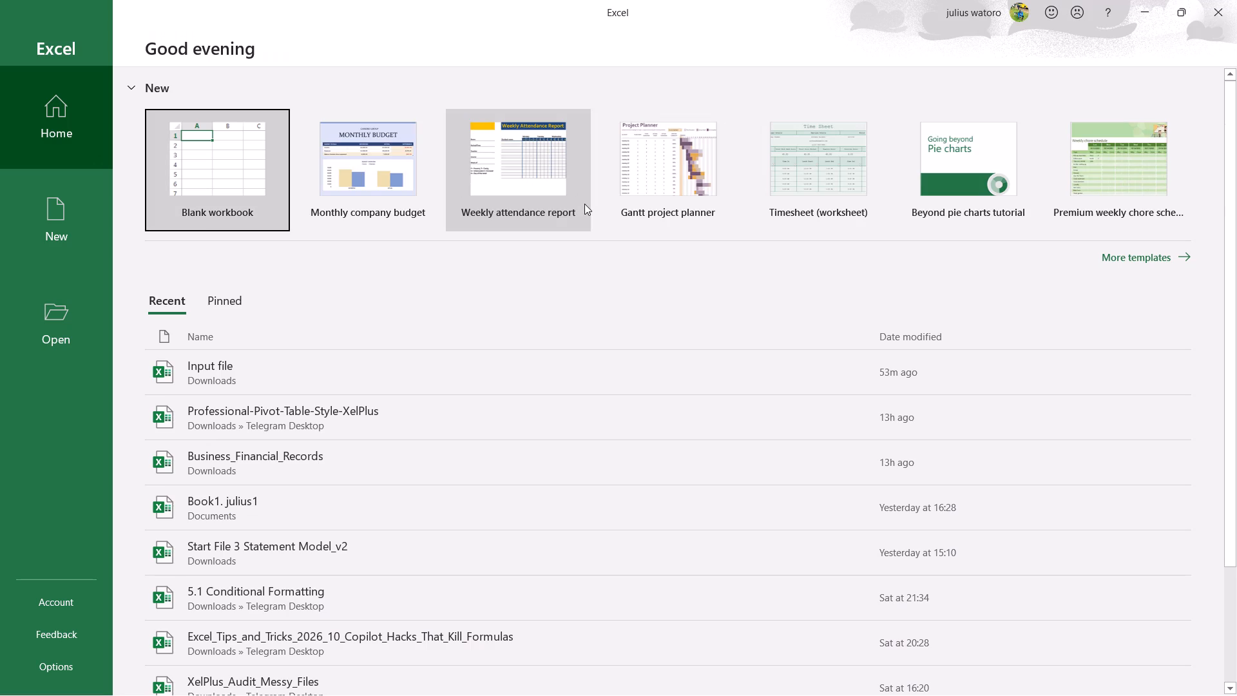
{"action": "left_click", "coordinate": [314, 361]}
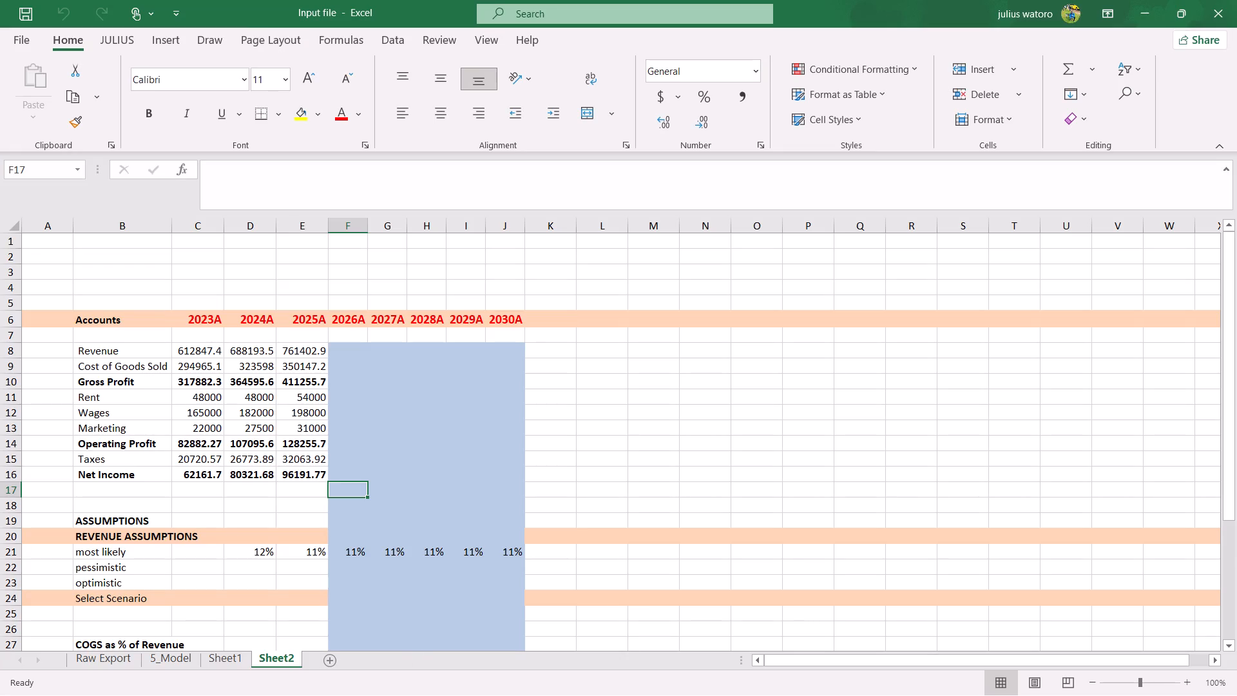
On Sheet2, enter =F21-3% for 2026A in the pessimistic revenue row, following Sheet1's formula, and fill it across to 2030A.
{"action": "left_click", "coordinate": [231, 660]}
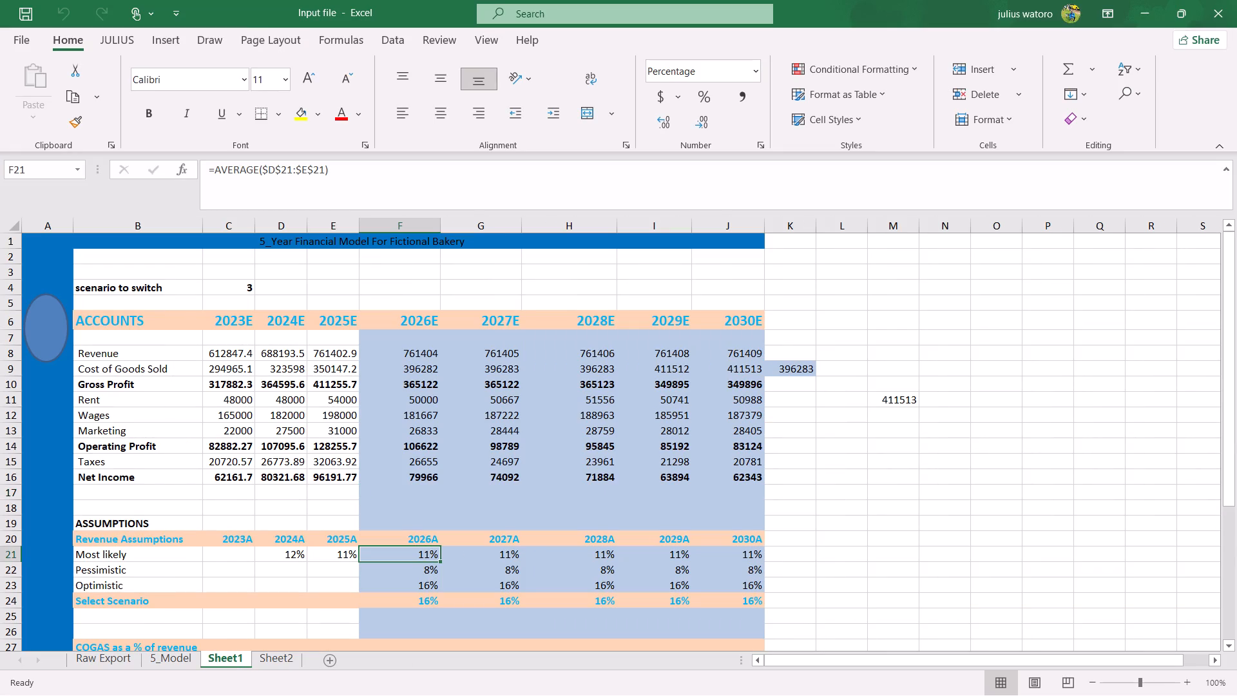
{"action": "left_click", "coordinate": [408, 563]}
{"action": "left_click", "coordinate": [421, 571]}
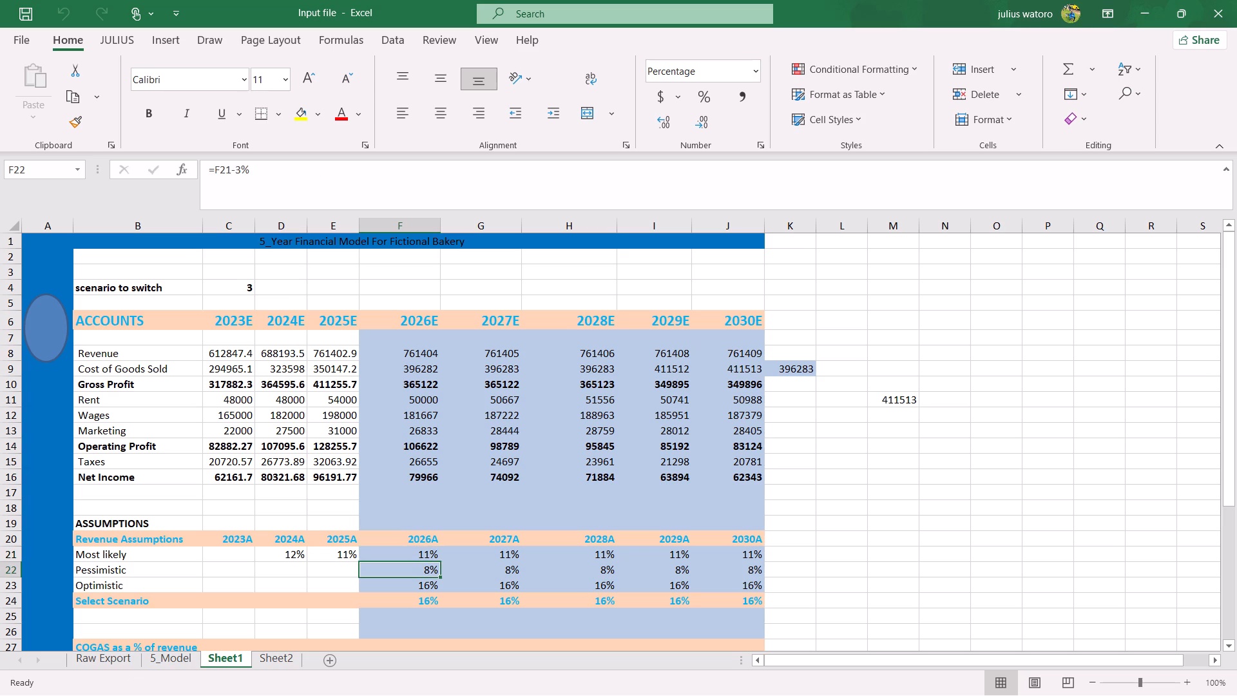
{"action": "left_click", "coordinate": [285, 664]}
{"action": "left_click", "coordinate": [355, 565]}
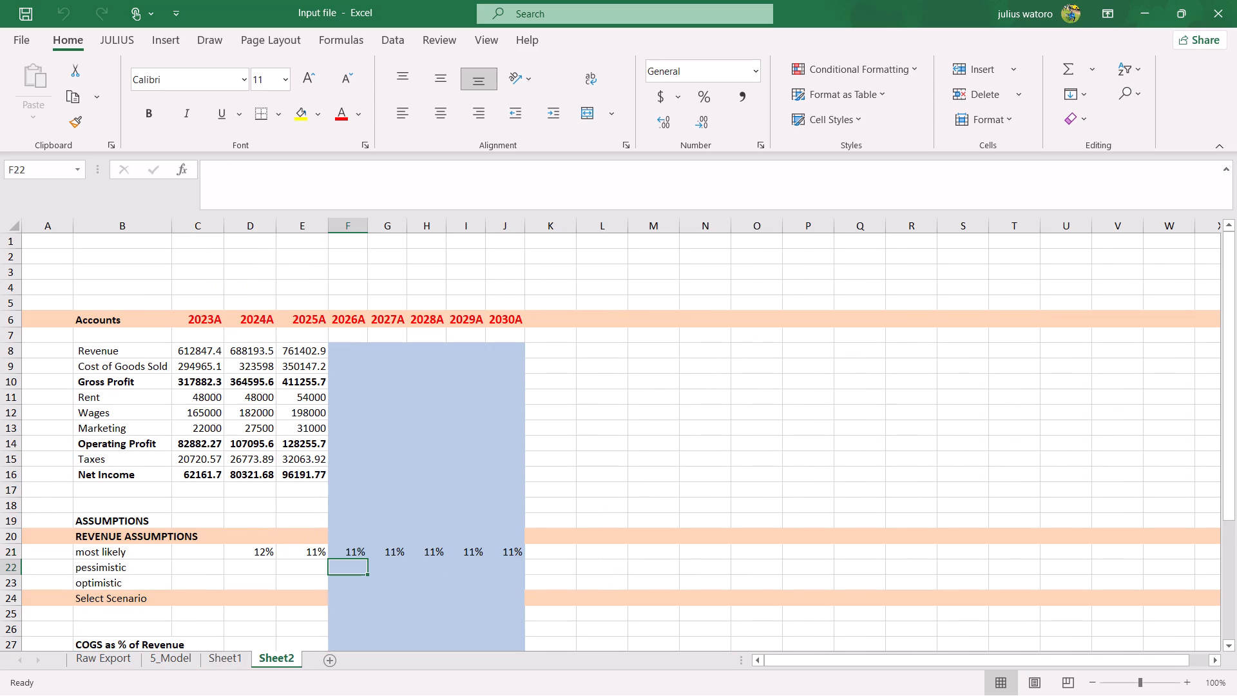
{"action": "key", "text": "equal"}
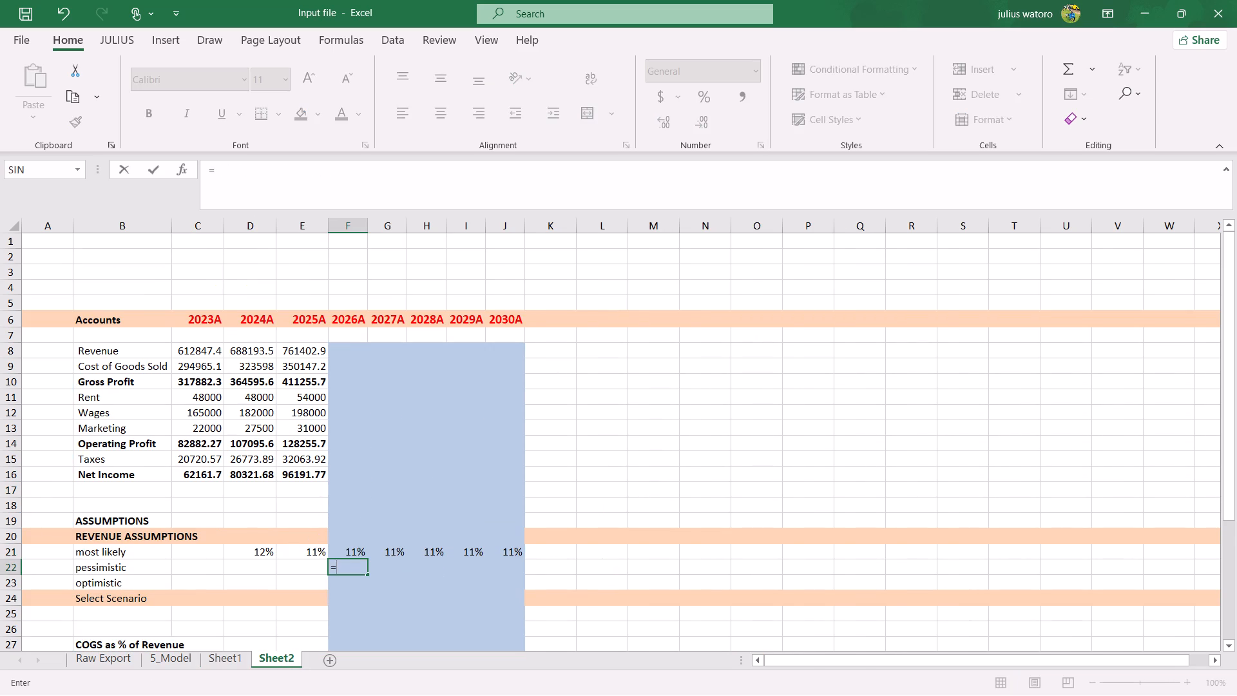
{"action": "type", "text": "f21"}
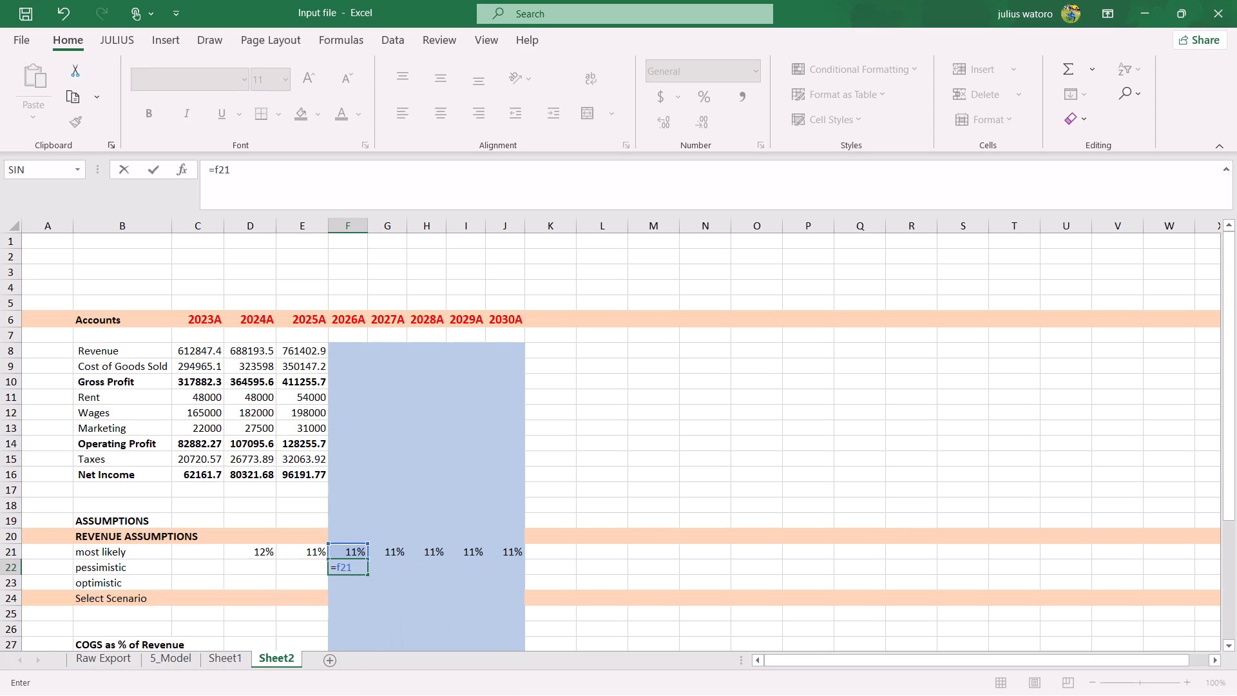
{"action": "type", "text": "-3"}
{"action": "key", "text": "Return"}
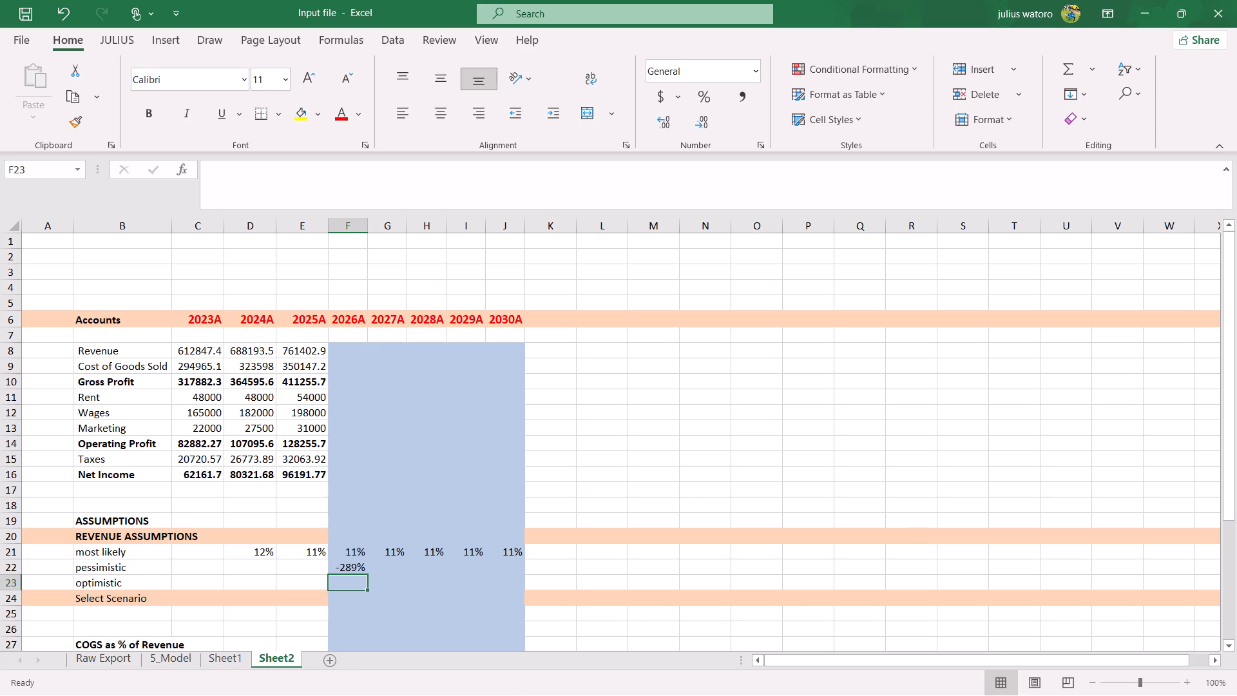
{"action": "left_click", "coordinate": [359, 569]}
{"action": "left_click", "coordinate": [251, 173]}
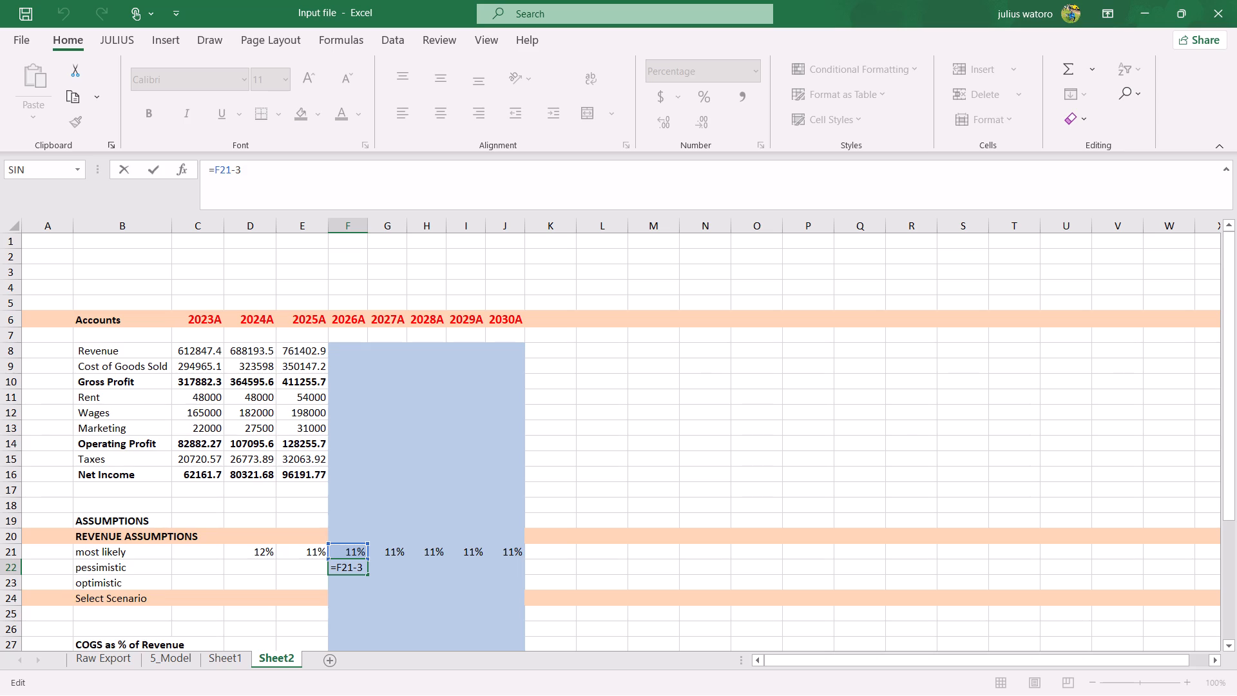
{"action": "key", "text": "shift+percent"}
{"action": "key", "text": "Return"}
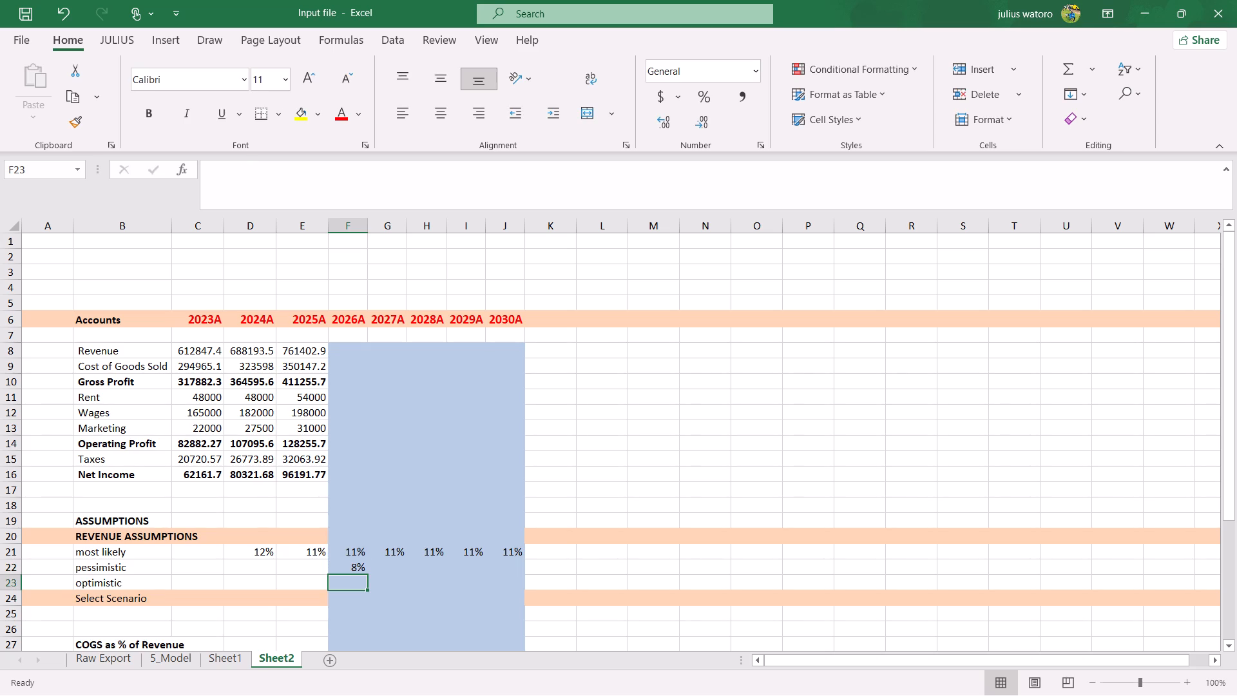
{"action": "left_click", "coordinate": [353, 561]}
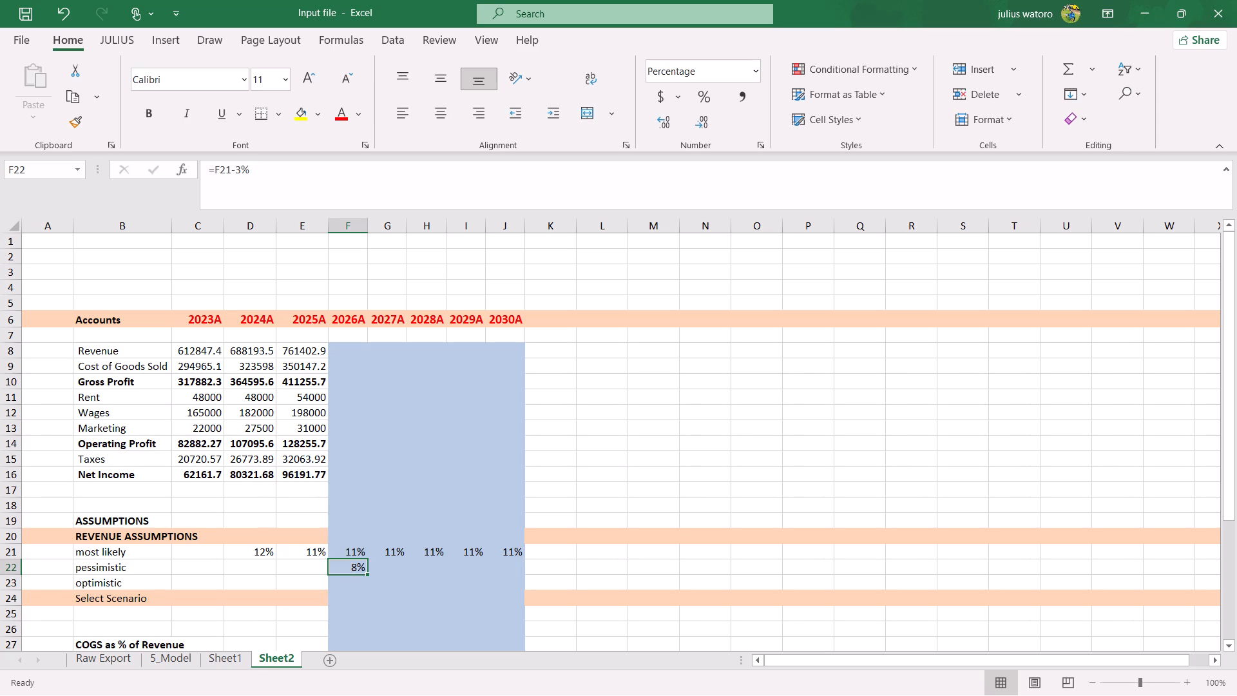
{"action": "left_click_drag", "start_coordinate": [365, 574], "coordinate": [516, 560]}
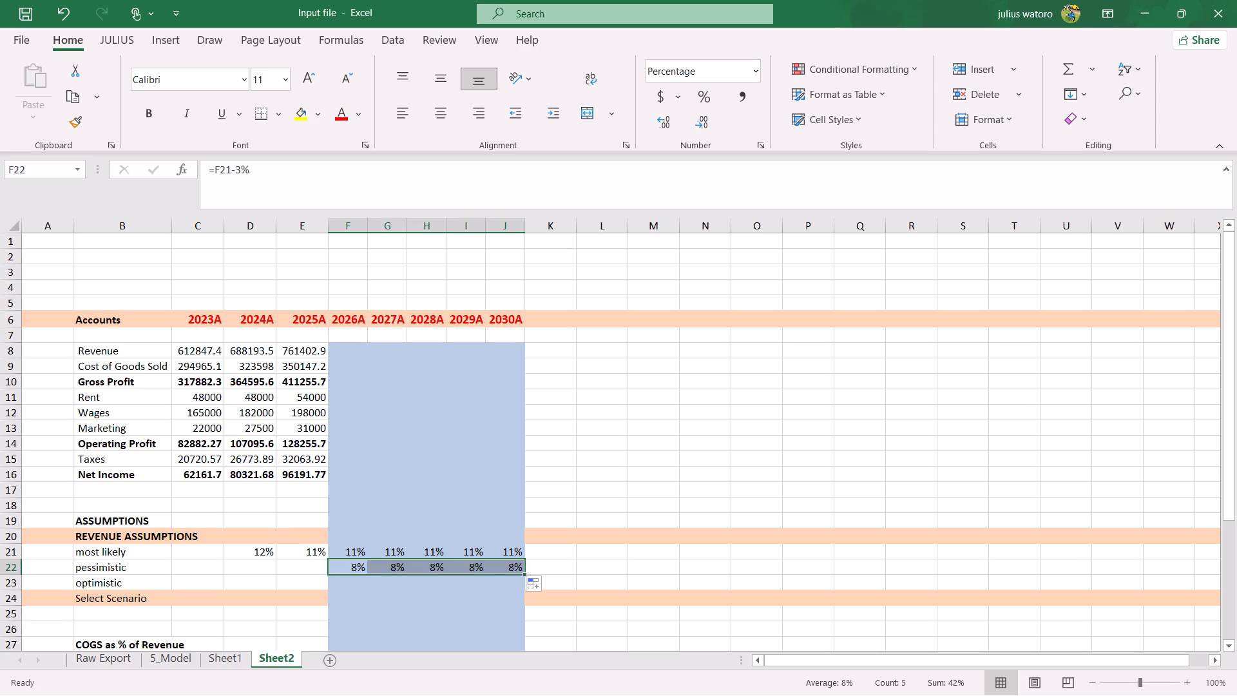
On Sheet2, enter =F21+5% for 2026A in the optimistic revenue row, following the 5_Model sheet's formula, and fill it across to 2030A.
{"action": "left_click", "coordinate": [175, 657]}
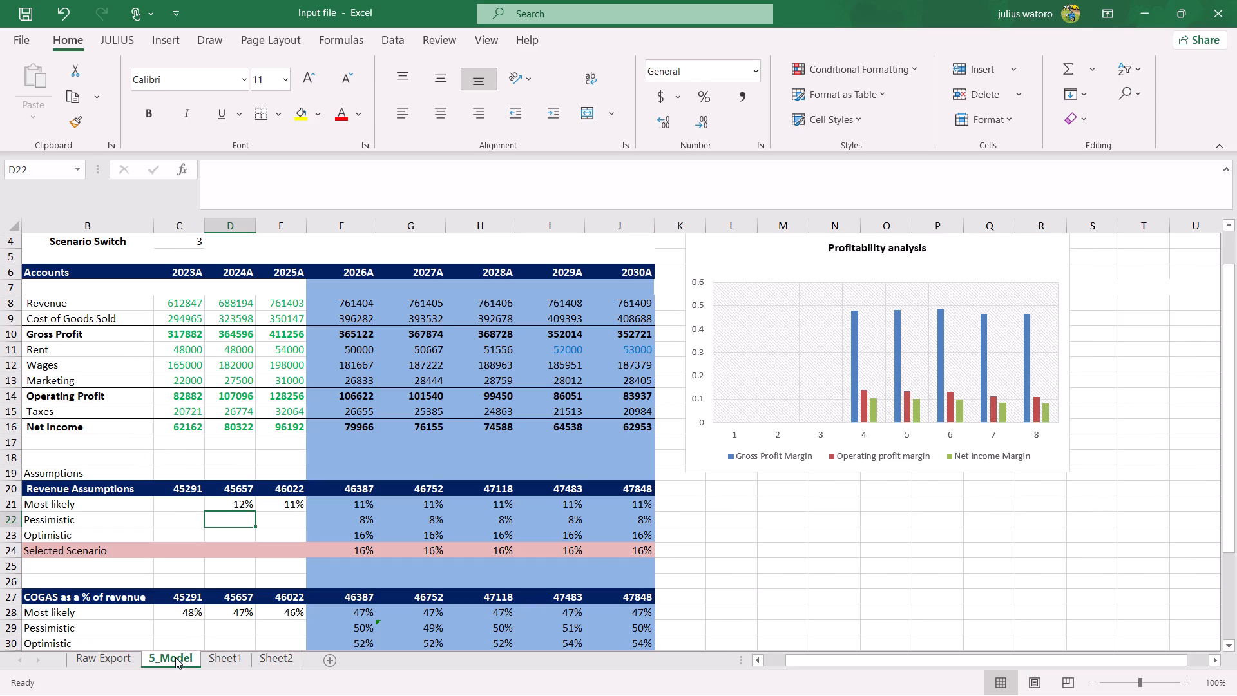
{"action": "left_click", "coordinate": [344, 531]}
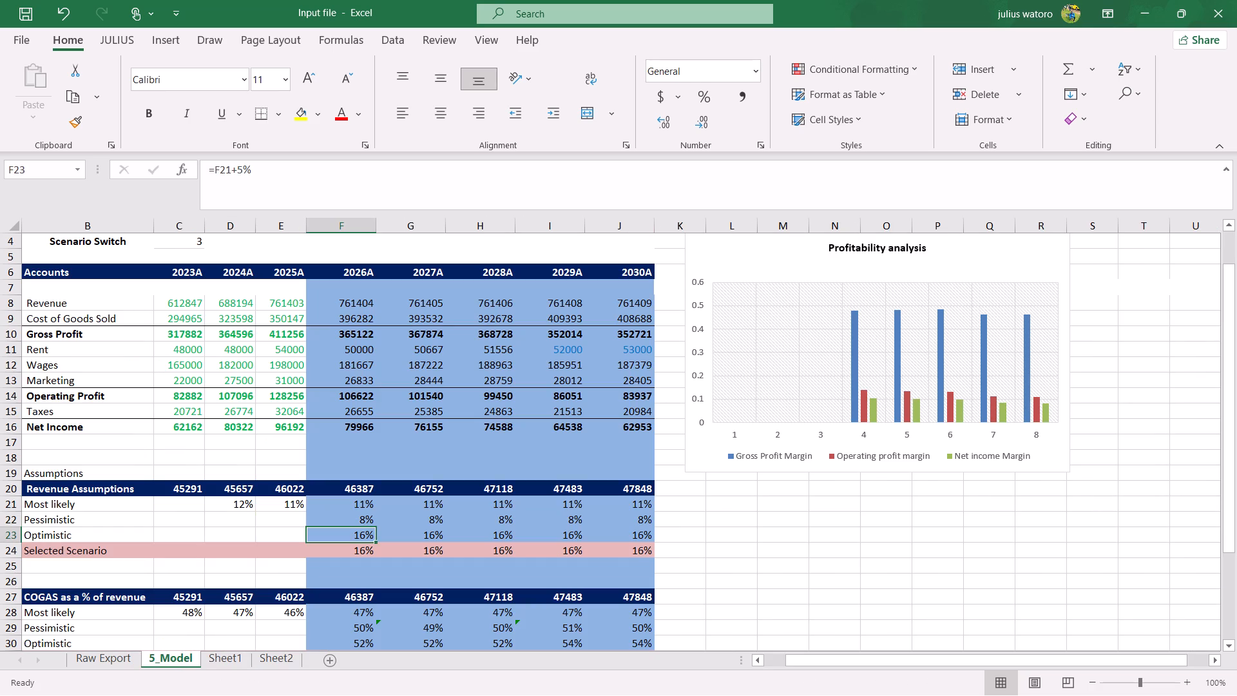
{"action": "left_click", "coordinate": [276, 661]}
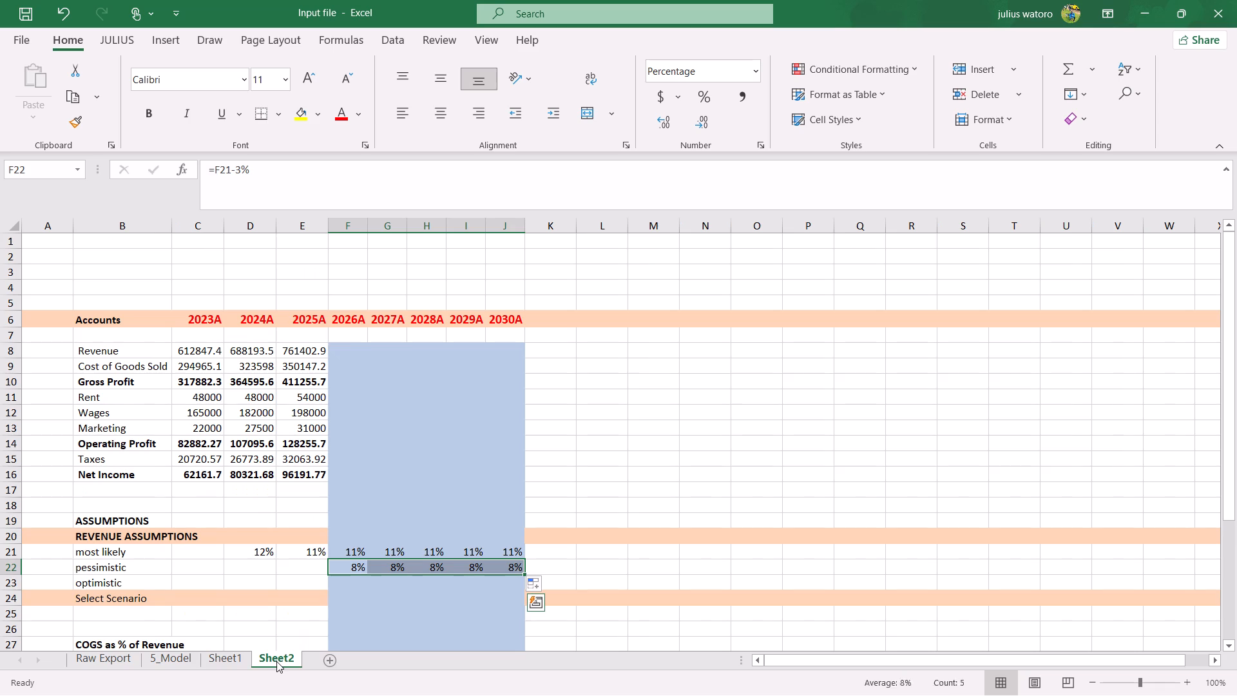
{"action": "left_click", "coordinate": [350, 583]}
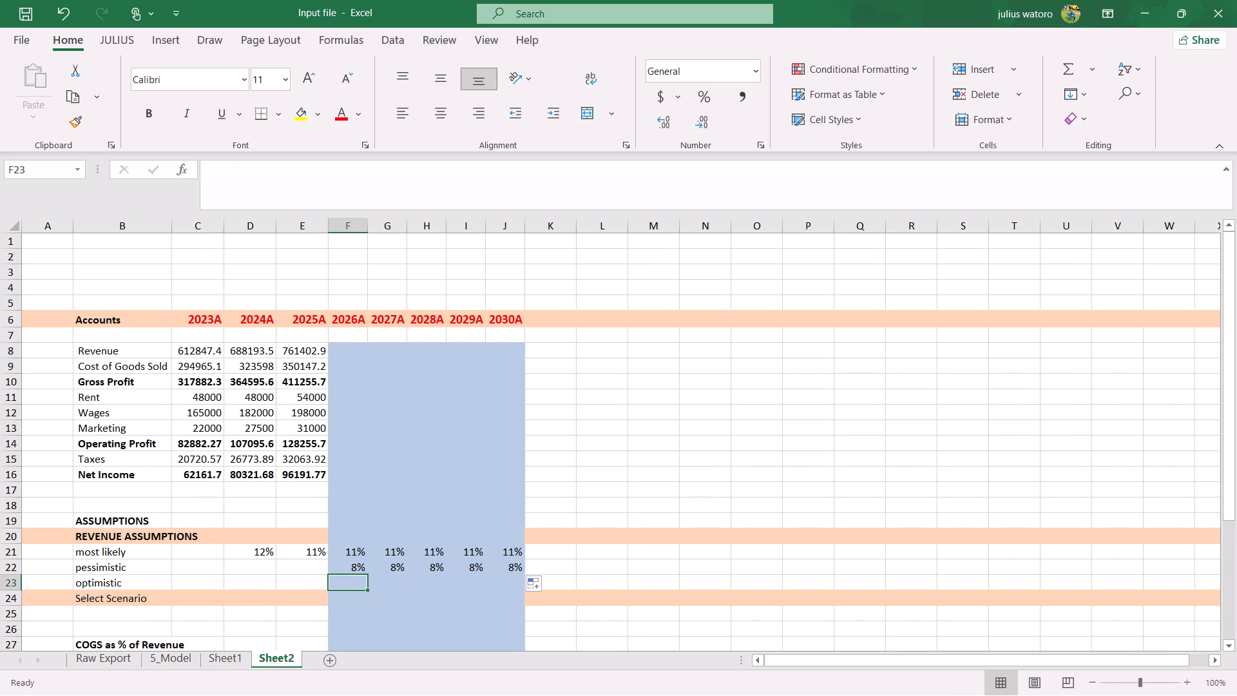
{"action": "key", "text": "equal"}
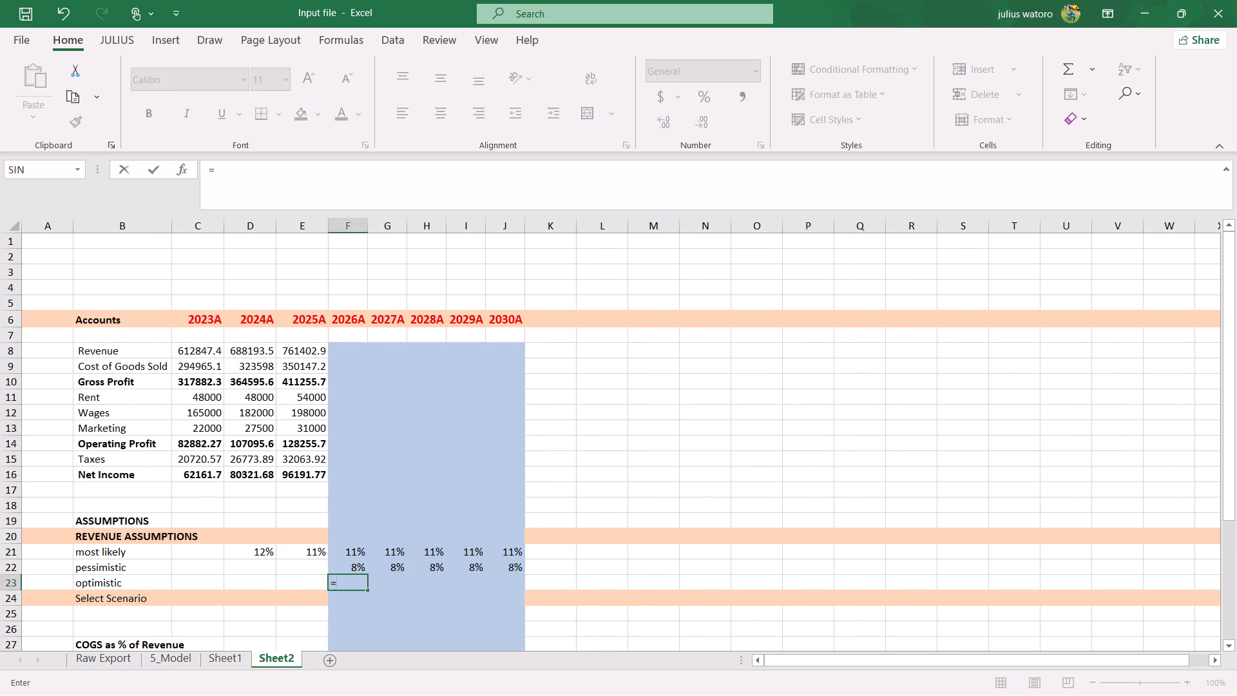
{"action": "type", "text": "f21"}
{"action": "key", "text": "shift+plus"}
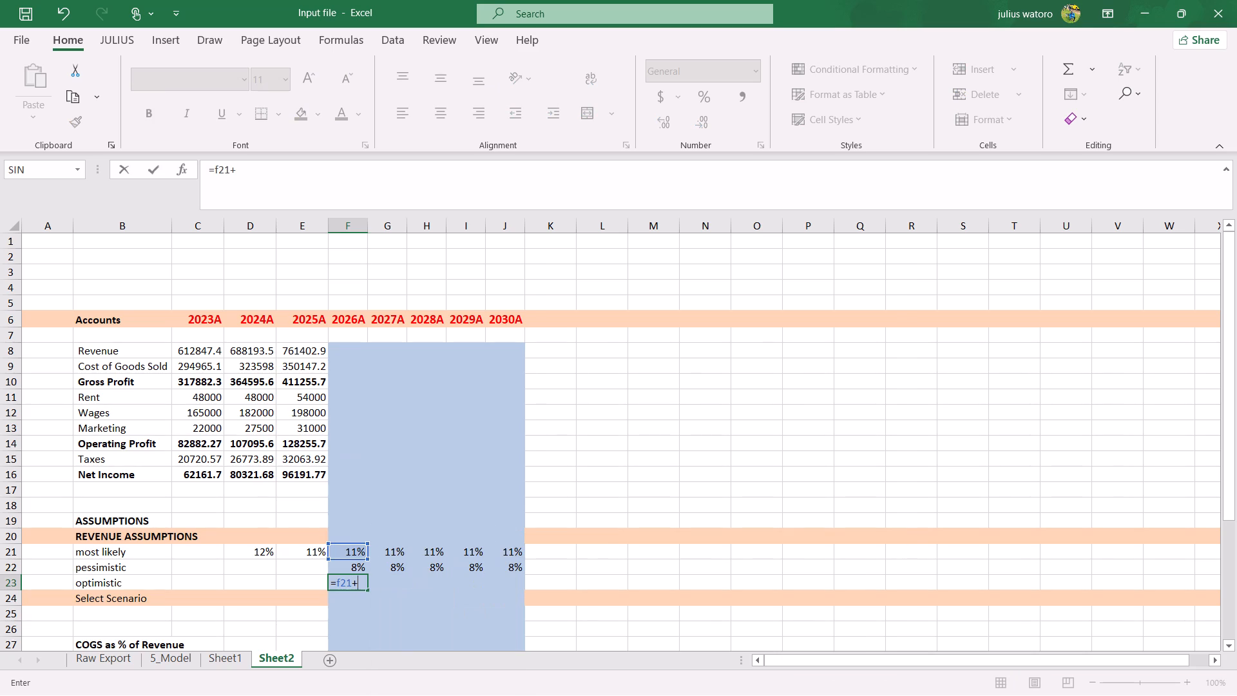
{"action": "key", "text": "5"}
{"action": "key", "text": "Return"}
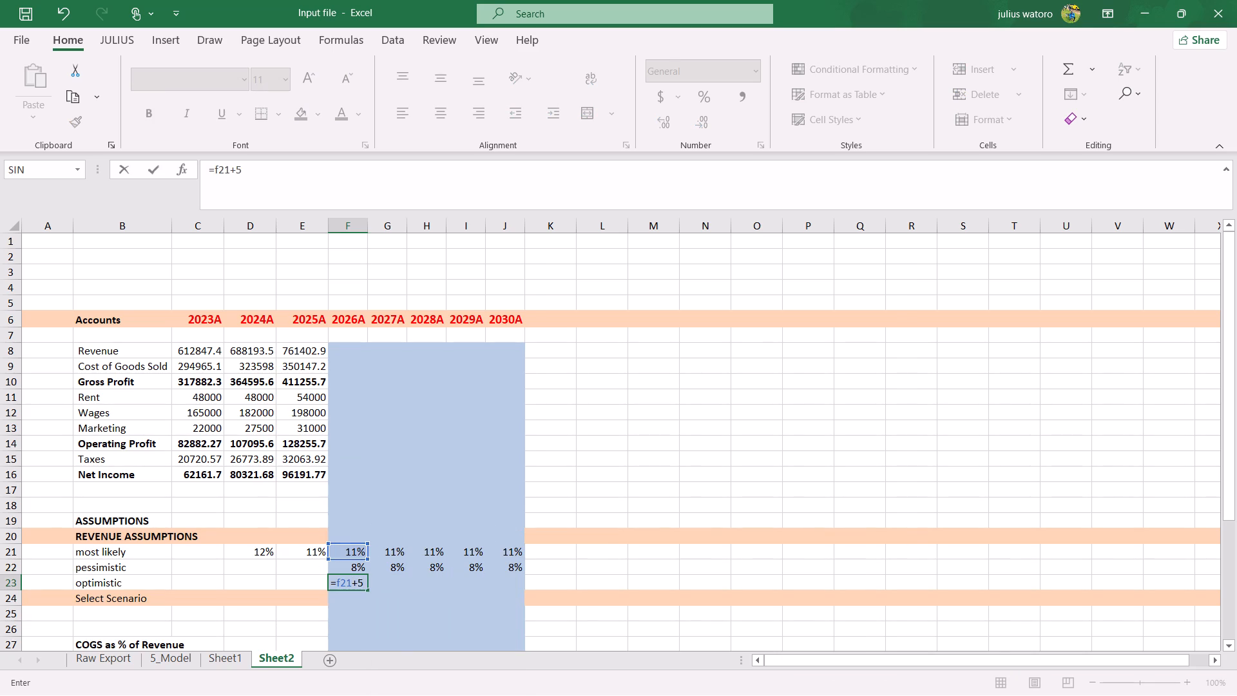
{"action": "left_click", "coordinate": [361, 581]}
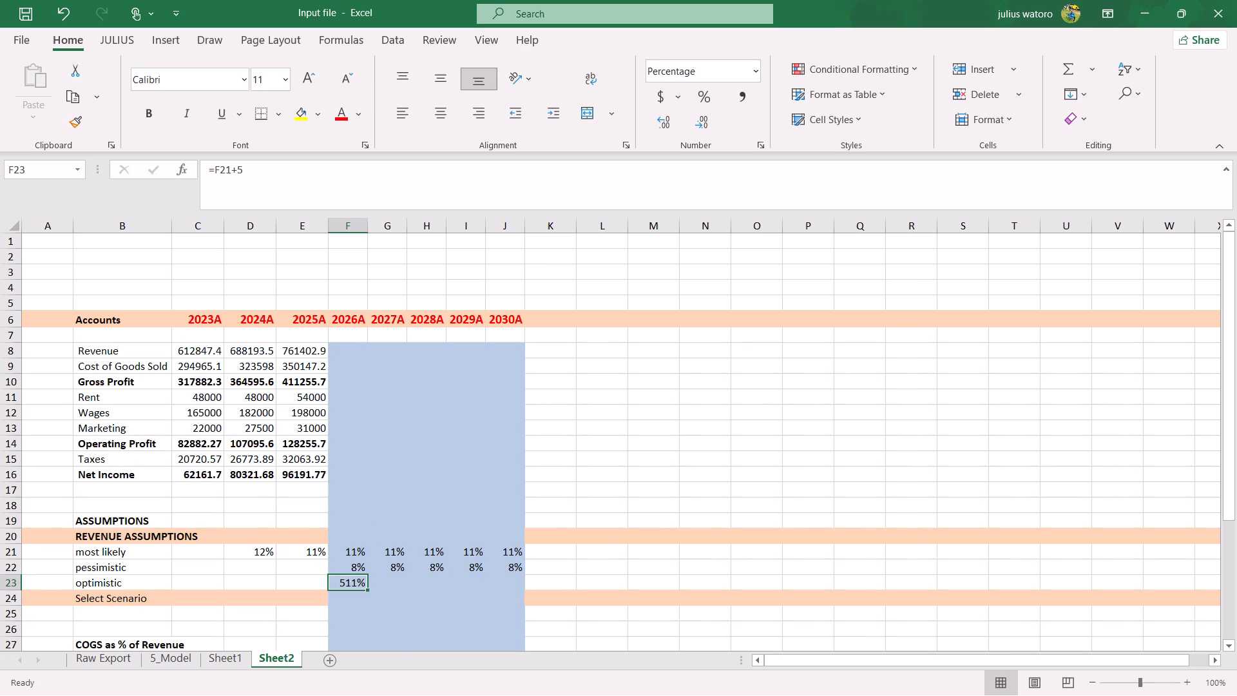
{"action": "left_click", "coordinate": [255, 169]}
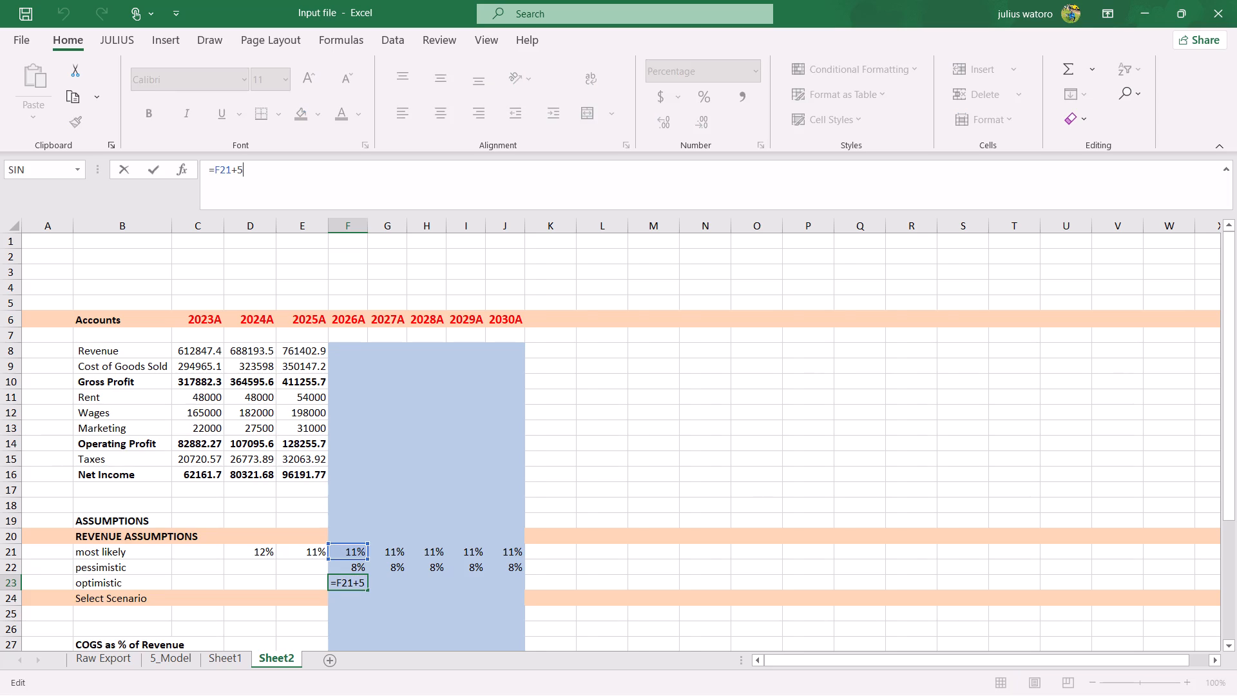
{"action": "key", "text": "shift+percent"}
{"action": "key", "text": "Return"}
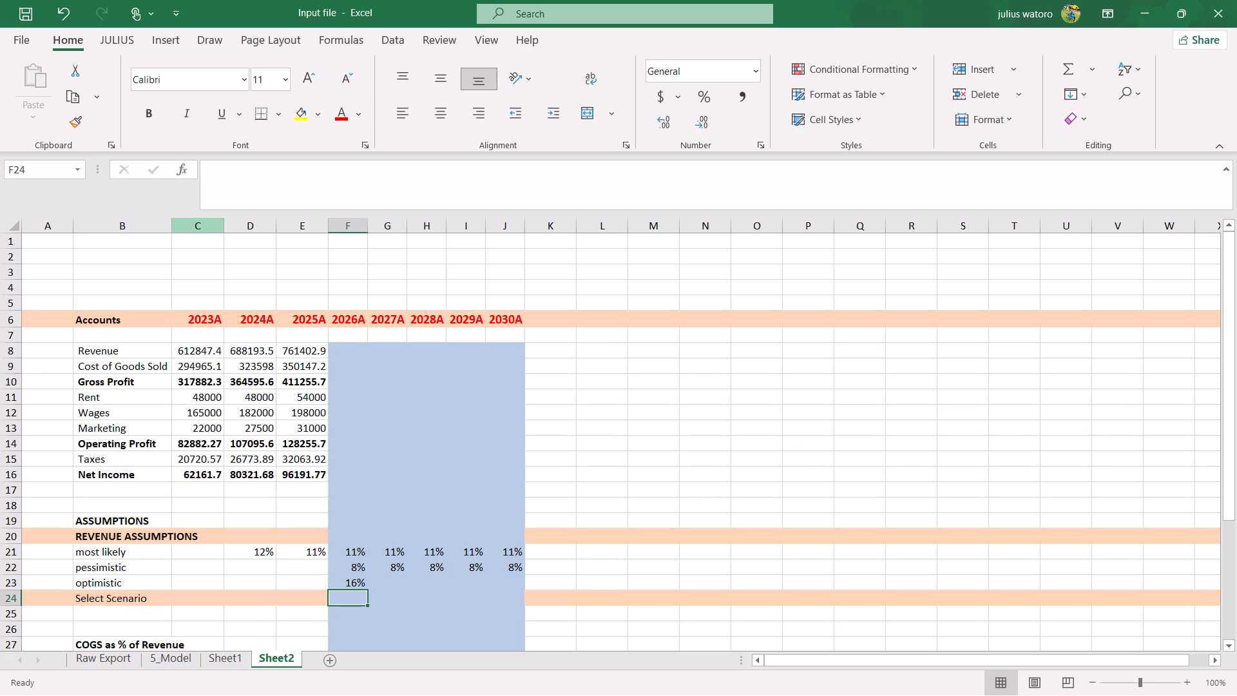
{"action": "left_click", "coordinate": [358, 583]}
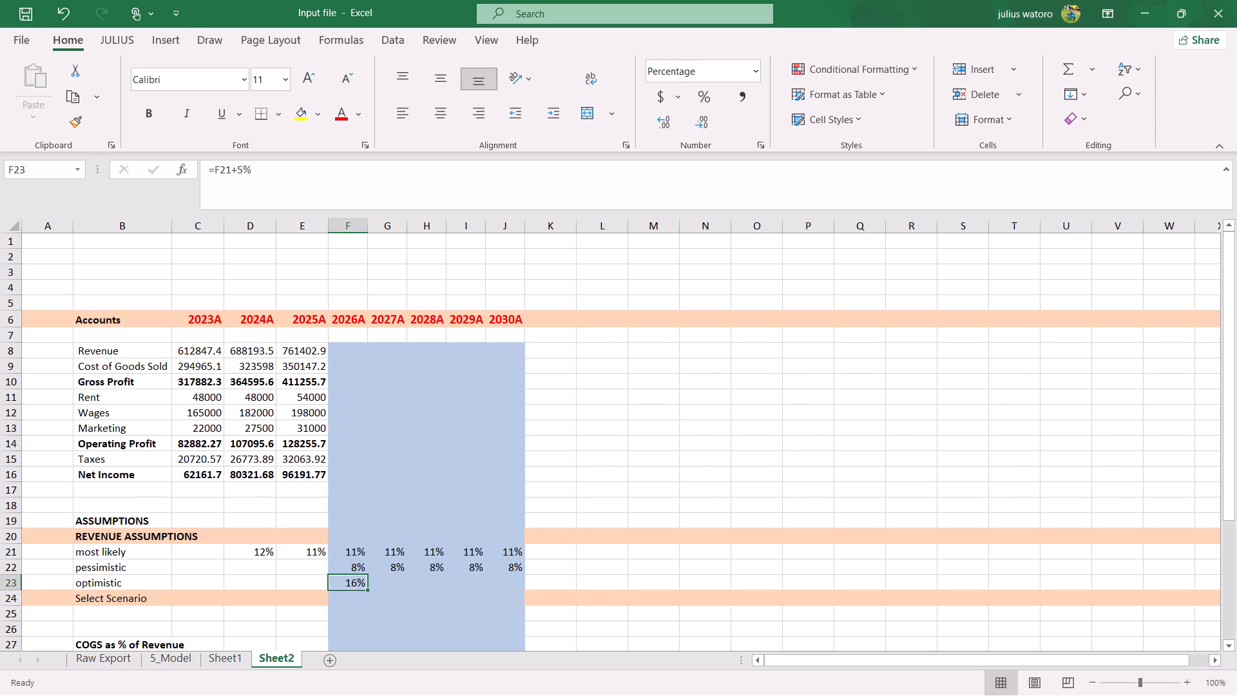
{"action": "left_click_drag", "start_coordinate": [368, 588], "coordinate": [518, 588]}
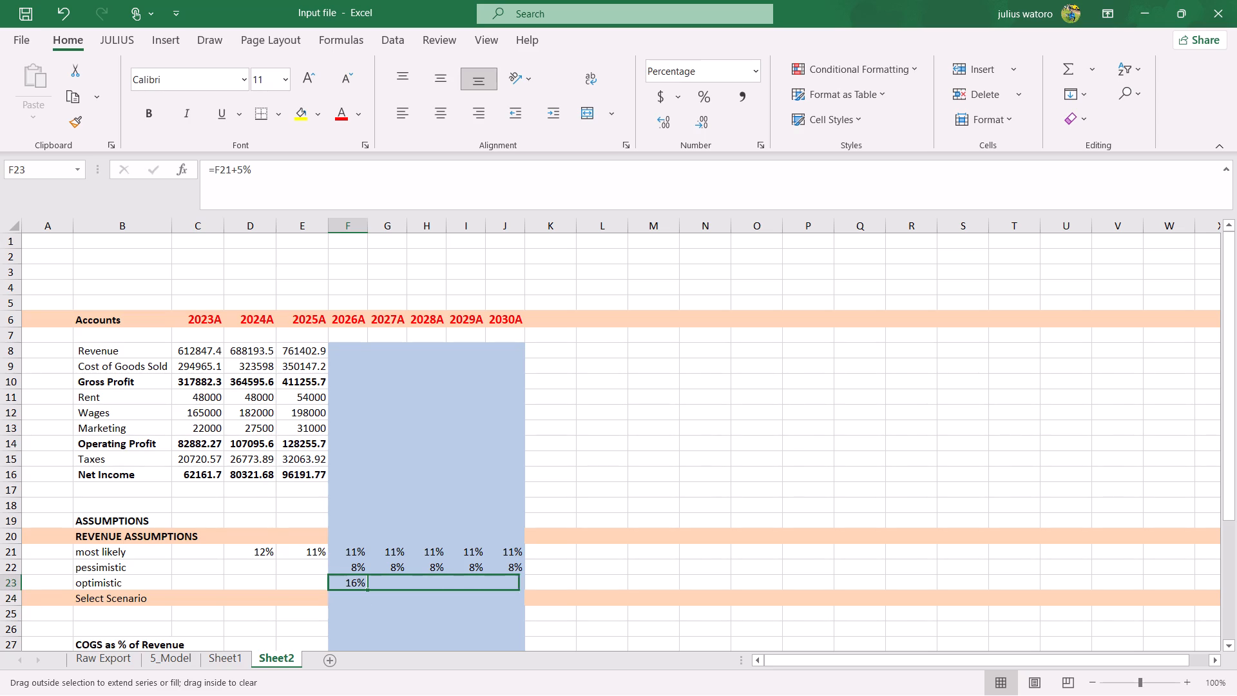
{"action": "left_click_drag", "start_coordinate": [518, 588], "coordinate": [520, 588]}
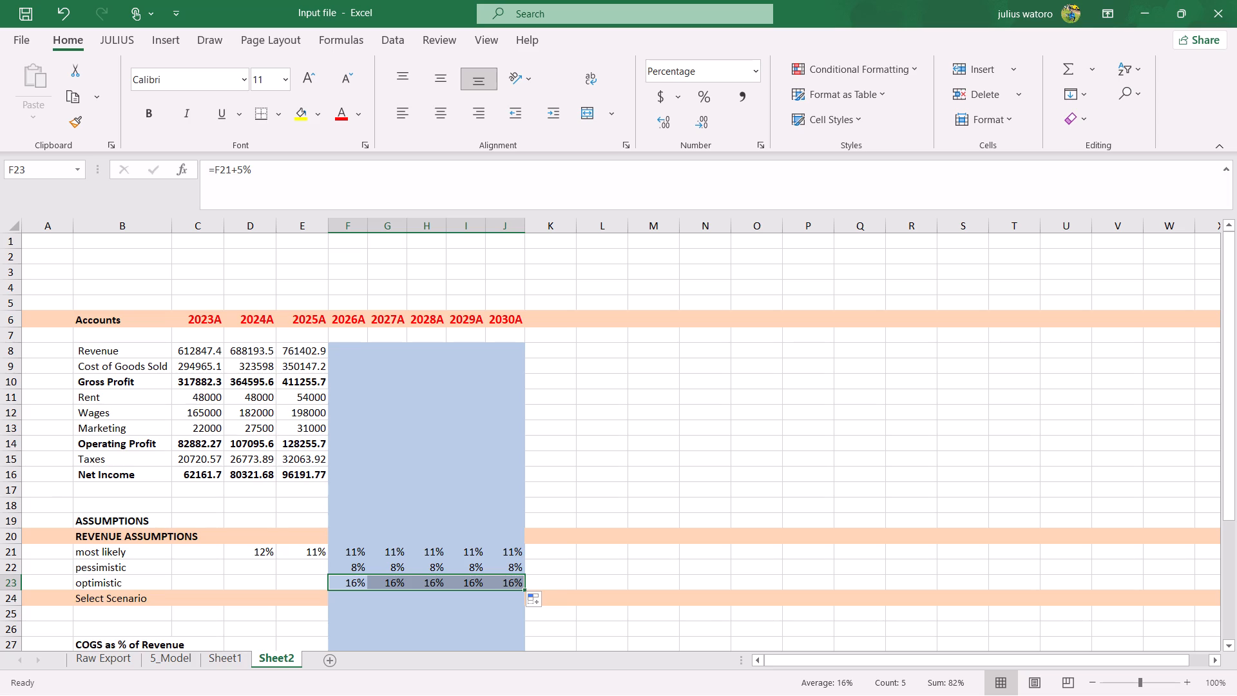
On Sheet2, shade the COGS as % of Revenue heading row light orange, matching the other assumption headings, after checking the 5_Model sheet and Sheet1.
{"action": "left_click", "coordinate": [173, 663]}
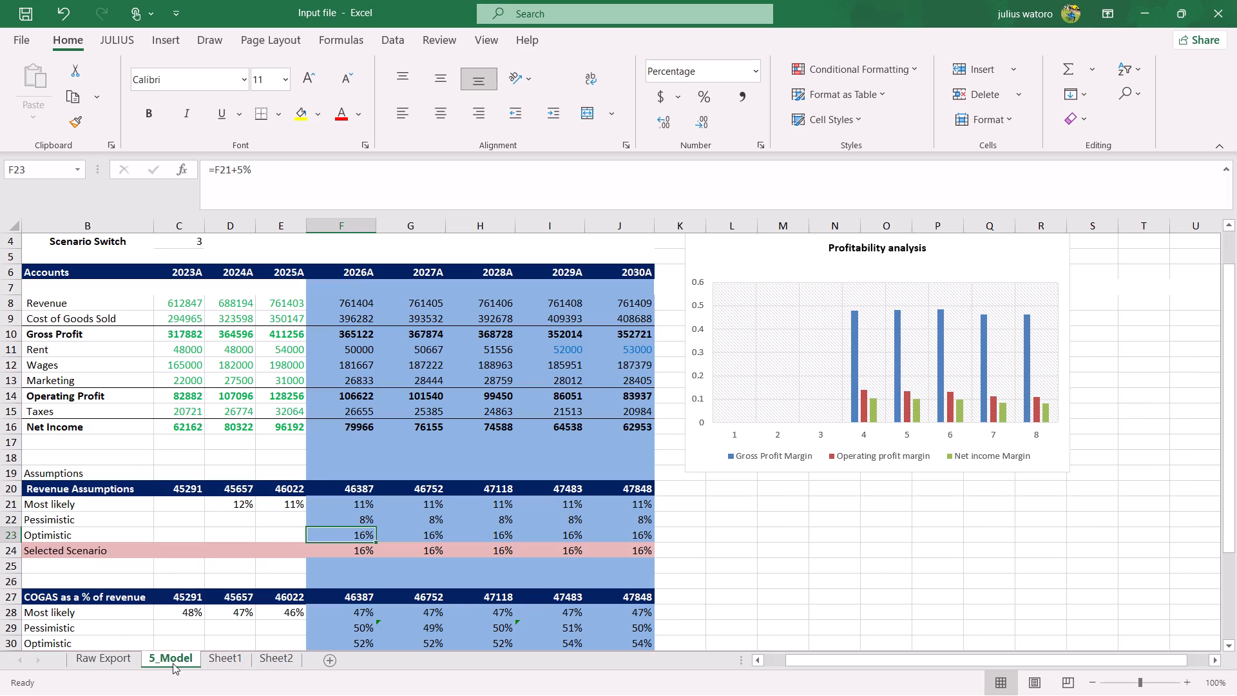
{"action": "left_click", "coordinate": [287, 659]}
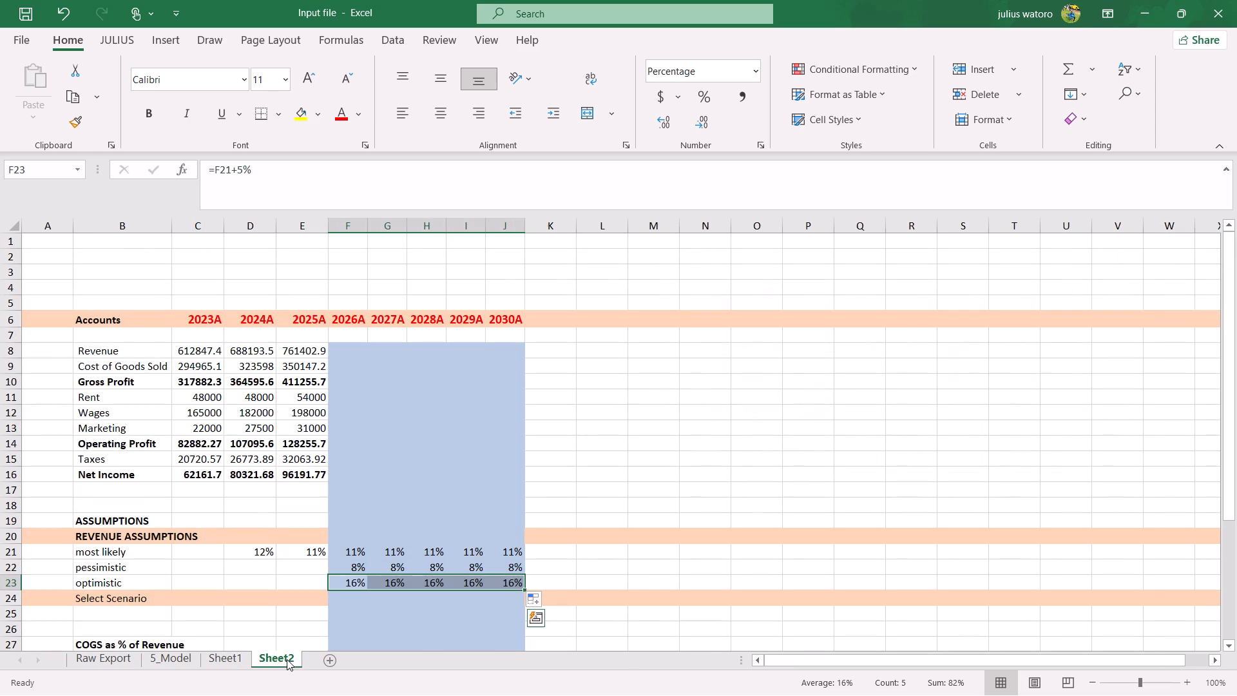
{"action": "left_click", "coordinate": [218, 659]}
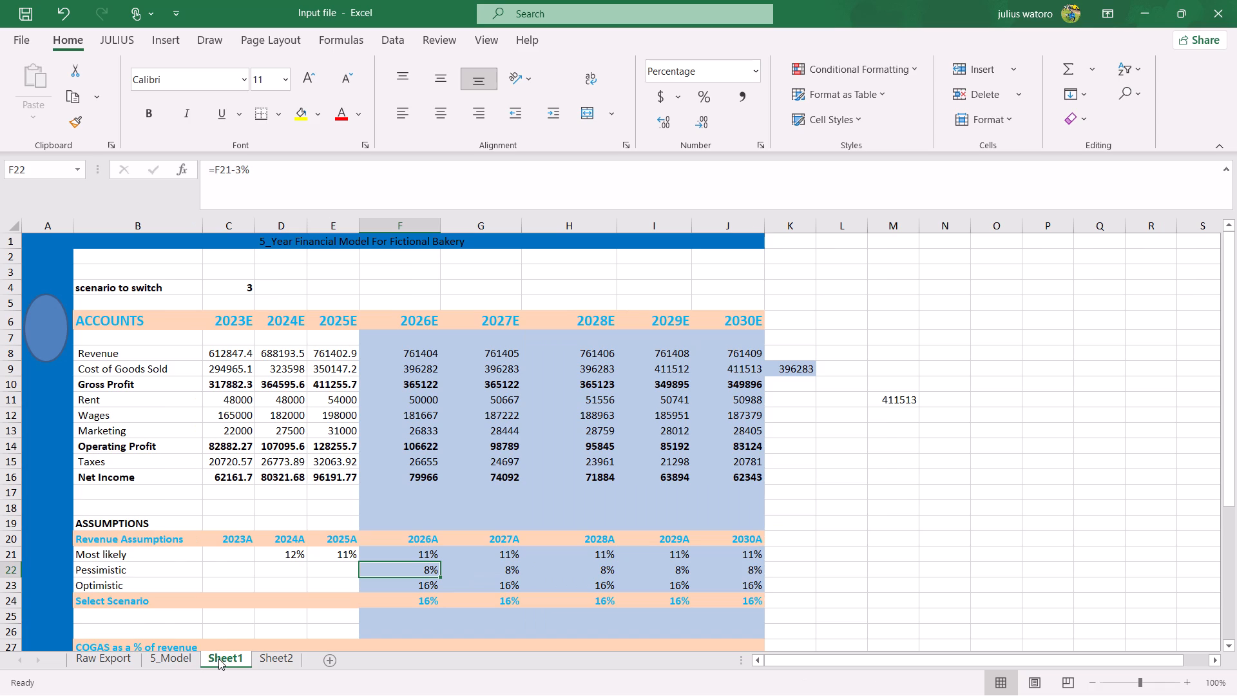
{"action": "left_click", "coordinate": [277, 653]}
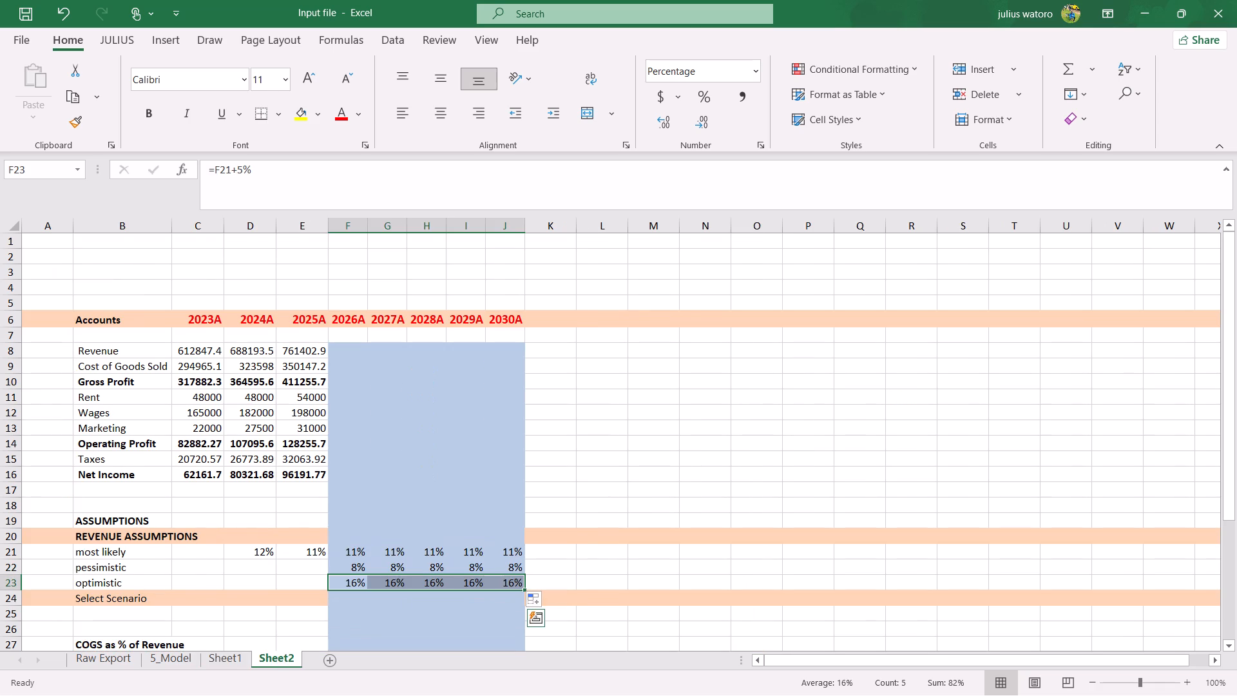
{"action": "scroll", "coordinate": [220, 608], "scroll_direction": "up", "scroll_amount": 2}
{"action": "scroll", "coordinate": [318, 613], "scroll_direction": "down", "scroll_amount": 1}
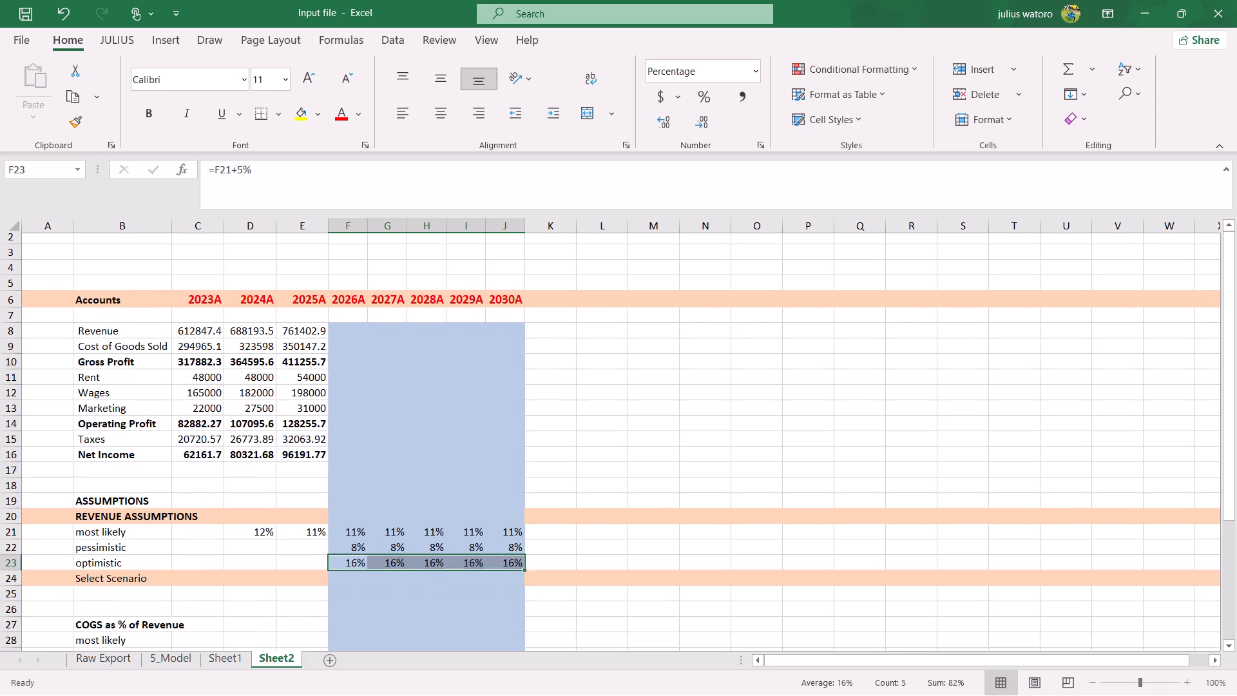
{"action": "scroll", "coordinate": [318, 613], "scroll_direction": "down", "scroll_amount": 1}
{"action": "scroll", "coordinate": [342, 527], "scroll_direction": "down", "scroll_amount": 2}
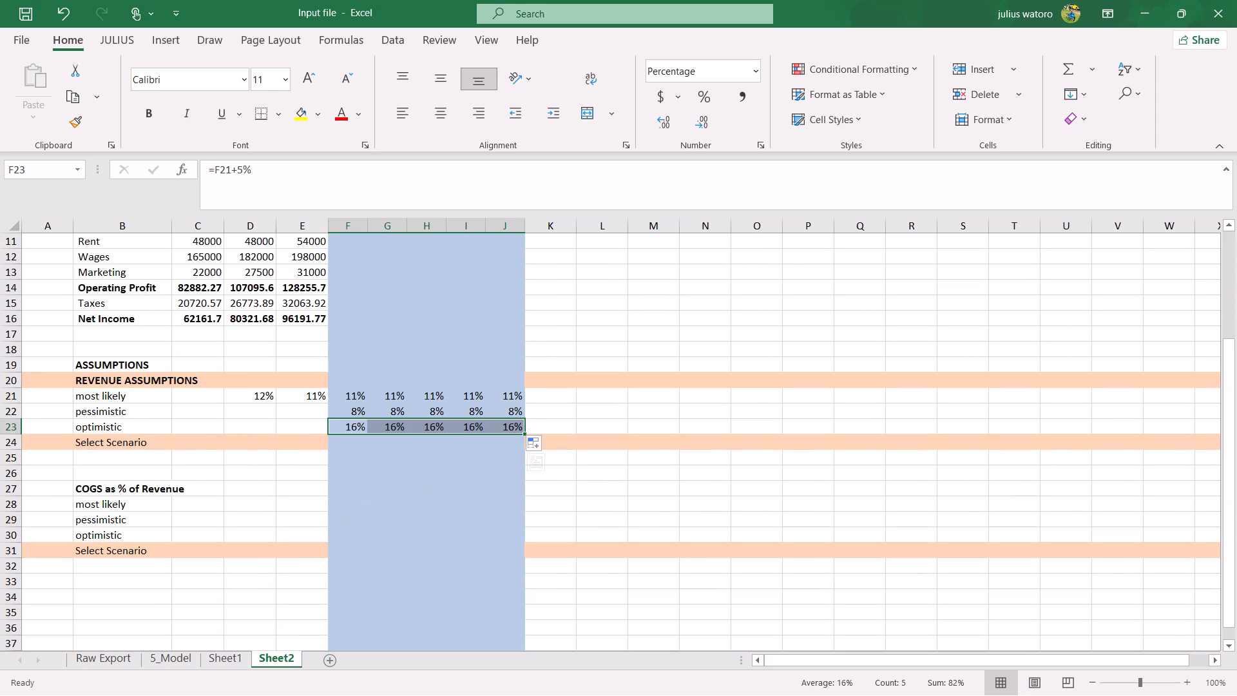
{"action": "scroll", "coordinate": [342, 527], "scroll_direction": "down", "scroll_amount": 1}
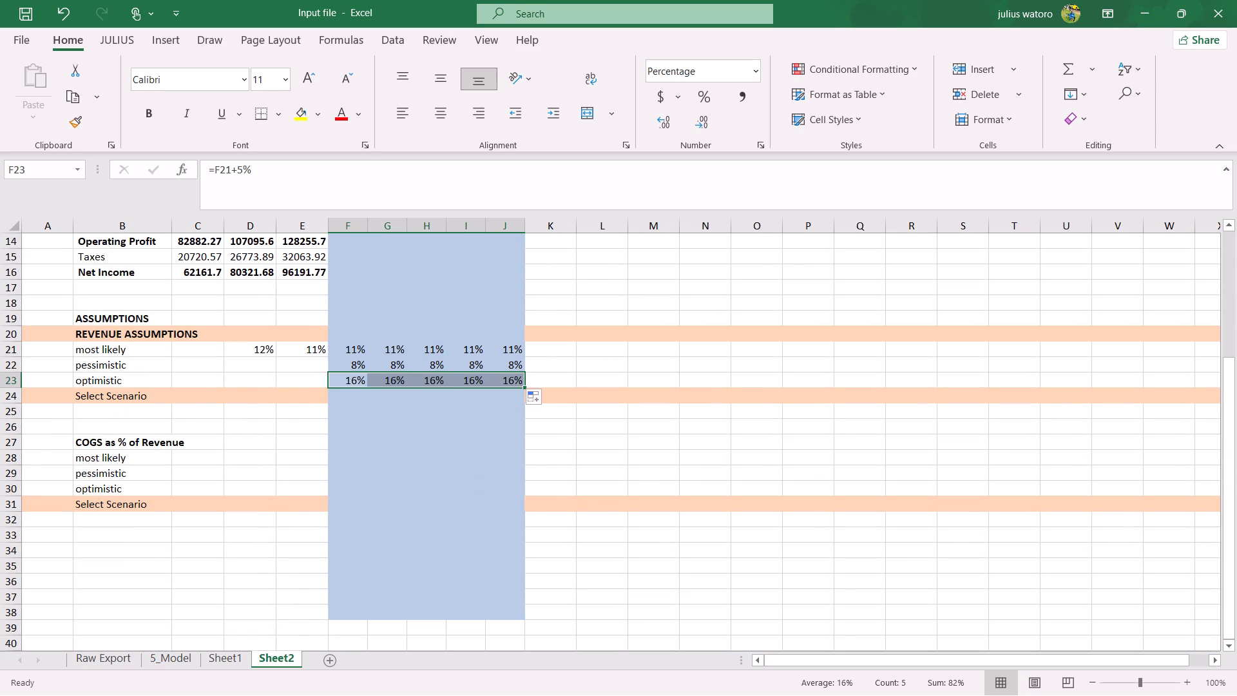
{"action": "left_click", "coordinate": [5, 442]}
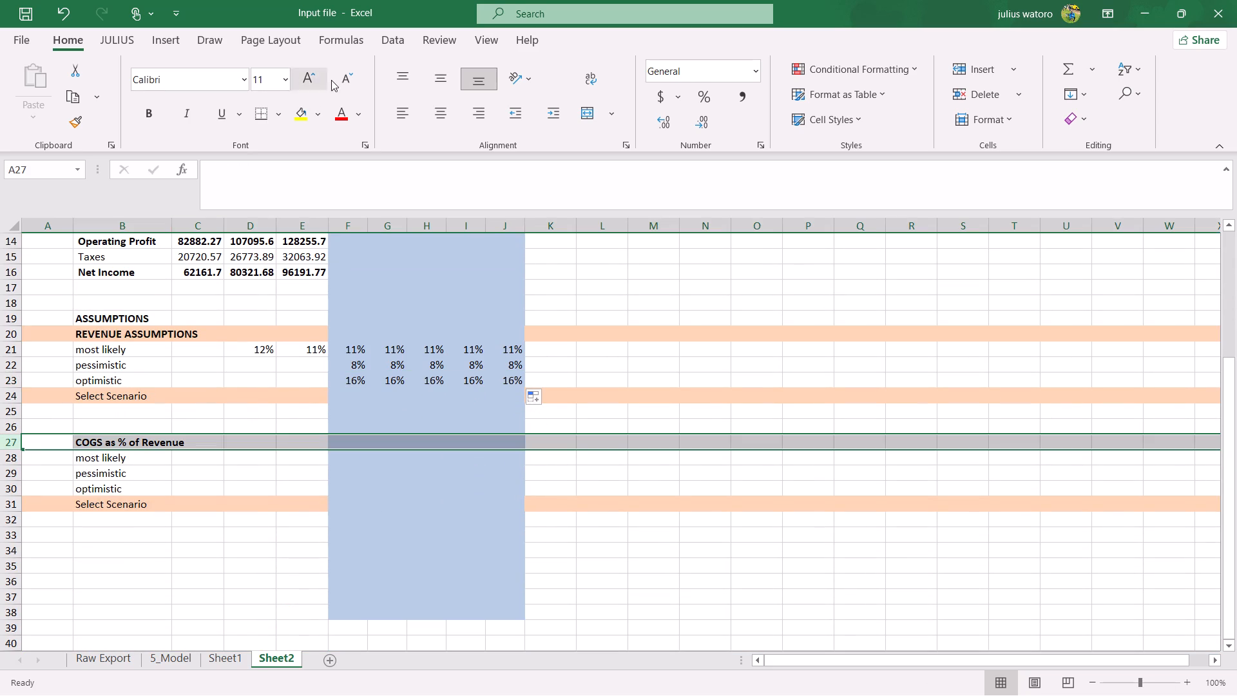
{"action": "left_click", "coordinate": [316, 116]}
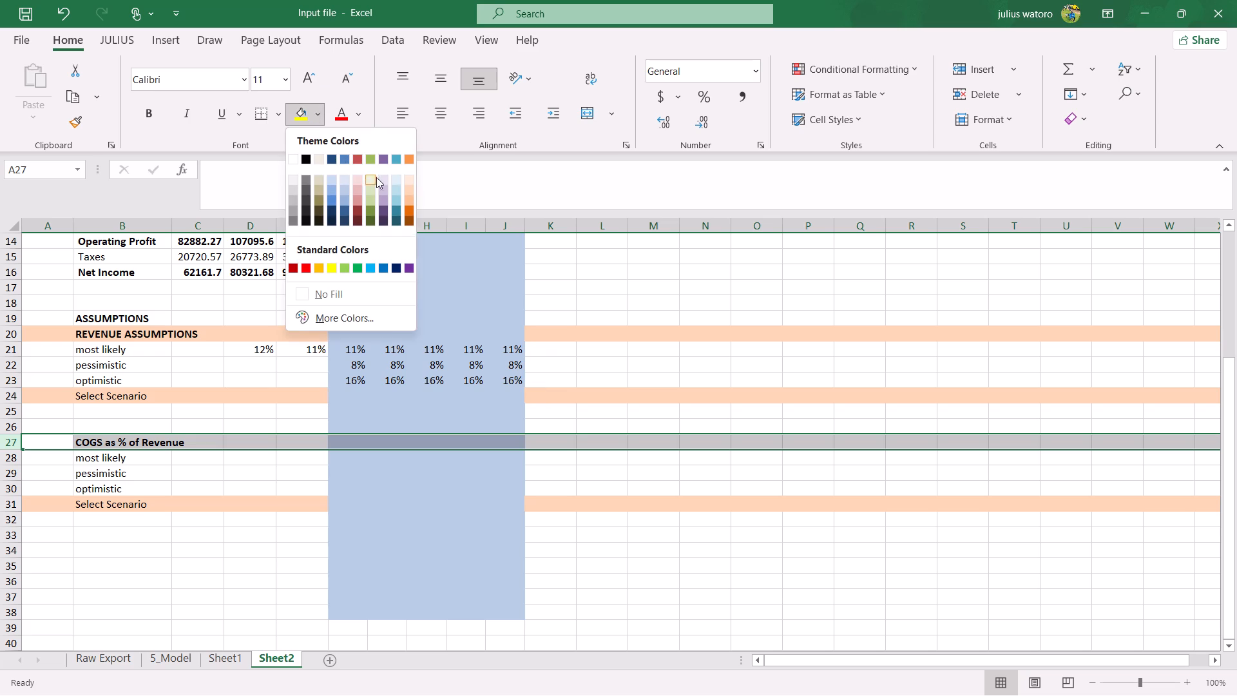
{"action": "left_click", "coordinate": [406, 188]}
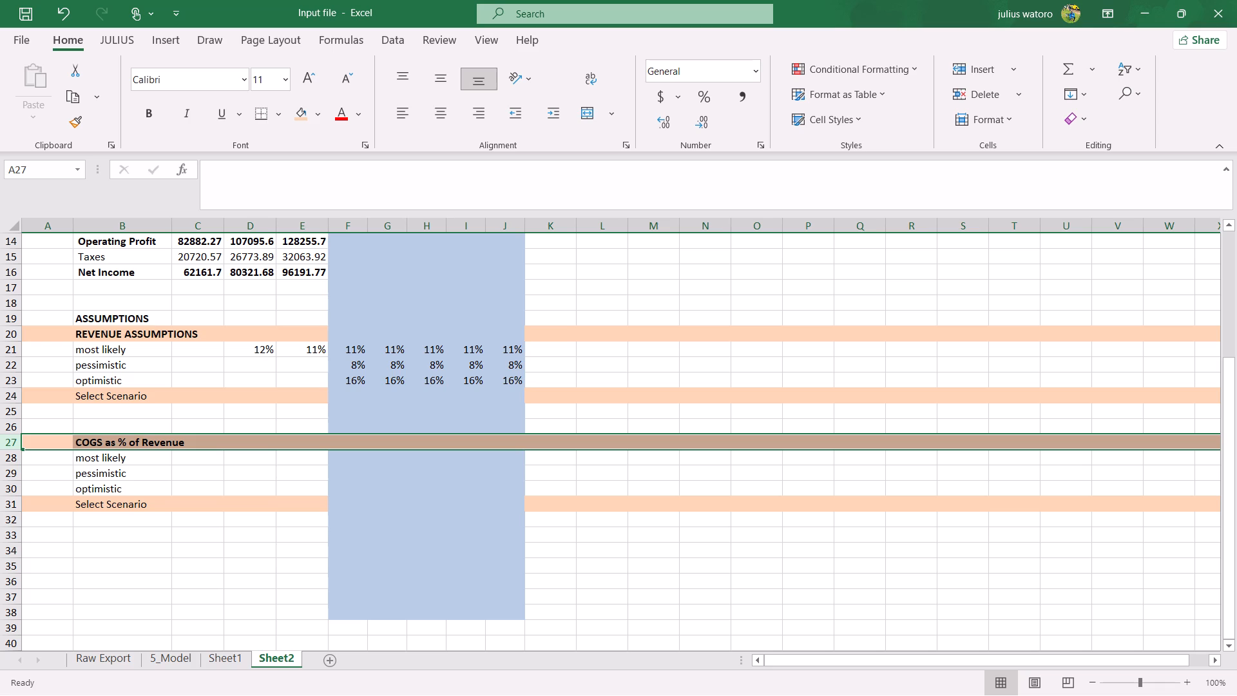
On Sheet2, enter =C9/C8 for 2023A in the most likely COGS row, following the 5_Model sheet's formula, and fill it across to 2025A.
{"action": "left_click", "coordinate": [171, 652]}
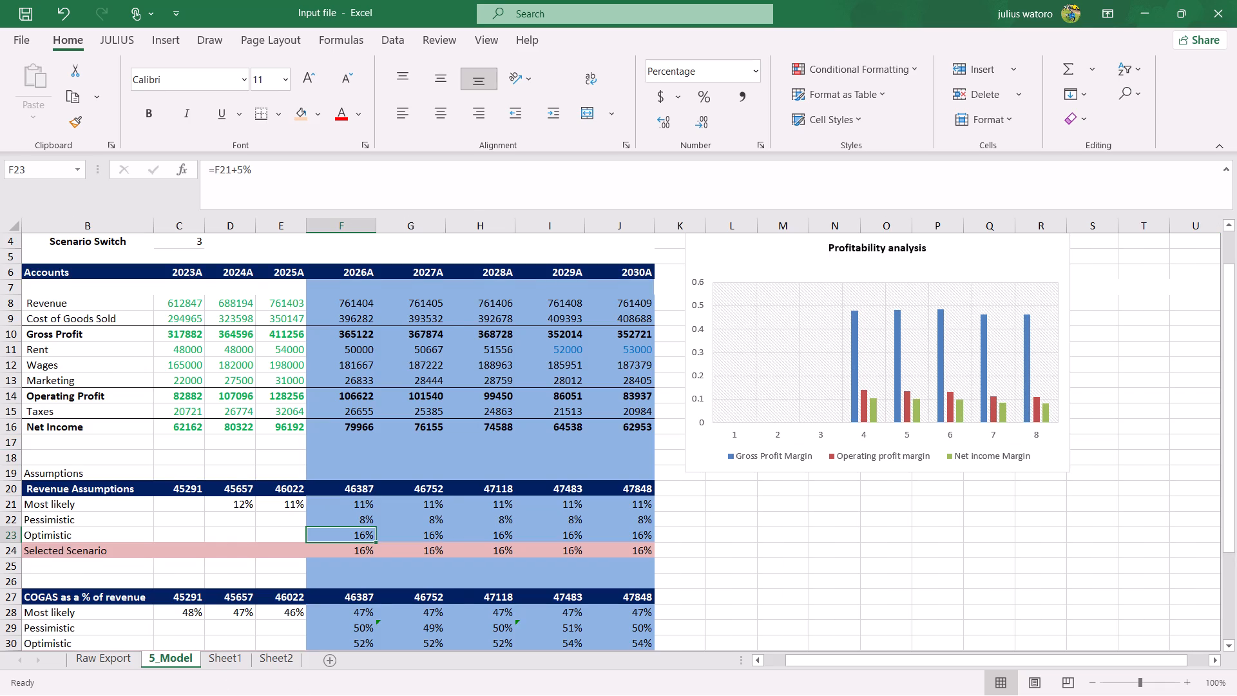
{"action": "scroll", "coordinate": [451, 560], "scroll_direction": "down", "scroll_amount": 2}
{"action": "left_click", "coordinate": [341, 490]}
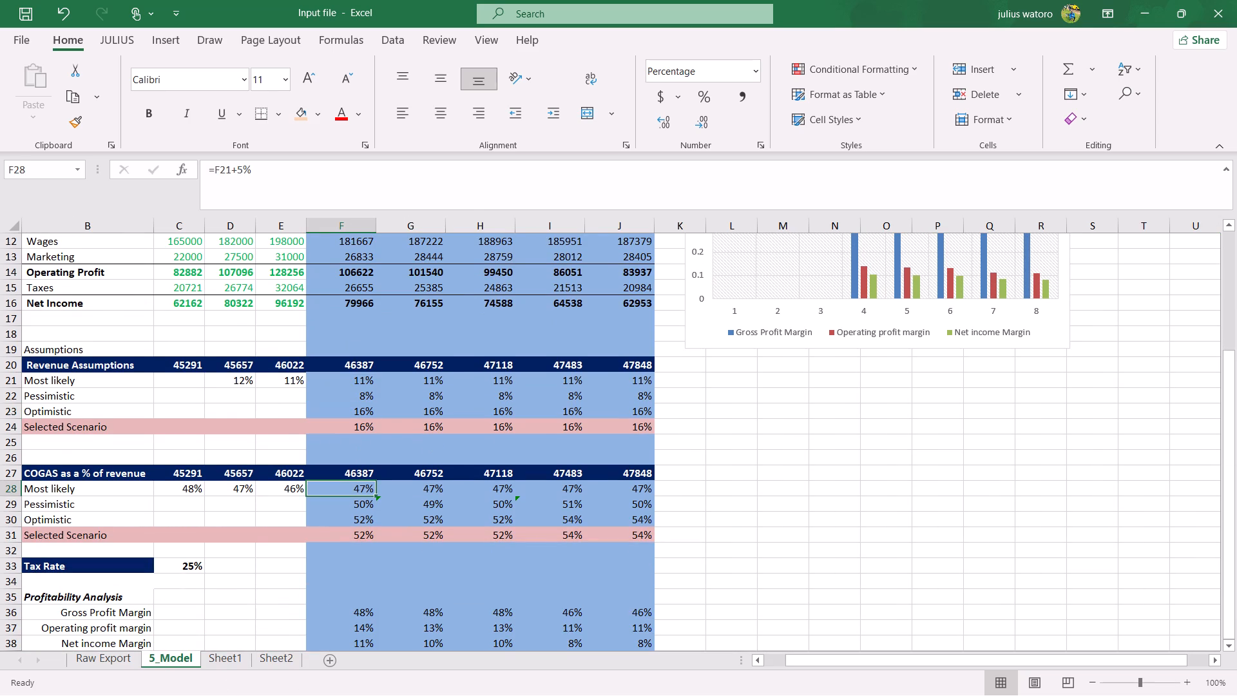
{"action": "left_click", "coordinate": [191, 492]}
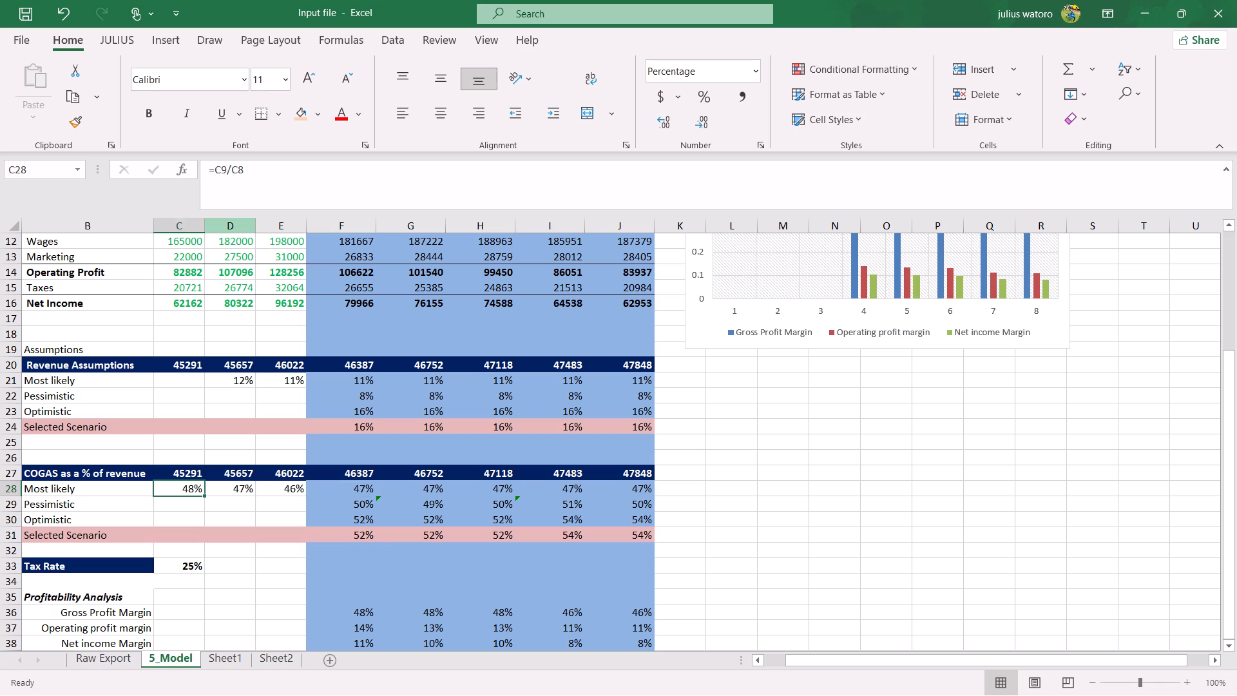
{"action": "left_click_drag", "start_coordinate": [243, 168], "coordinate": [272, 231]}
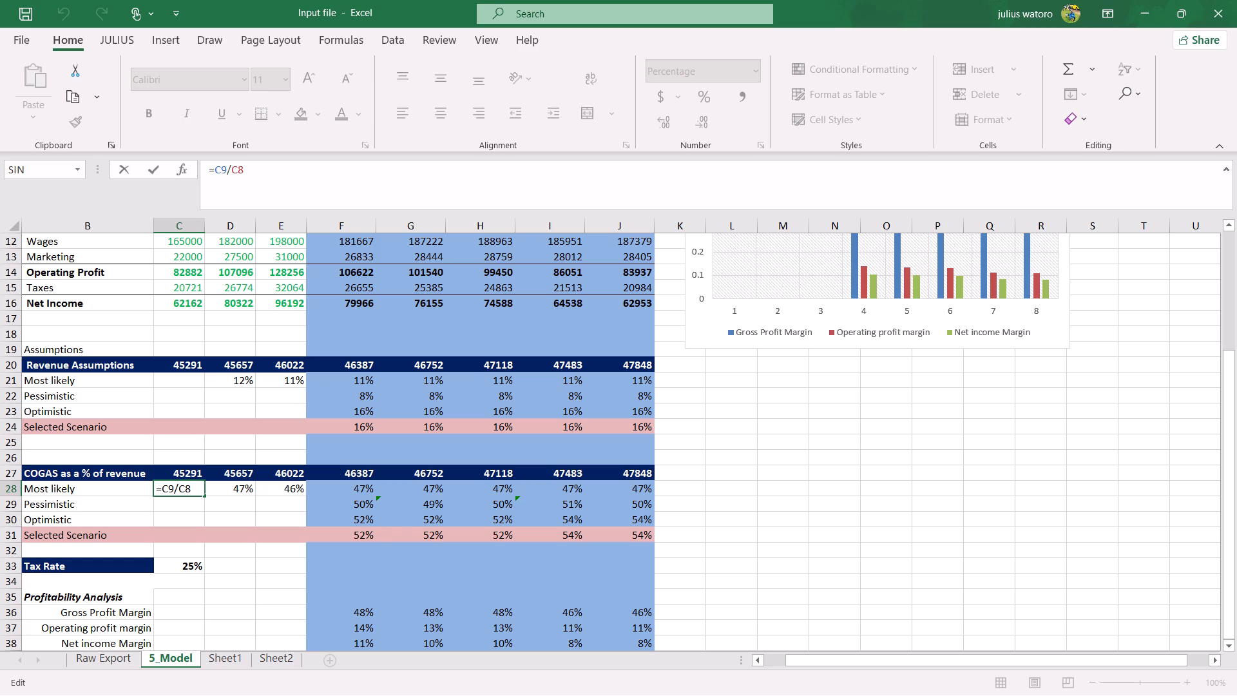
{"action": "left_click", "coordinate": [280, 665]}
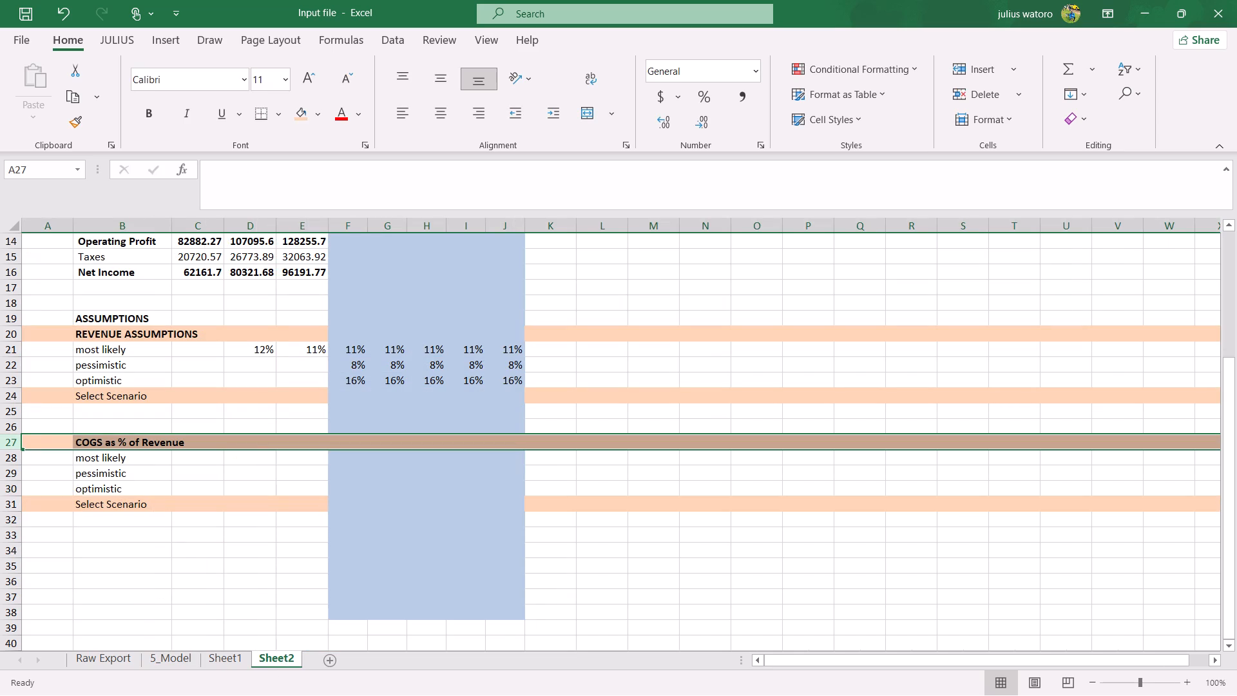
{"action": "left_click", "coordinate": [206, 458]}
{"action": "key", "text": "equal"}
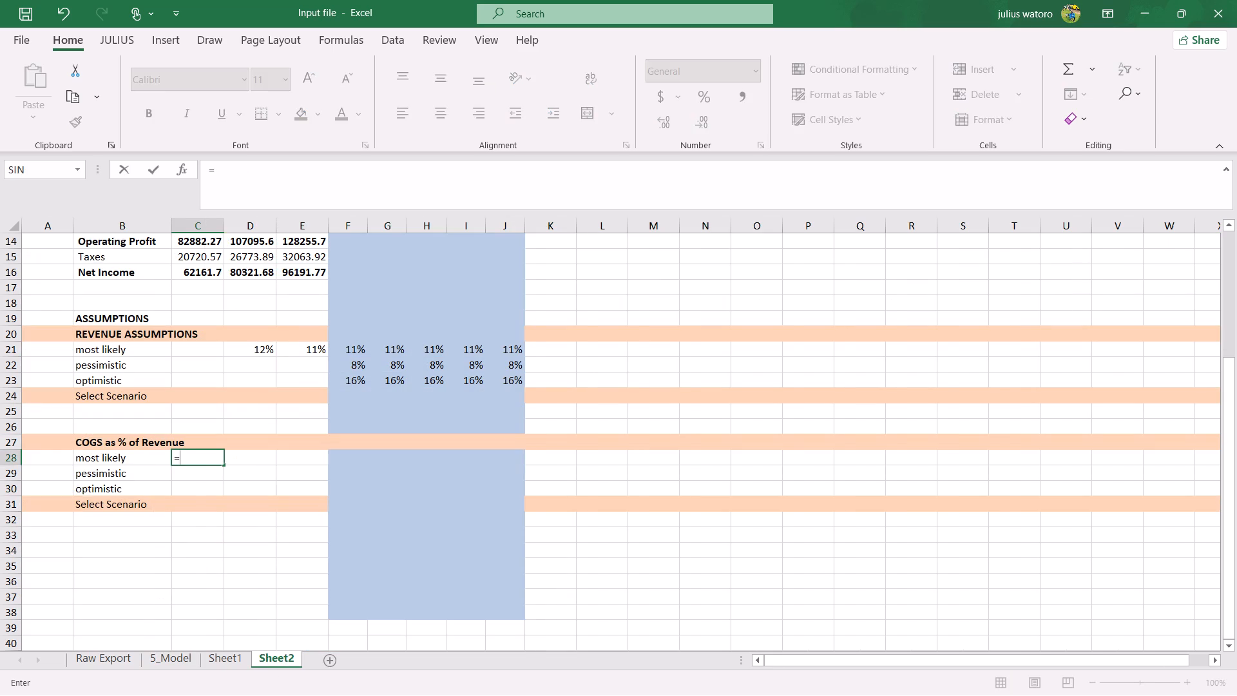
{"action": "key", "text": "c"}
{"action": "key", "text": "9"}
{"action": "type", "text": "/c8"}
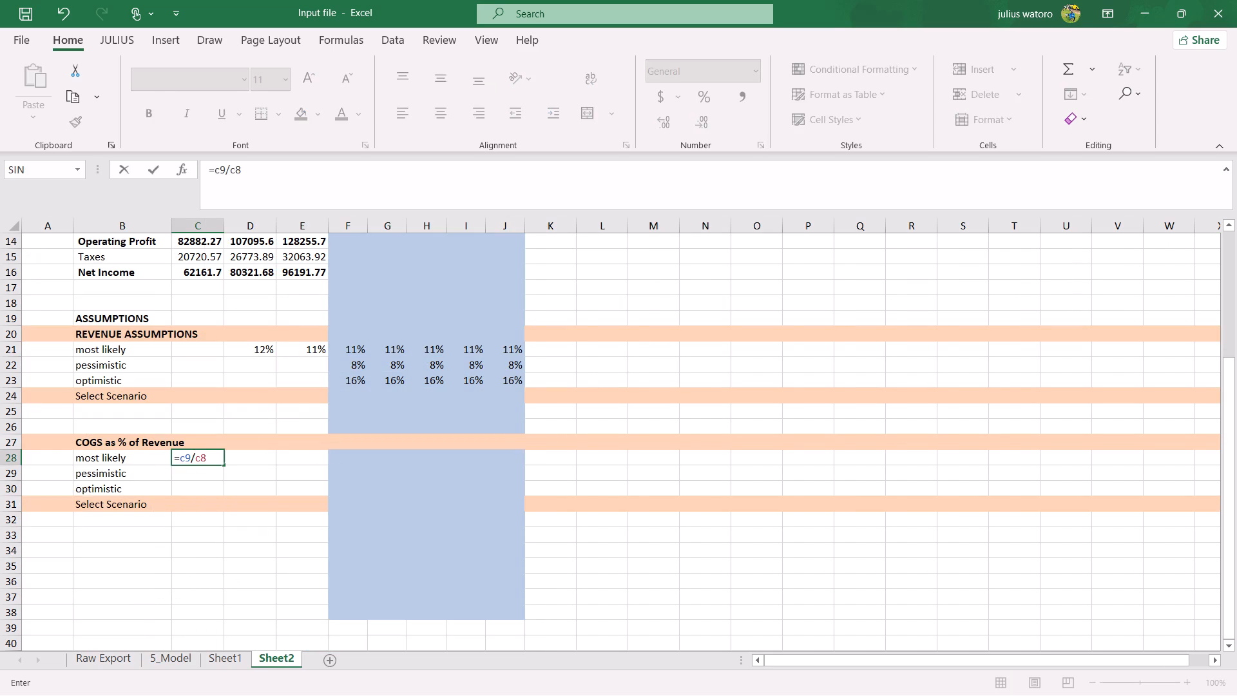
{"action": "key", "text": "Return"}
{"action": "left_click", "coordinate": [208, 458]}
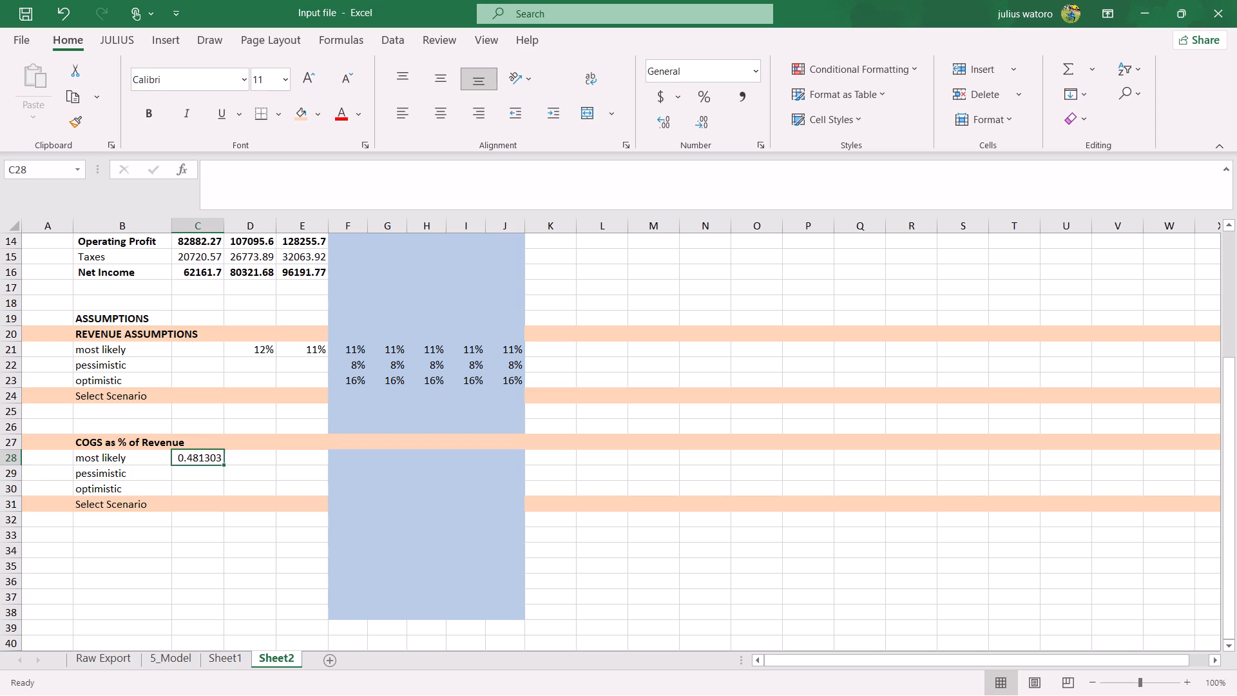
{"action": "left_click_drag", "start_coordinate": [220, 464], "coordinate": [302, 460]}
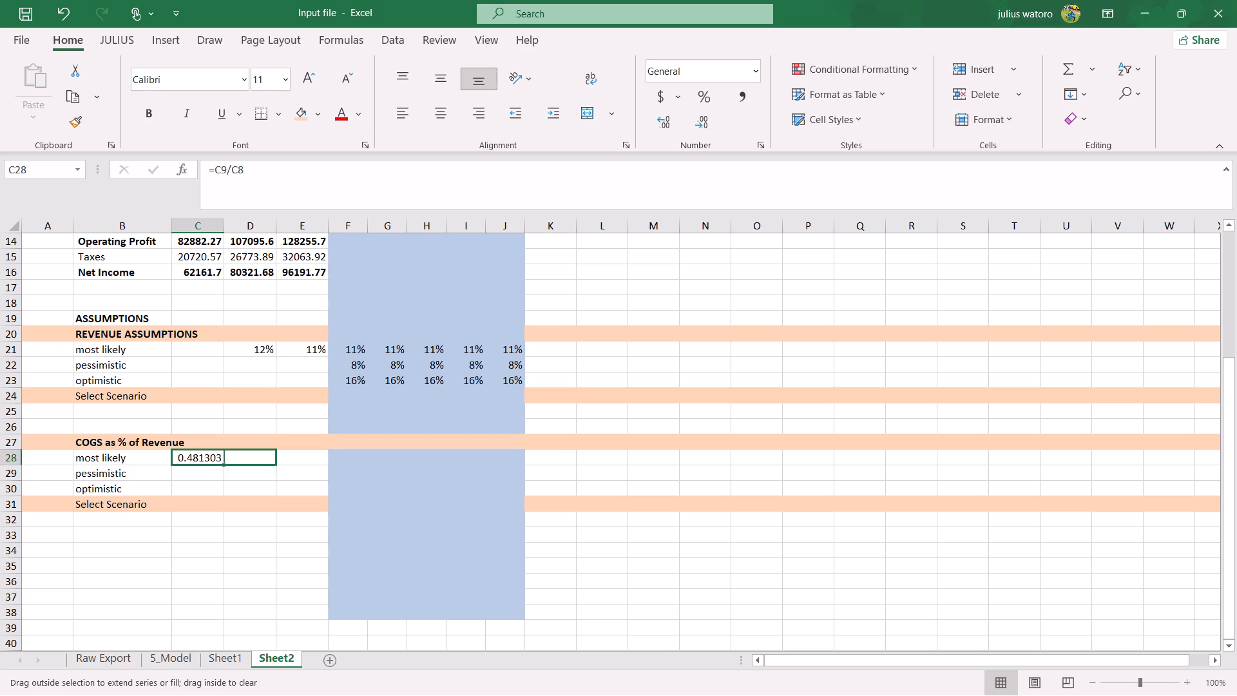
{"action": "left_click_drag", "start_coordinate": [302, 460], "coordinate": [315, 461]}
Enter =AVERAGE($C$28:$E$28) for 2026A in the most likely COGS row and fill it across to 2030A.
{"action": "left_click", "coordinate": [352, 456]}
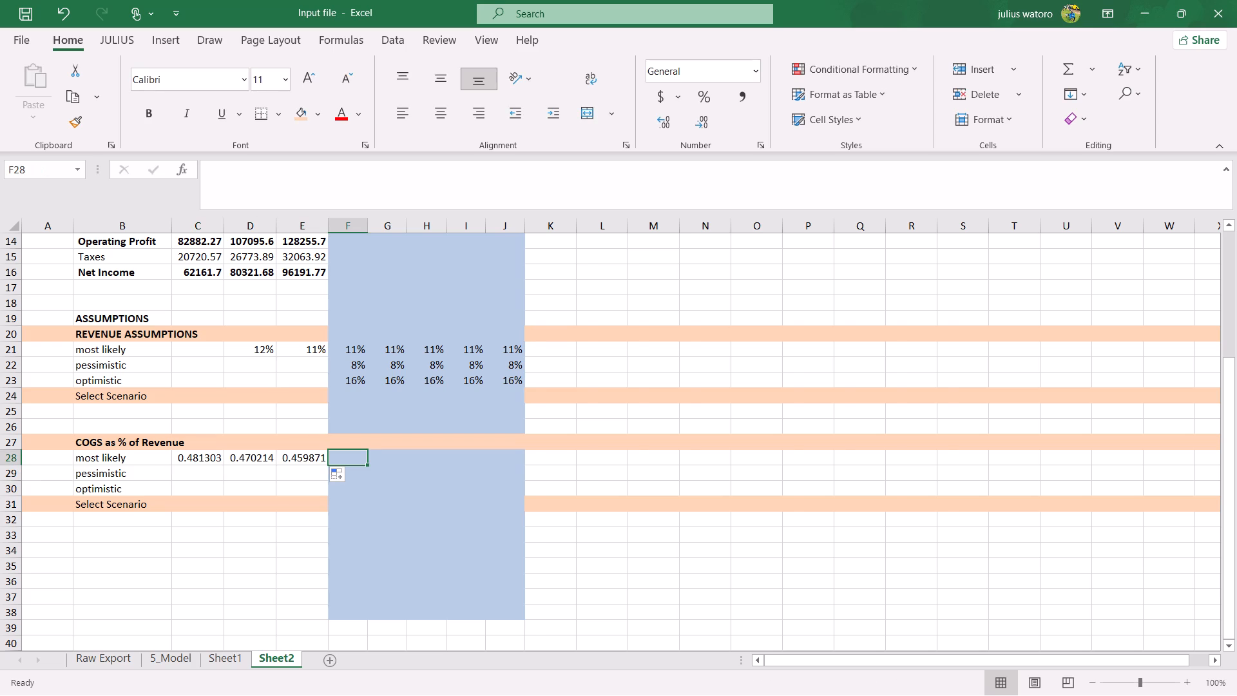
{"action": "type", "text": "=a"}
{"action": "type", "text": "ve"}
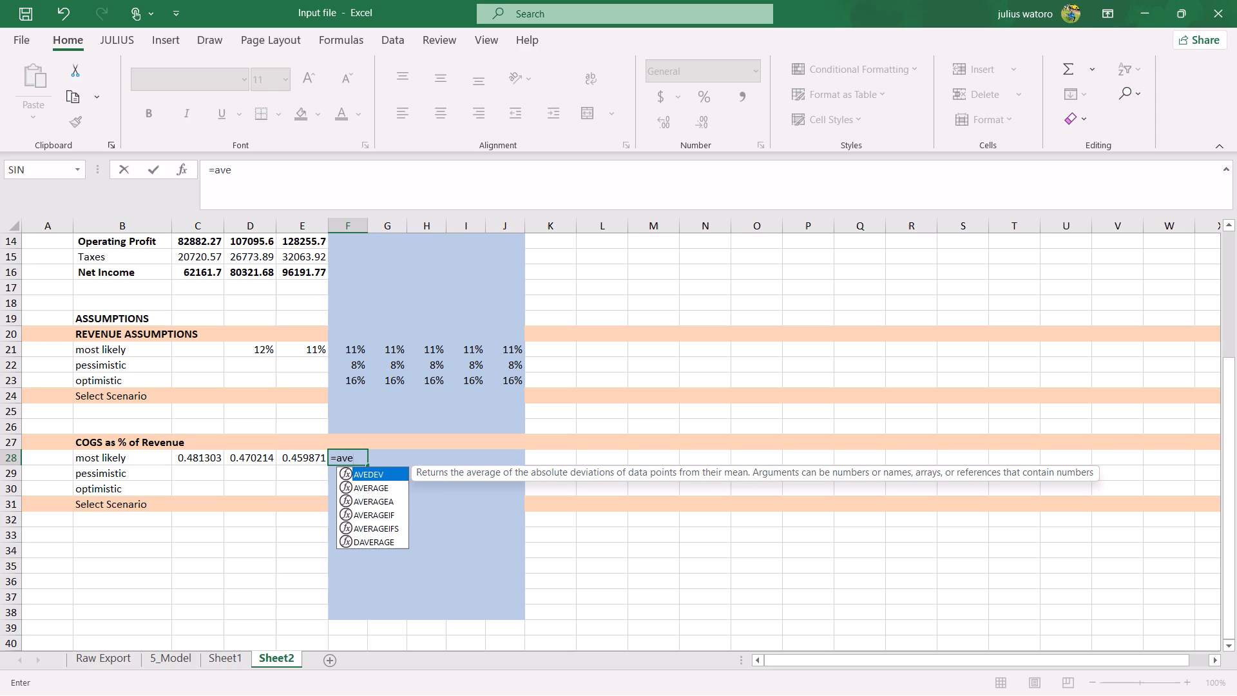
{"action": "key", "text": "Down"}
{"action": "key", "text": "Tab"}
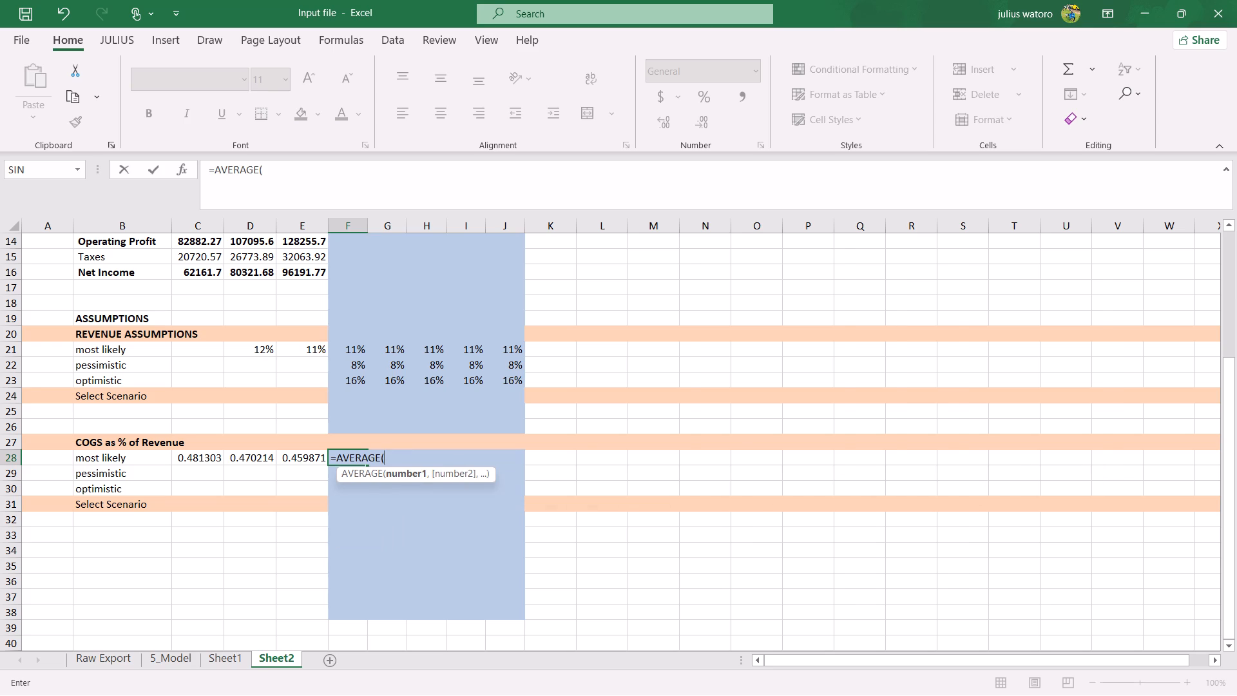
{"action": "left_click_drag", "start_coordinate": [192, 457], "coordinate": [319, 461]}
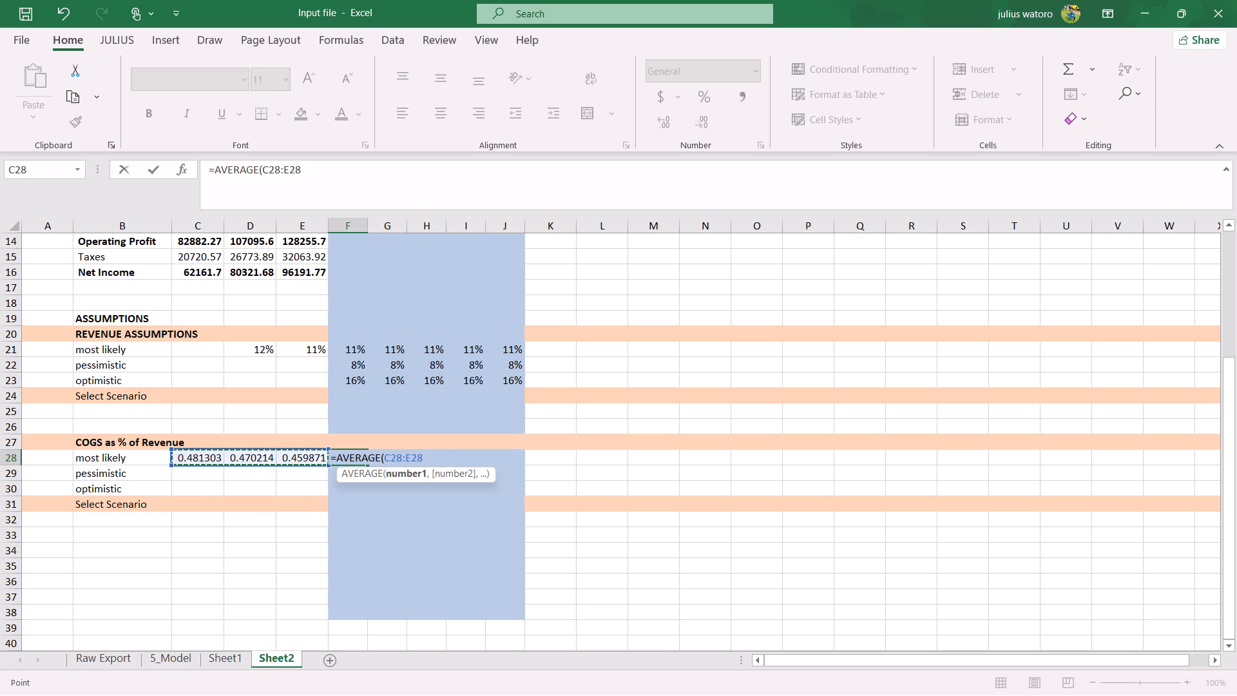
{"action": "key", "text": "shift+parenright"}
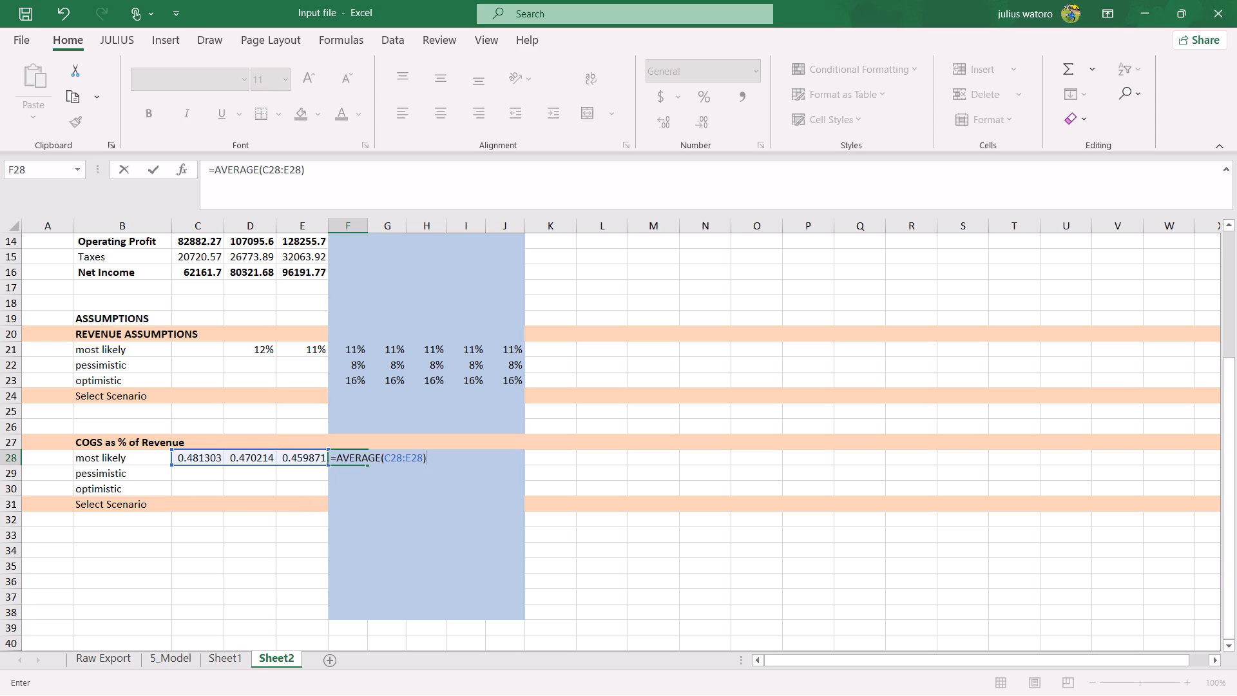
{"action": "left_click", "coordinate": [267, 166]}
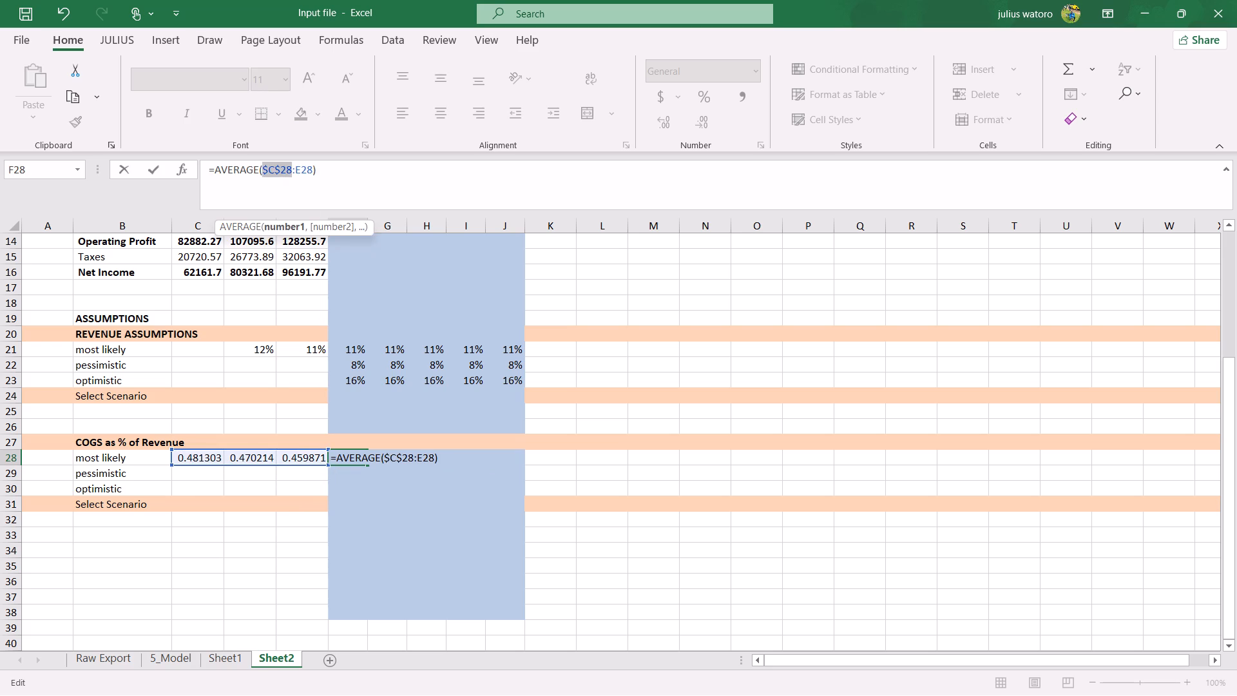
{"action": "left_click", "coordinate": [303, 172]}
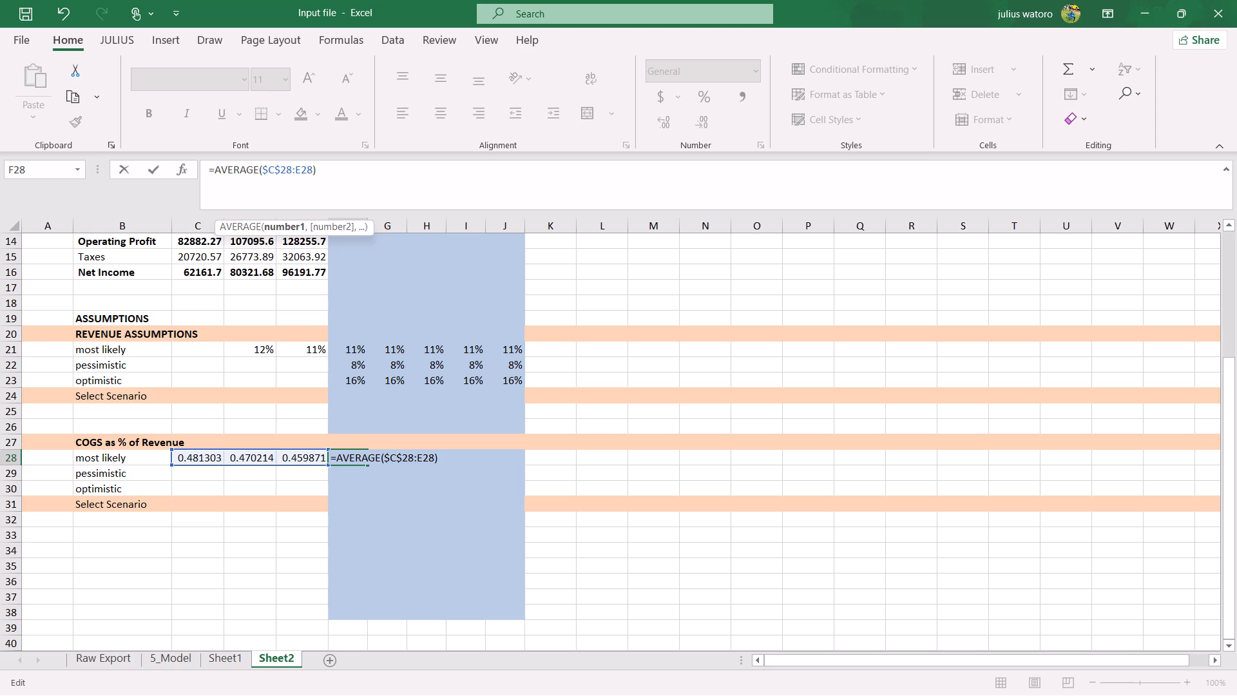
{"action": "left_click", "coordinate": [303, 172]}
{"action": "key", "text": "Return"}
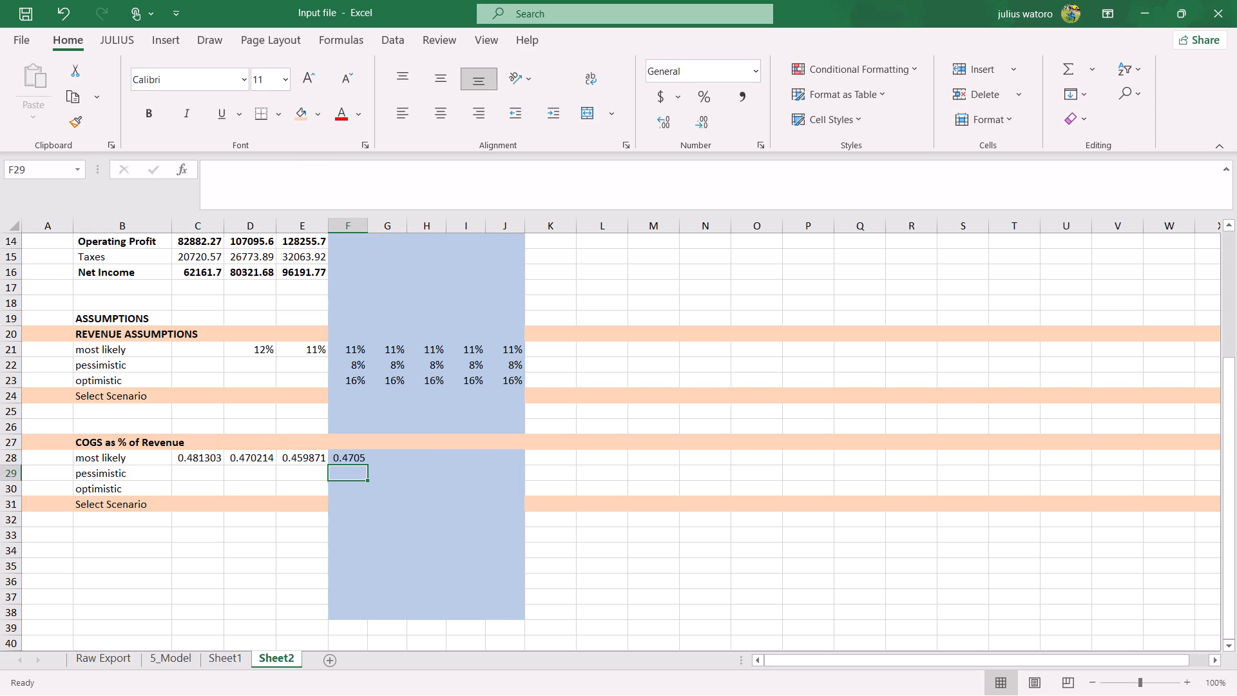
{"action": "left_click", "coordinate": [360, 455]}
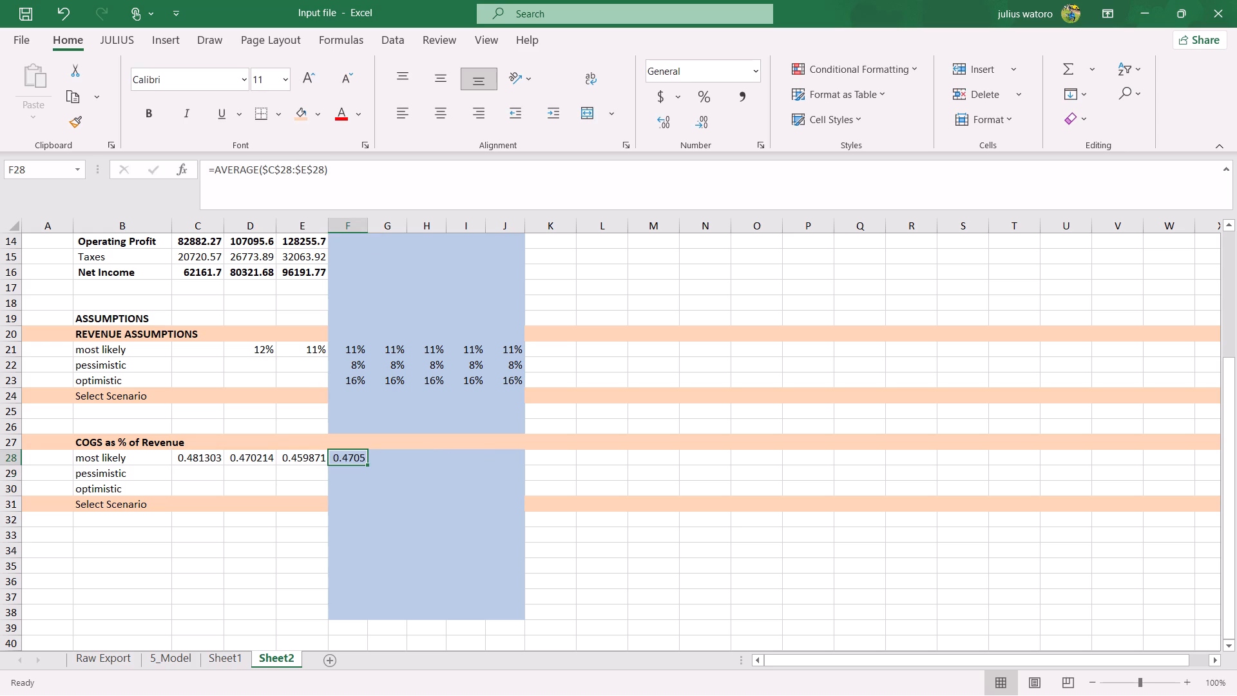
{"action": "left_click_drag", "start_coordinate": [367, 463], "coordinate": [529, 466]}
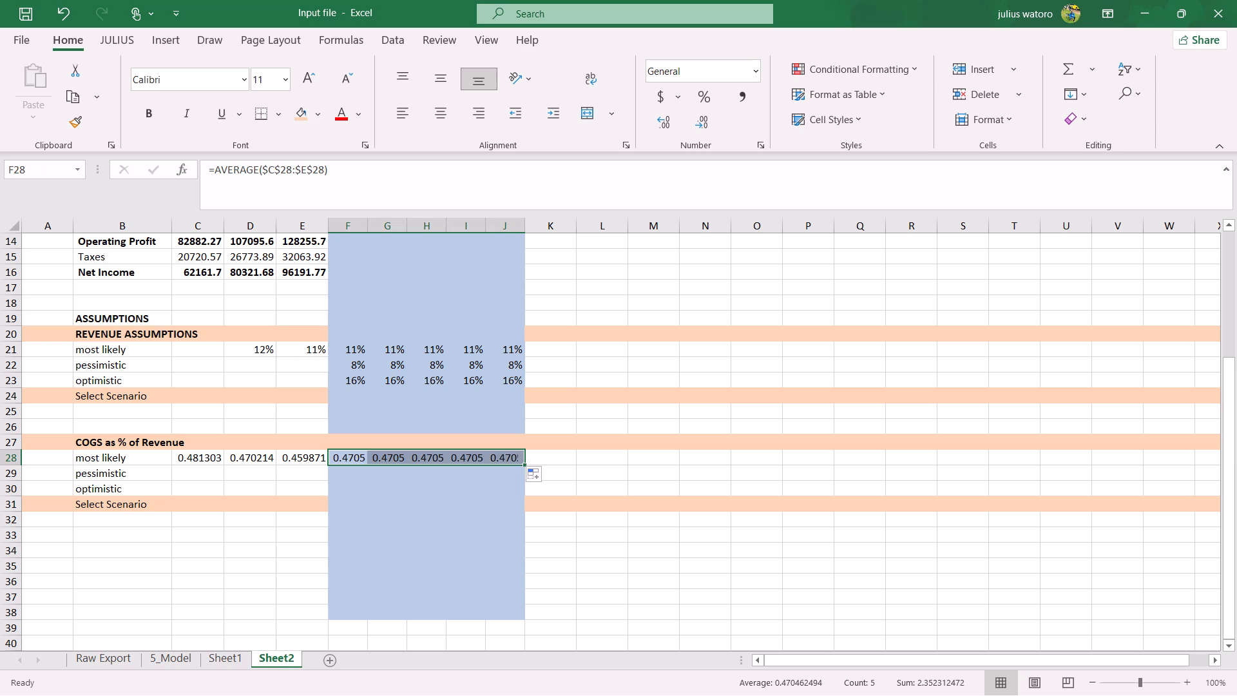
Enter =F28+3% for 2026A in the pessimistic COGS row.
{"action": "left_click", "coordinate": [350, 479]}
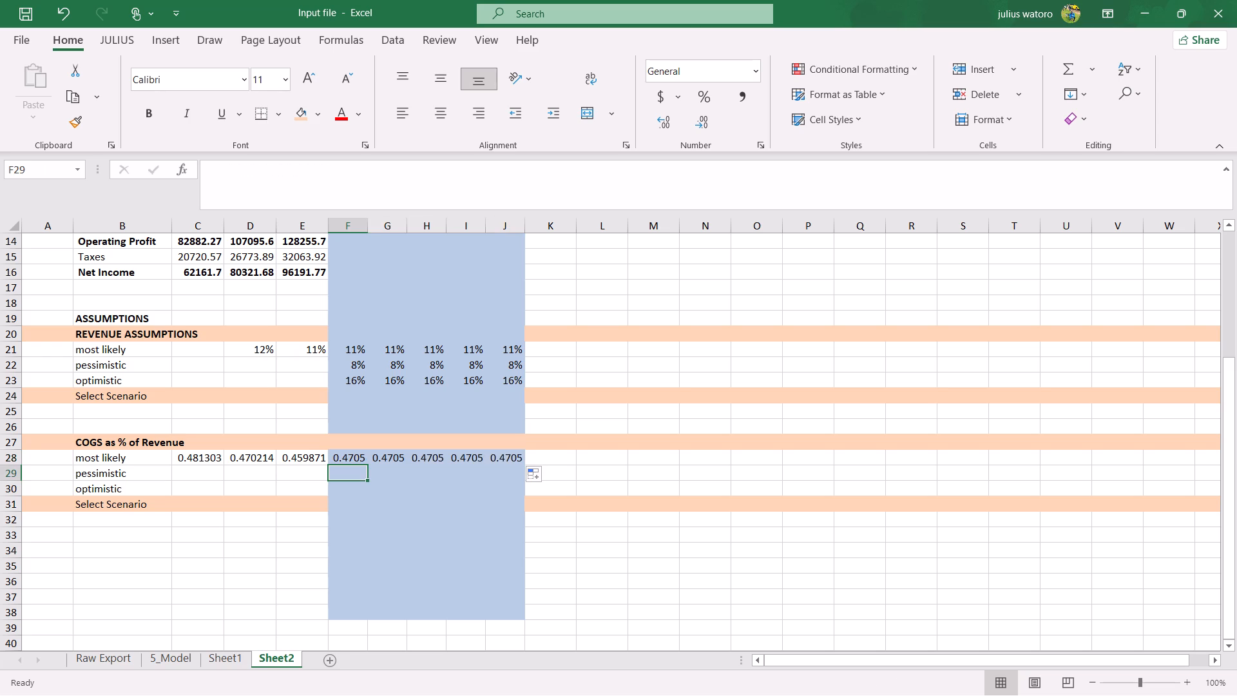
{"action": "key", "text": "equal"}
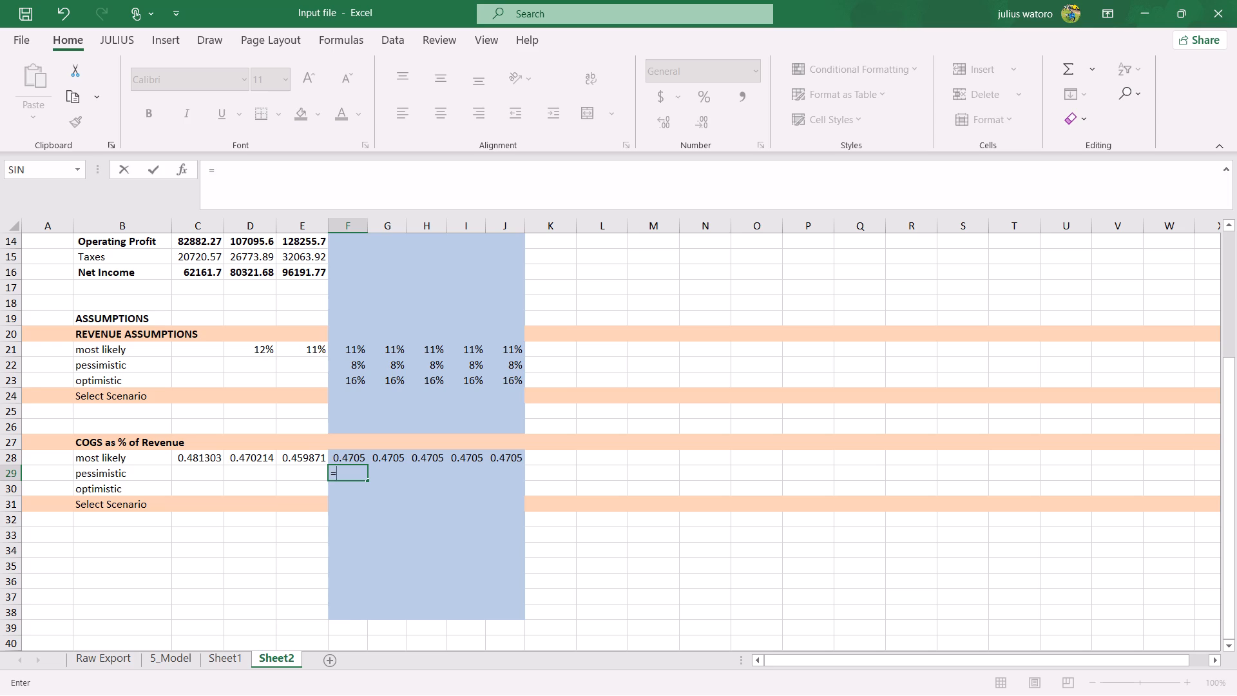
{"action": "type", "text": "f2"}
{"action": "key", "text": "8"}
{"action": "key", "text": "shift+plus"}
{"action": "key", "text": "3"}
{"action": "key", "text": "shift+percent"}
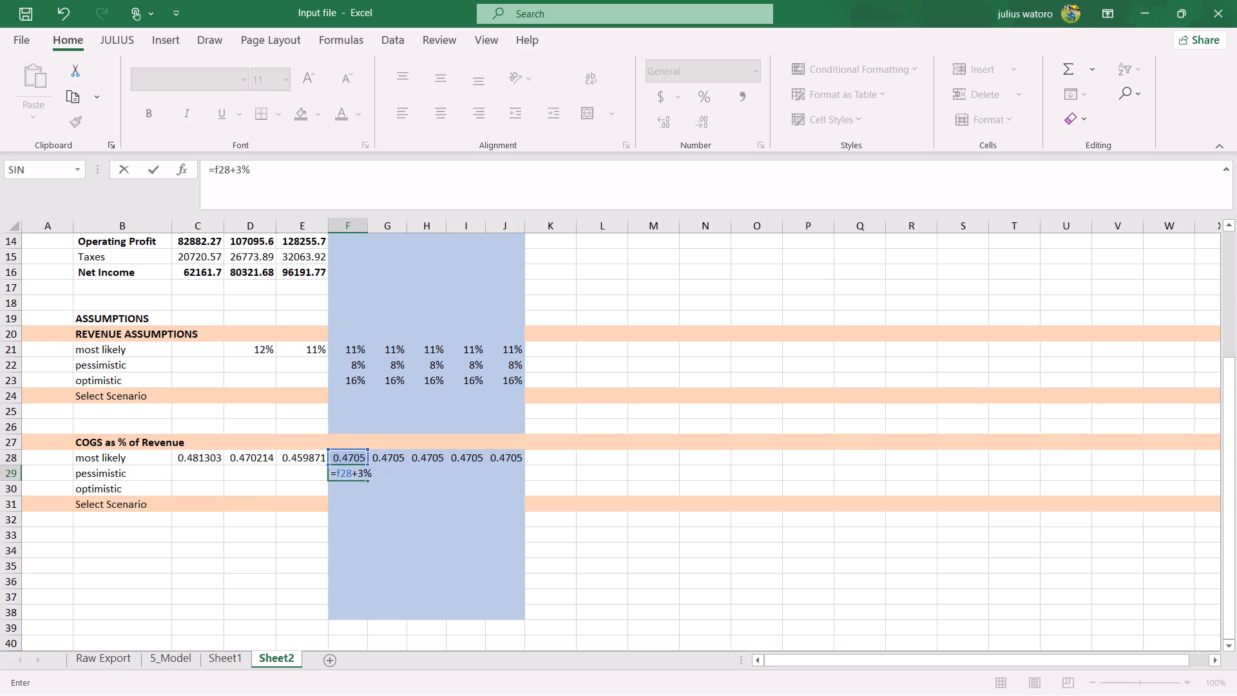
{"action": "key", "text": "Return"}
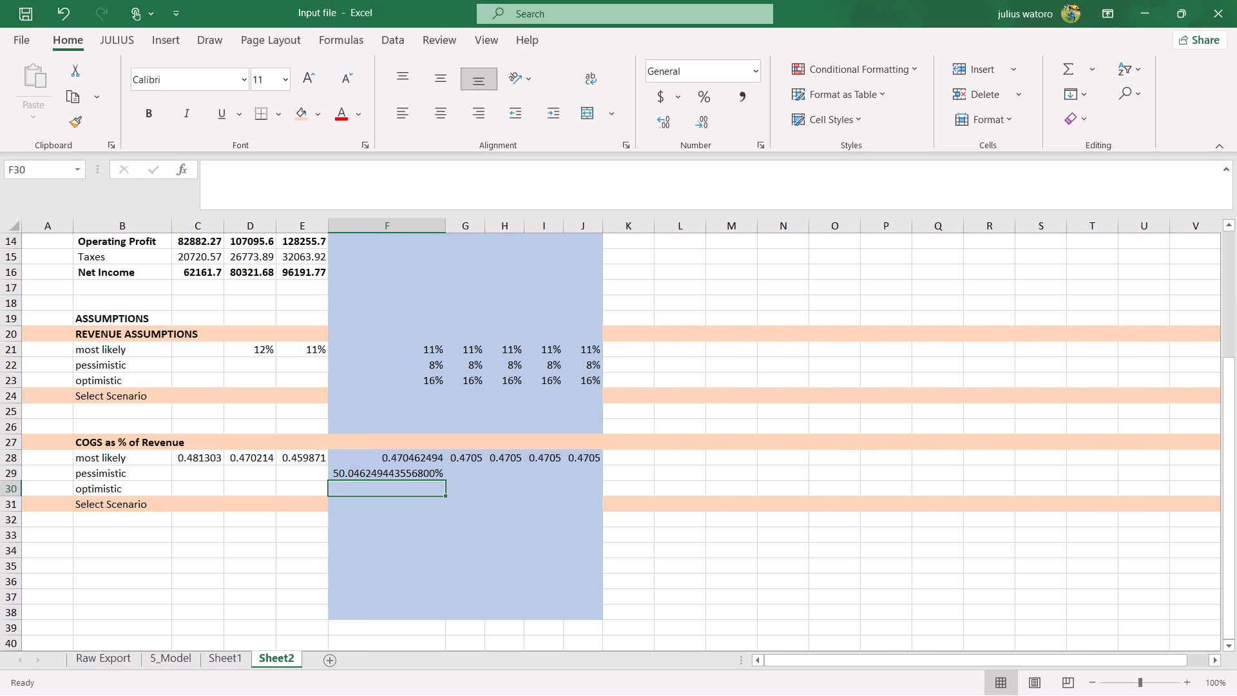
On Sheet2, enter =F28+5% for 2026A in the optimistic COGS row, after checking the COGS scenario formulas on Sheet1.
{"action": "left_click", "coordinate": [237, 657]}
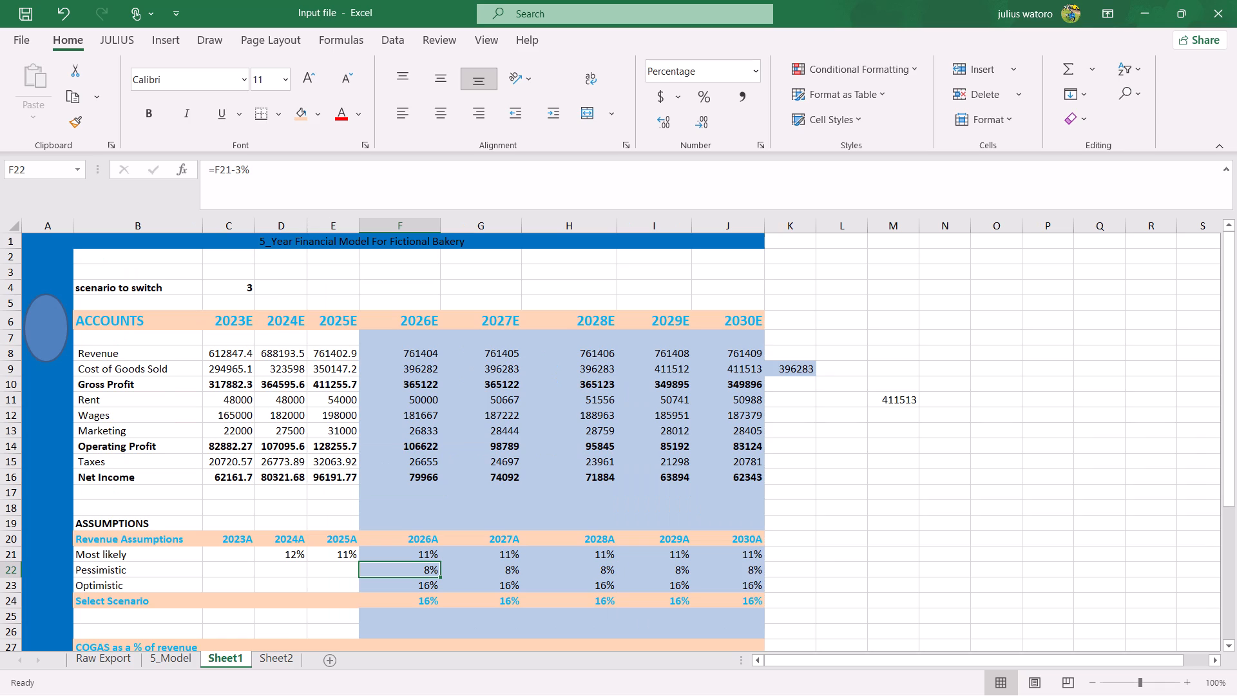
{"action": "scroll", "coordinate": [418, 574], "scroll_direction": "down", "scroll_amount": 2}
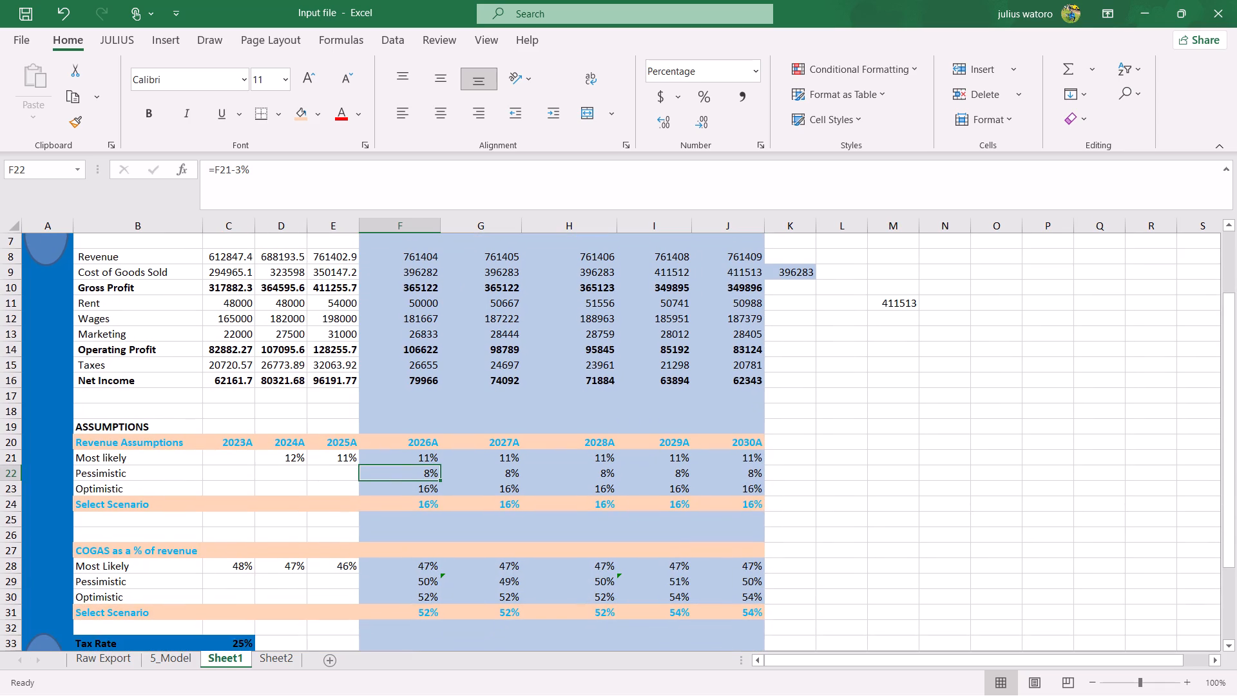
{"action": "left_click", "coordinate": [399, 581]}
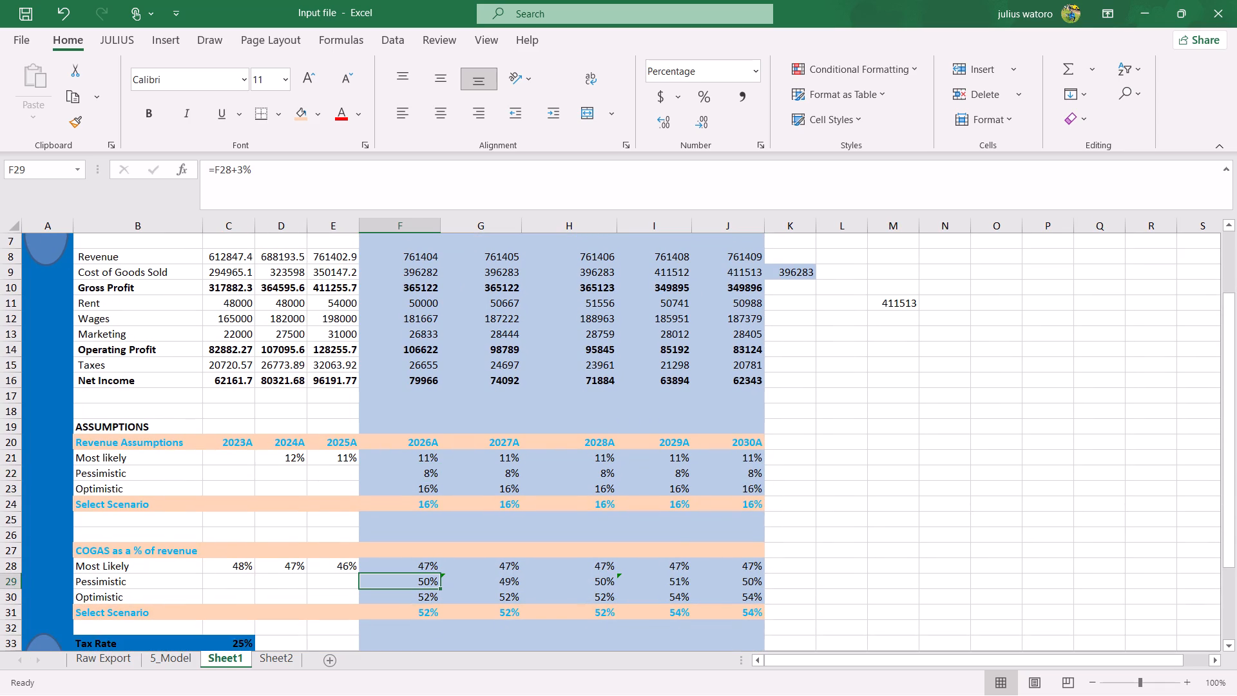
{"action": "left_click", "coordinate": [404, 599]}
{"action": "left_click", "coordinate": [283, 655]}
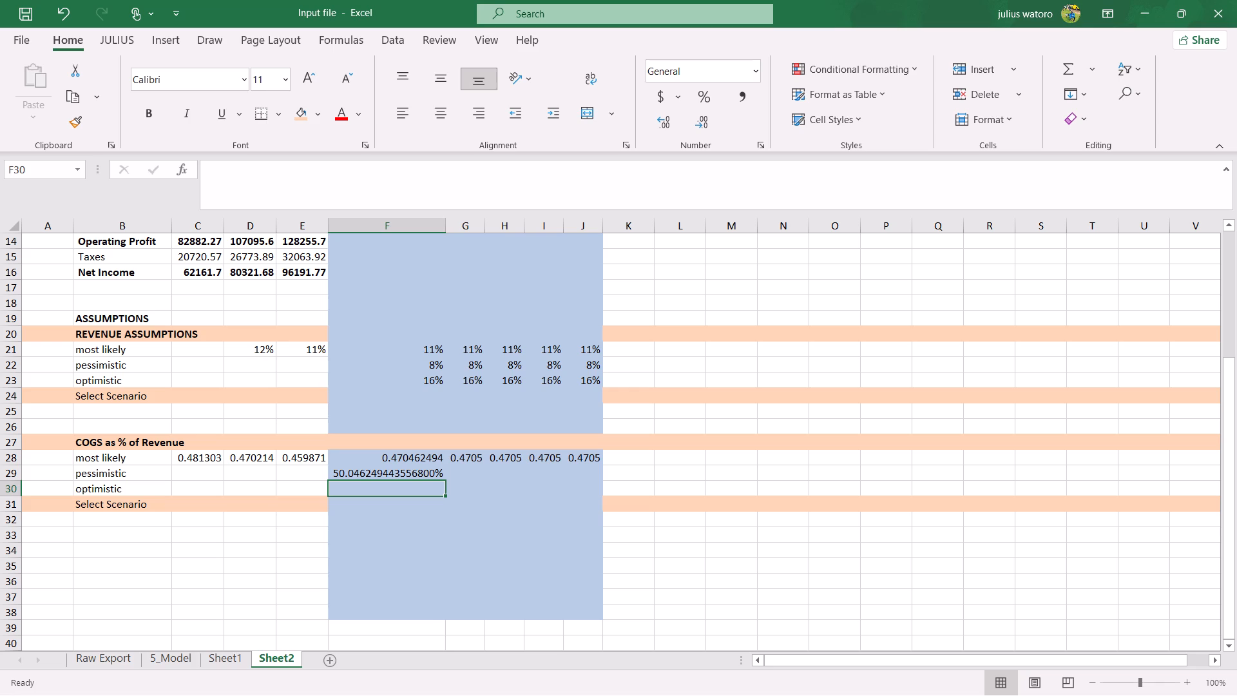
{"action": "key", "text": "equal"}
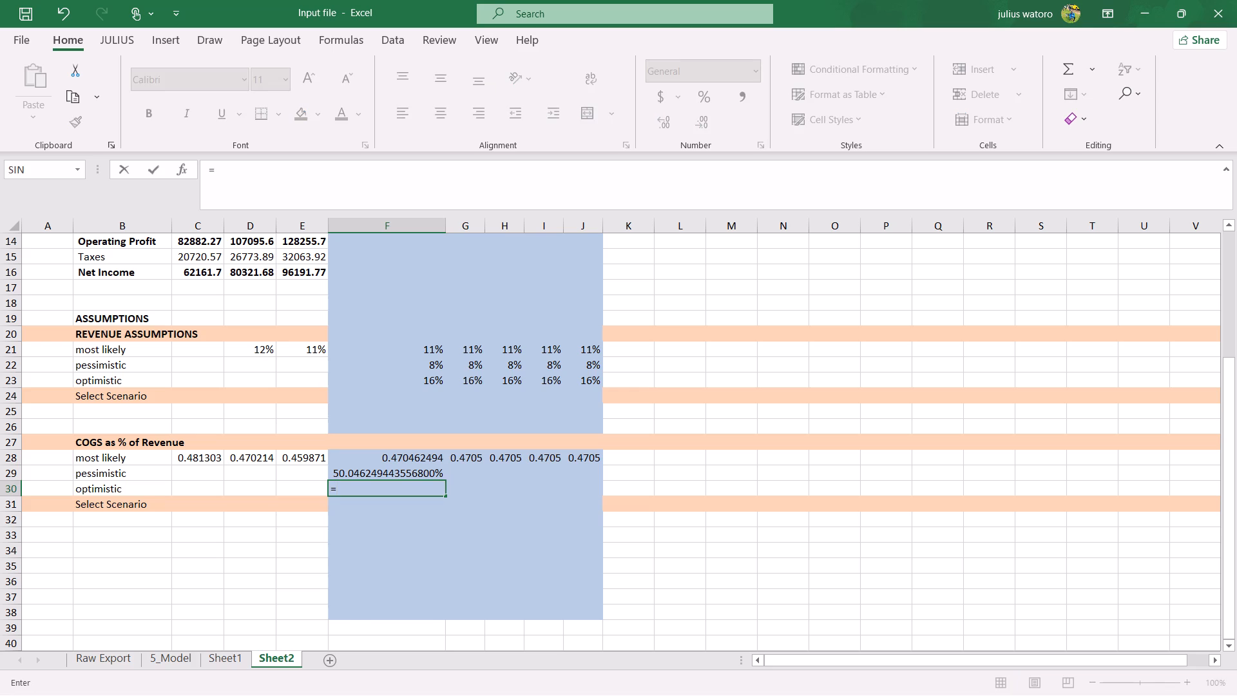
{"action": "type", "text": "f2"}
{"action": "key", "text": "8"}
{"action": "key", "text": "shift+plus"}
{"action": "key", "text": "5"}
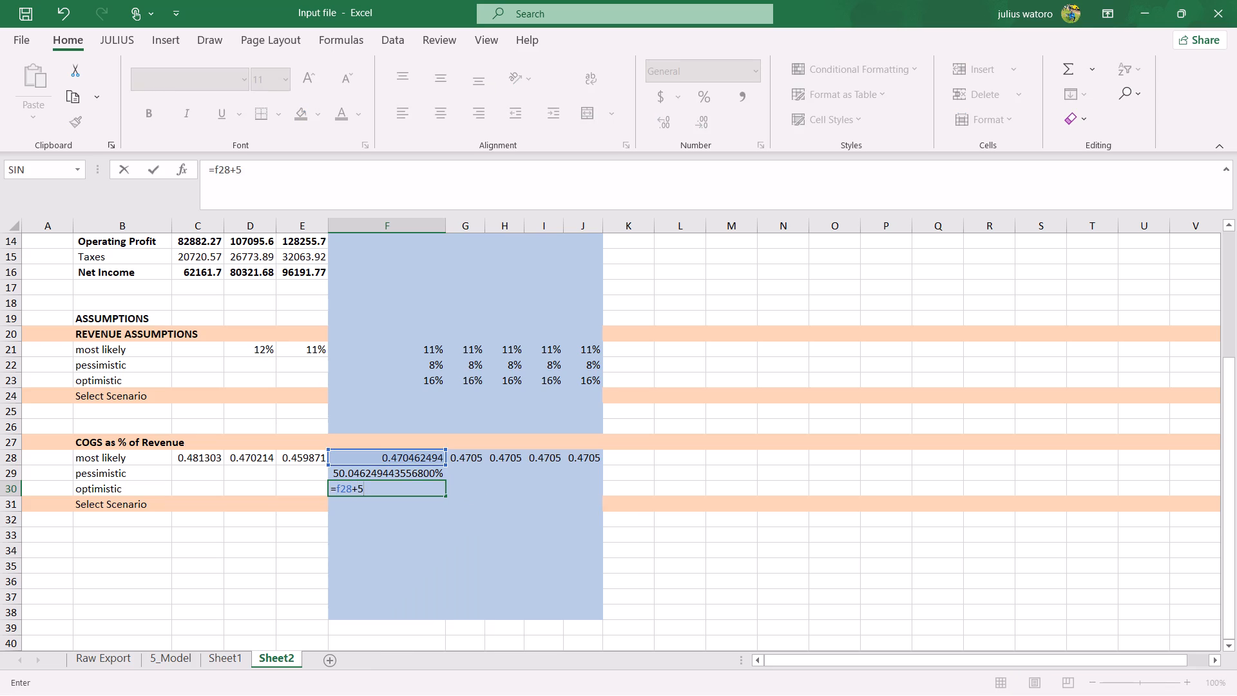
{"action": "key", "text": "shift+percent"}
{"action": "key", "text": "Return"}
Fill the 2026A pessimistic and optimistic COGS formulas across to 2030A.
{"action": "left_click", "coordinate": [417, 473]}
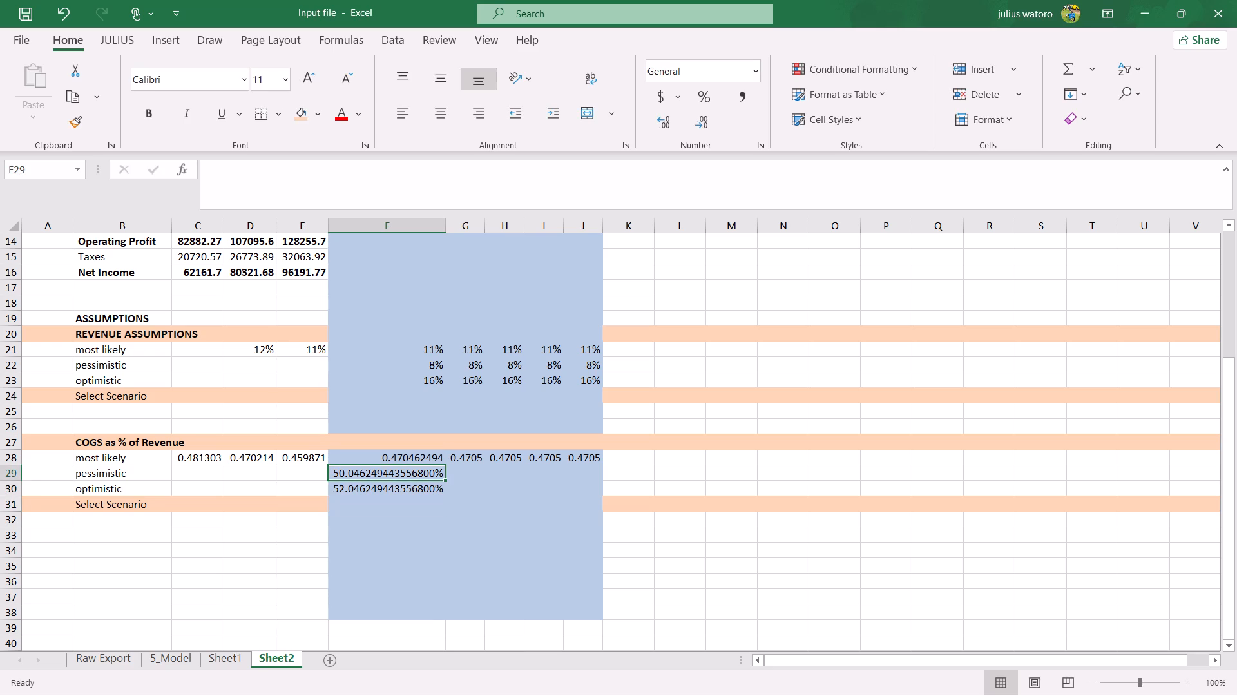
{"action": "left_click_drag", "start_coordinate": [444, 477], "coordinate": [583, 478]}
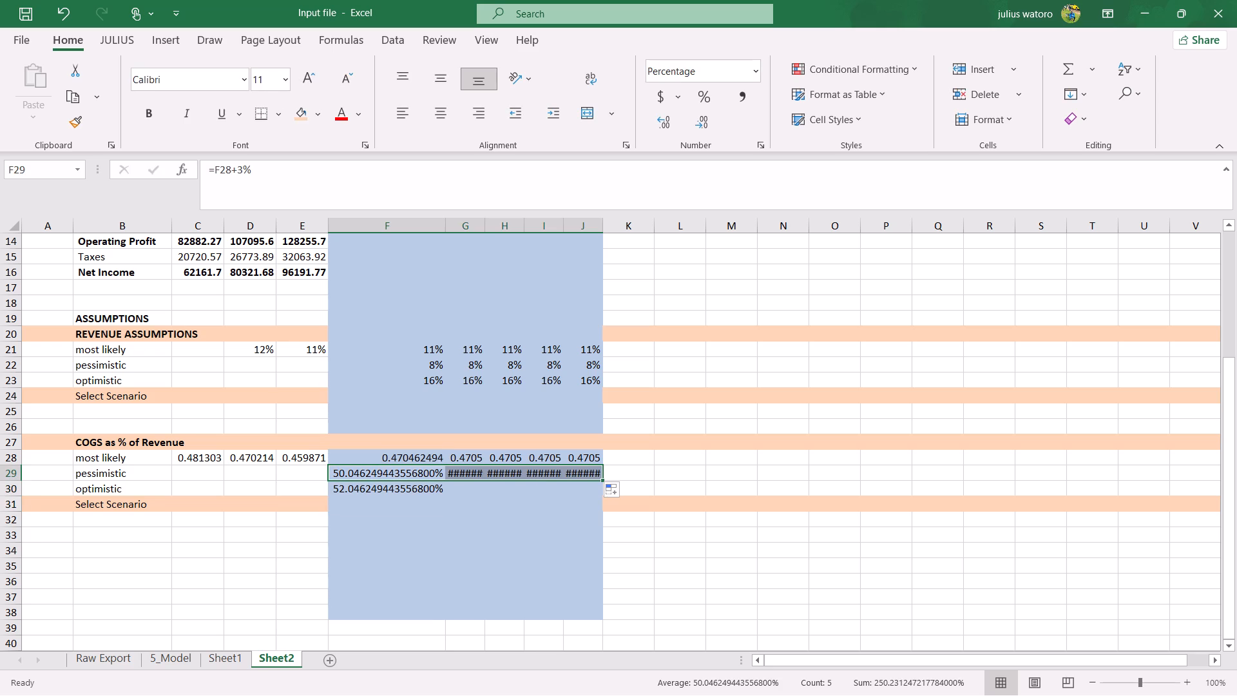
{"action": "left_click", "coordinate": [434, 488]}
{"action": "left_click_drag", "start_coordinate": [443, 496], "coordinate": [478, 491]}
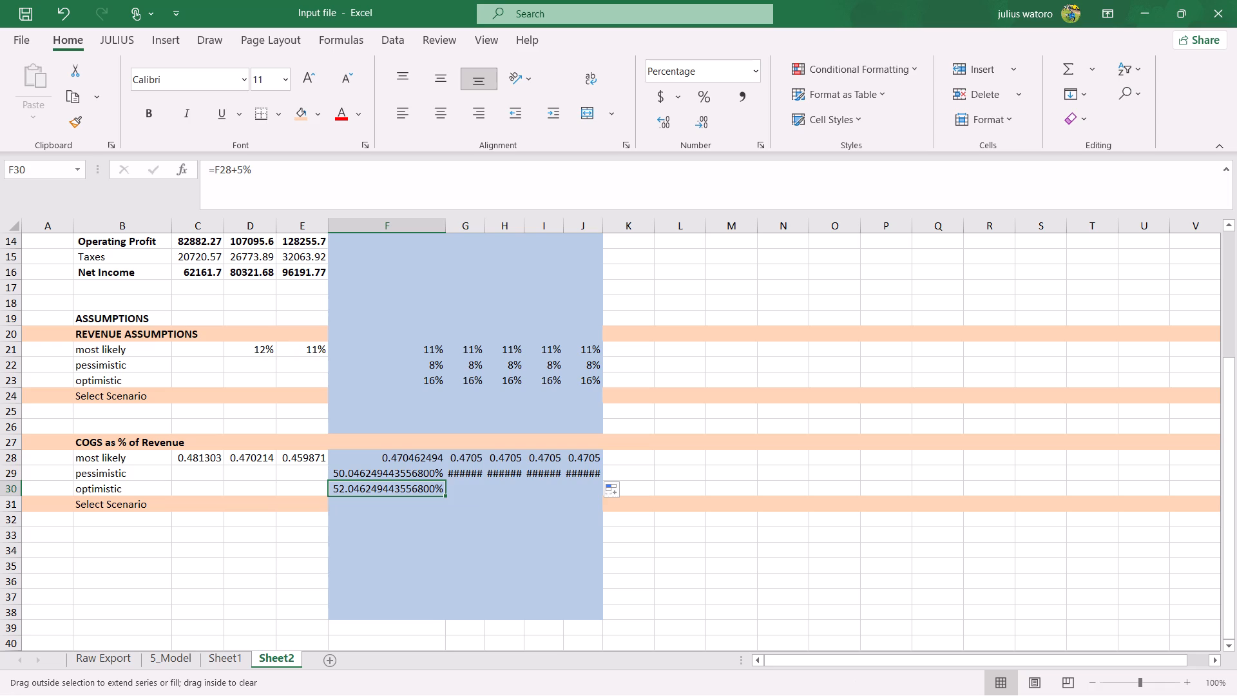
{"action": "left_click_drag", "start_coordinate": [478, 491], "coordinate": [587, 489]}
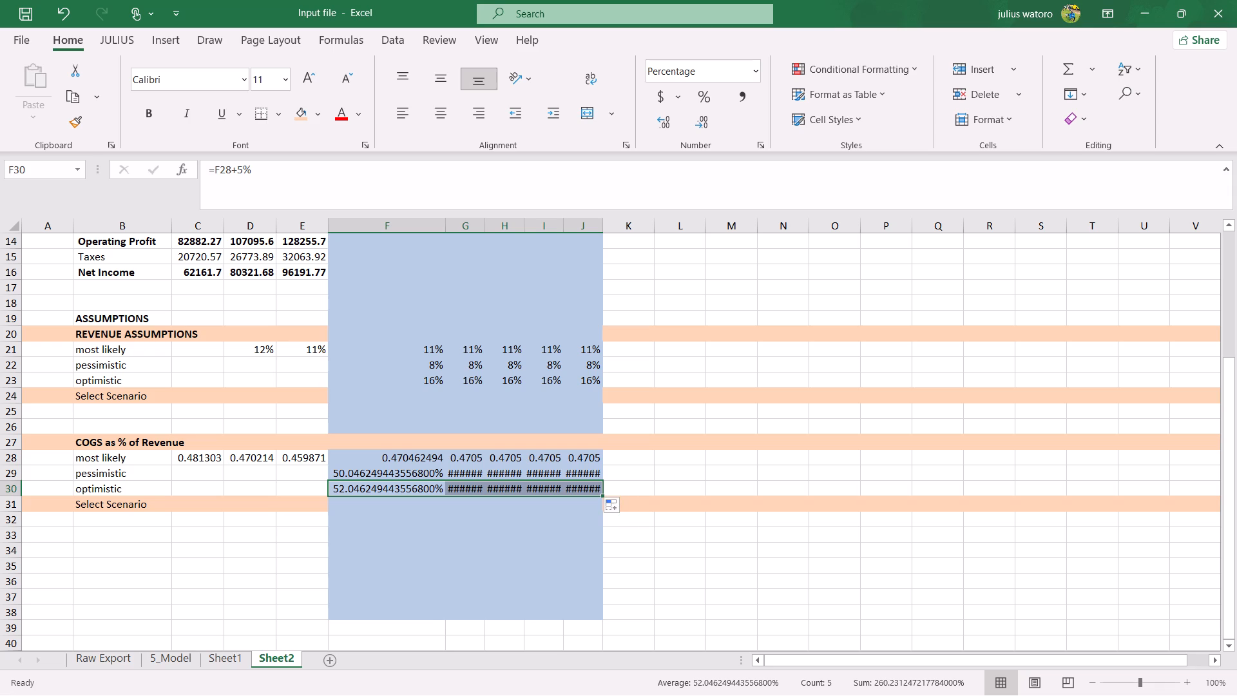
AutoFit the column widths across the whole of Sheet2.
{"action": "left_click", "coordinate": [350, 506]}
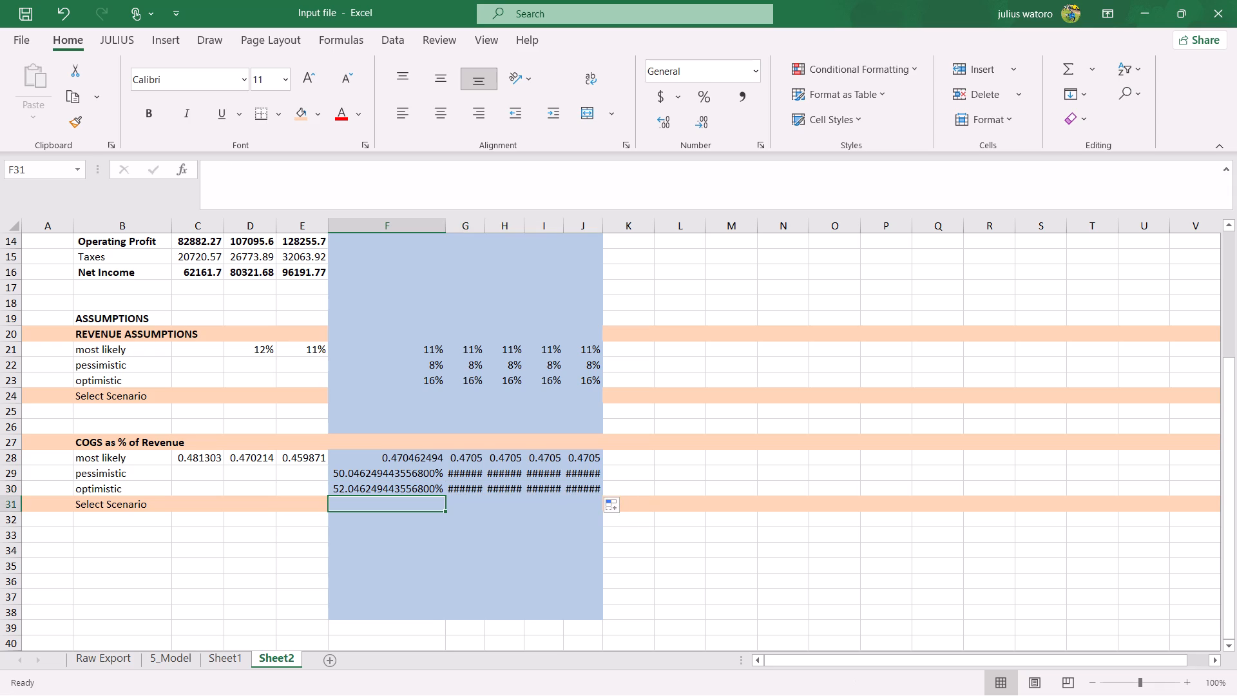
{"action": "scroll", "coordinate": [385, 506], "scroll_direction": "up", "scroll_amount": 2}
{"action": "left_click", "coordinate": [397, 514]}
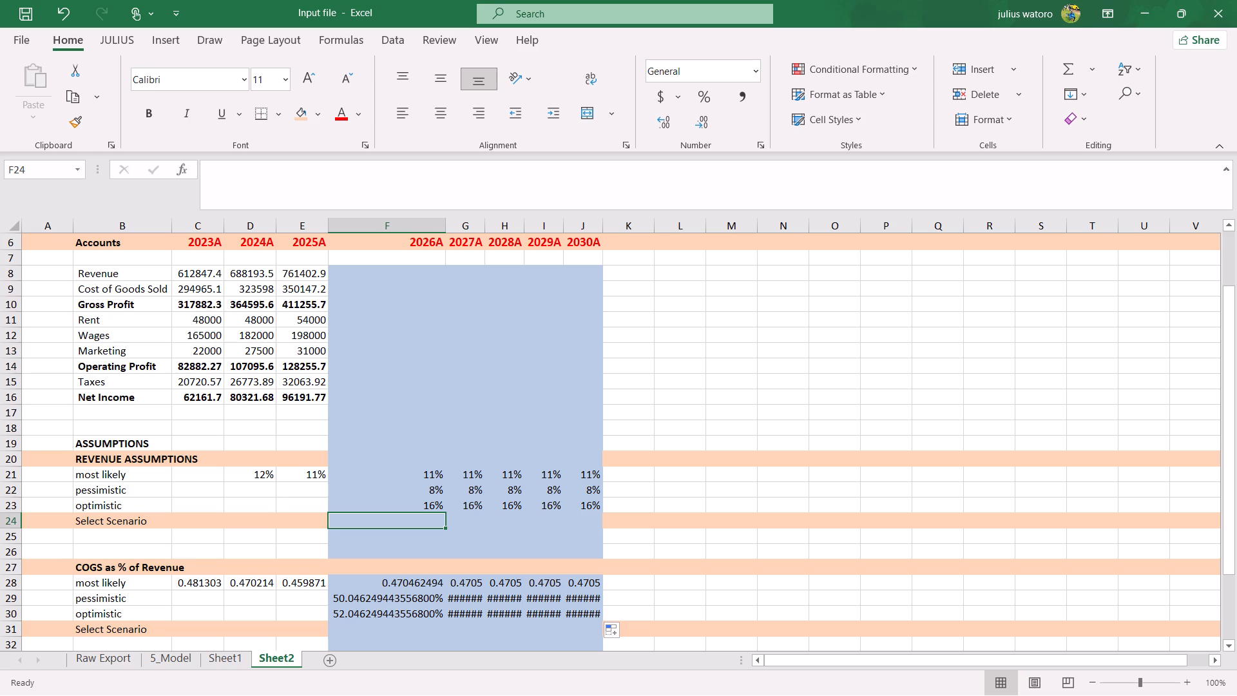
{"action": "key", "text": "ctrl+a"}
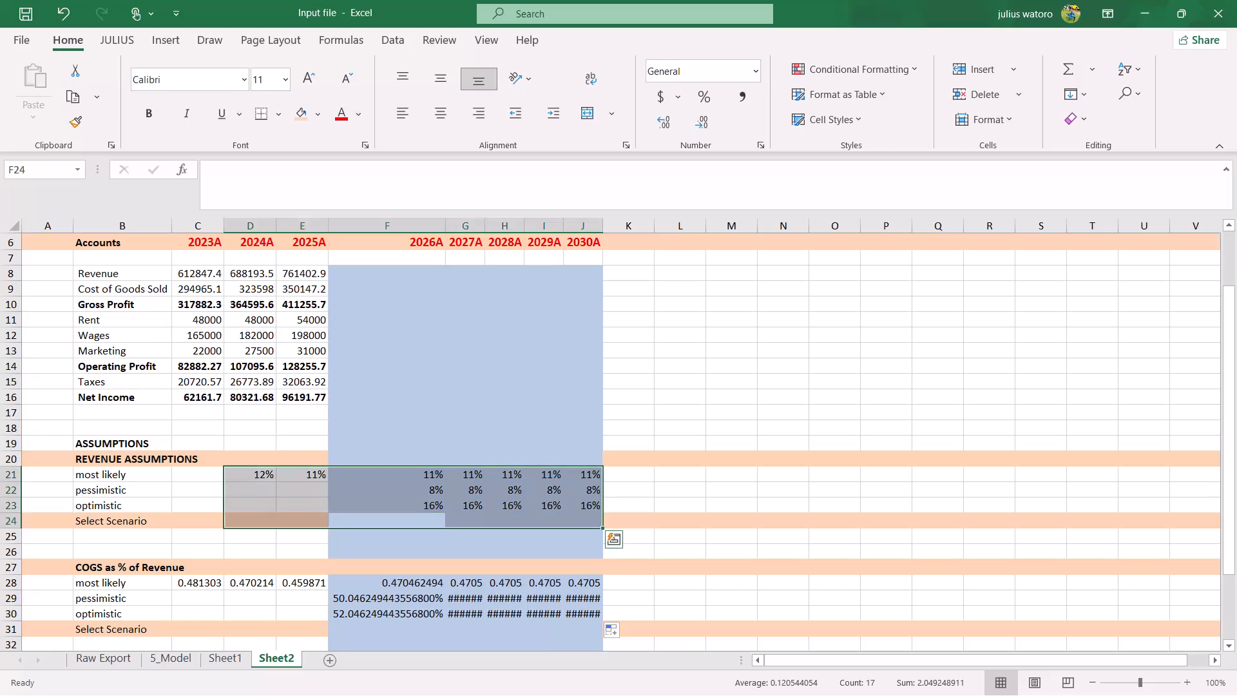
{"action": "left_click", "coordinate": [635, 439]}
{"action": "left_click", "coordinate": [653, 402]}
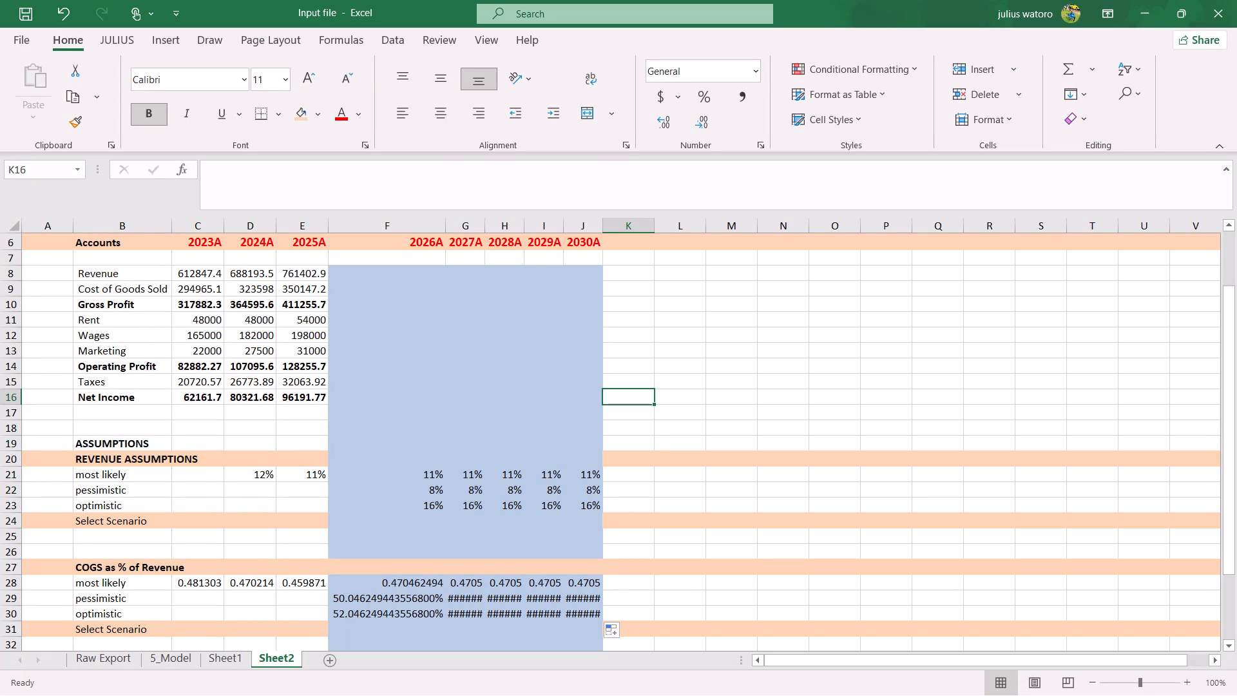
{"action": "key", "text": "ctrl+a"}
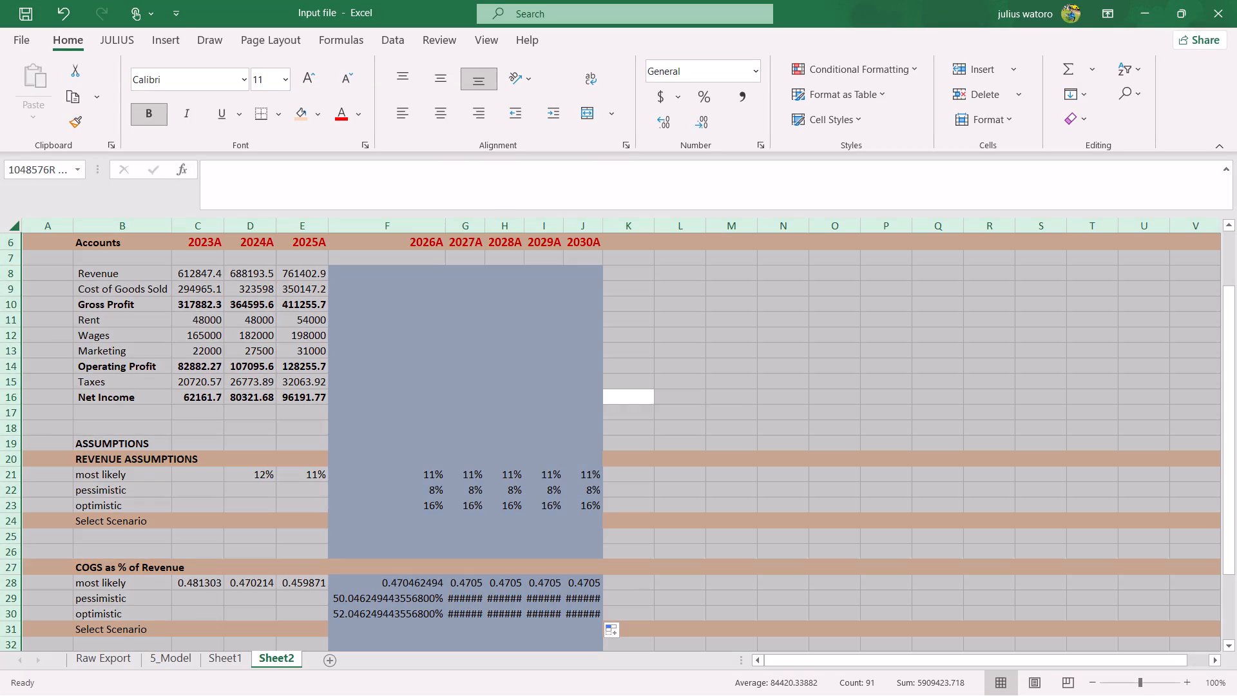
{"action": "left_click", "coordinate": [1022, 117]}
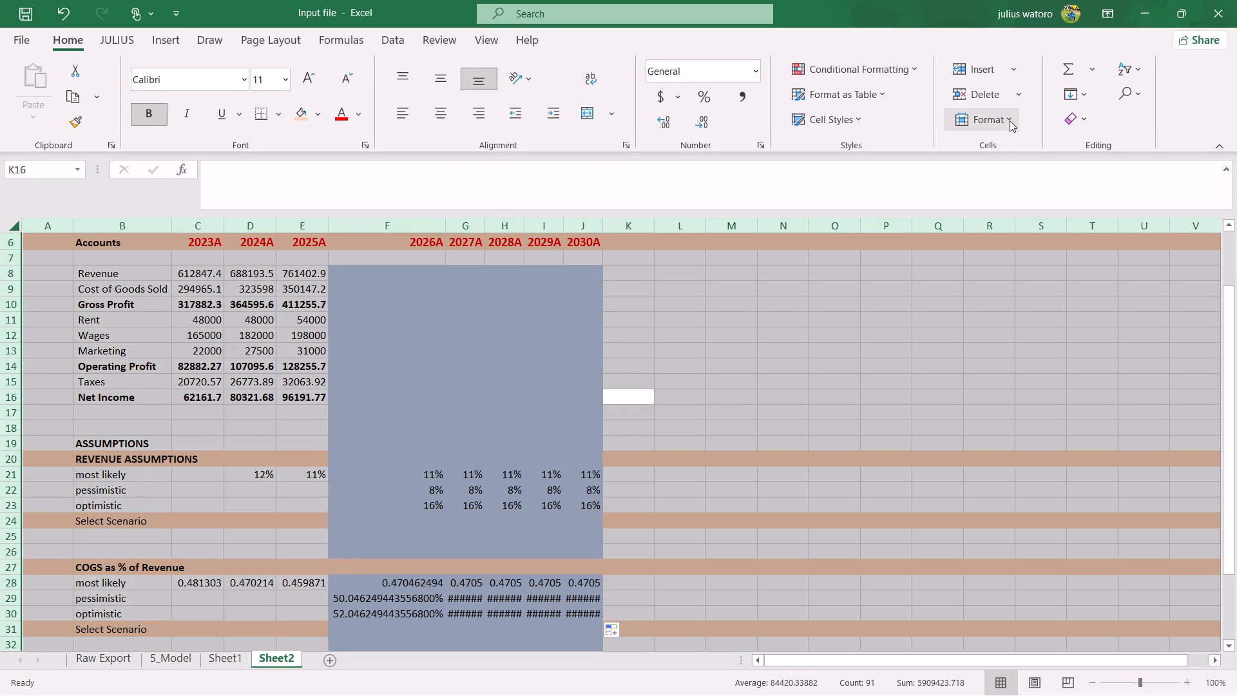
{"action": "left_click", "coordinate": [1010, 121]}
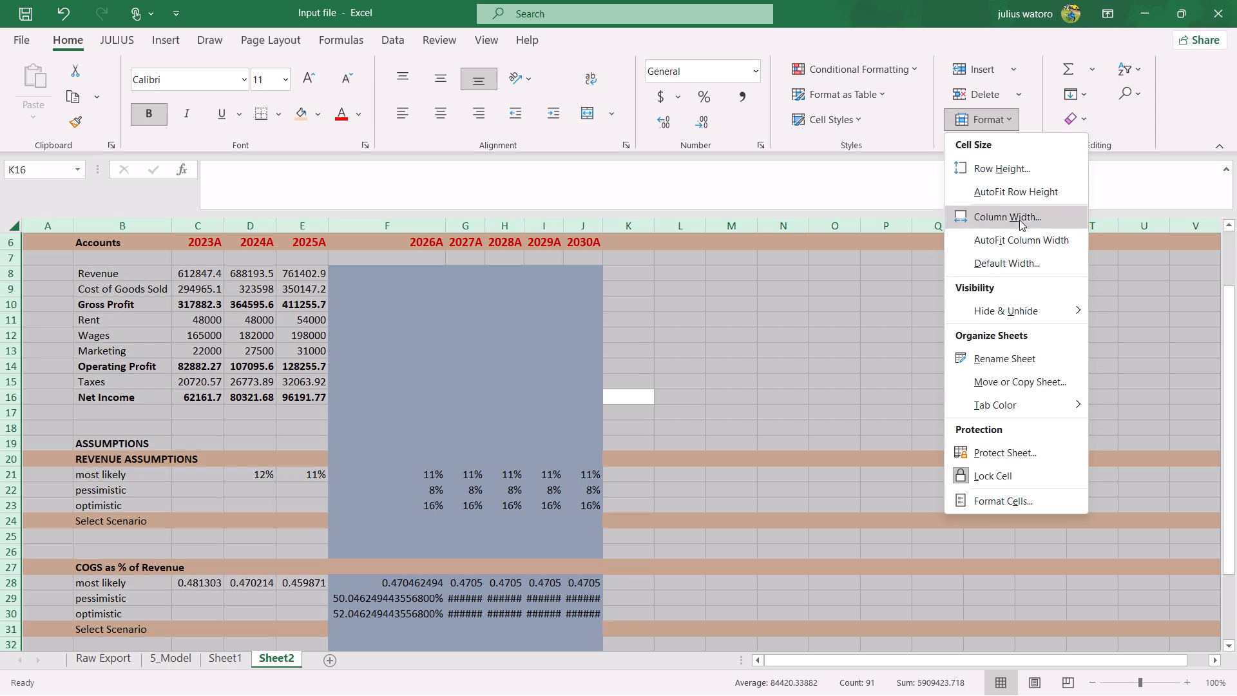
{"action": "left_click", "coordinate": [1019, 246]}
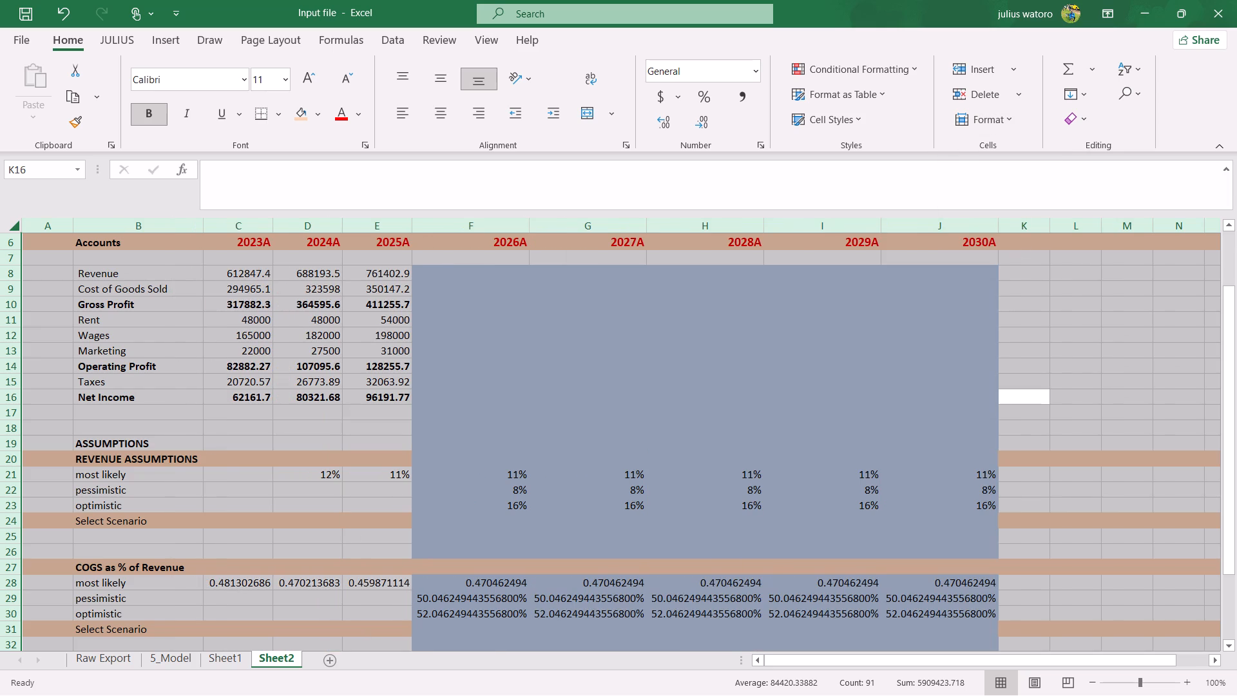
Format the 2026A to 2030A COGS values in all three scenario rows as percentages with no decimal places.
{"action": "left_click", "coordinate": [475, 585]}
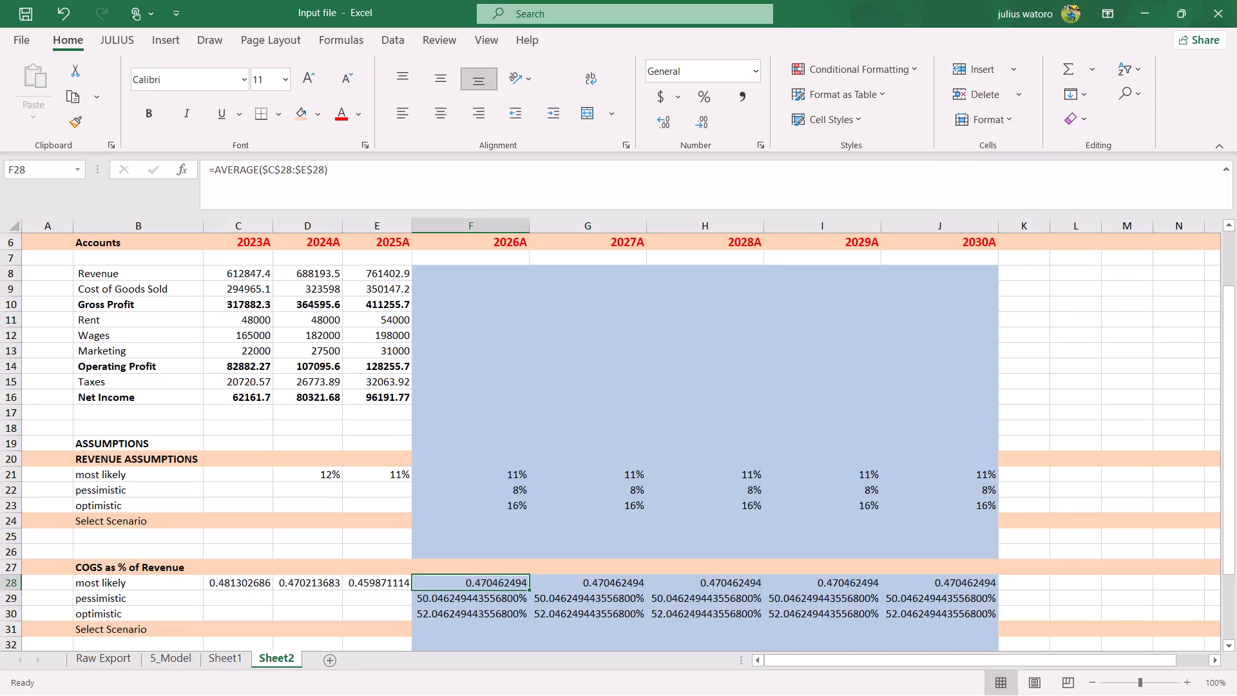
{"action": "left_click_drag", "start_coordinate": [462, 585], "coordinate": [997, 619]}
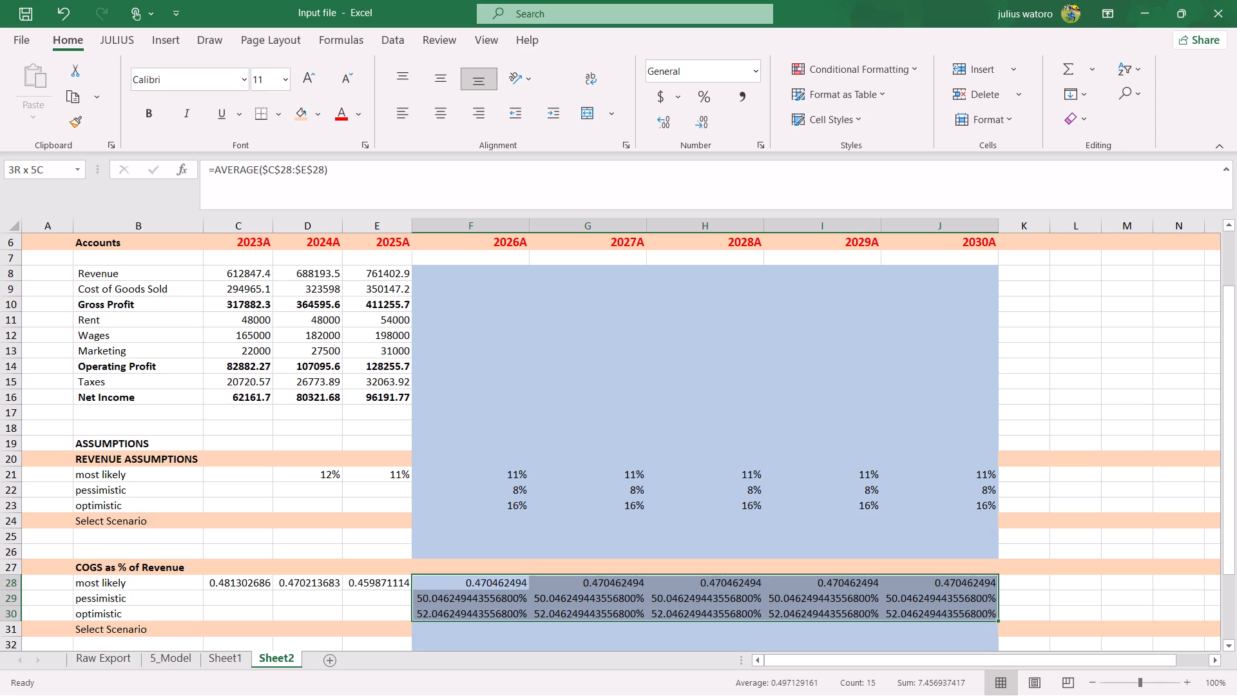
{"action": "left_click_drag", "start_coordinate": [997, 619], "coordinate": [963, 617]}
{"action": "left_click_drag", "start_coordinate": [963, 617], "coordinate": [960, 614]}
{"action": "left_click", "coordinate": [751, 74]}
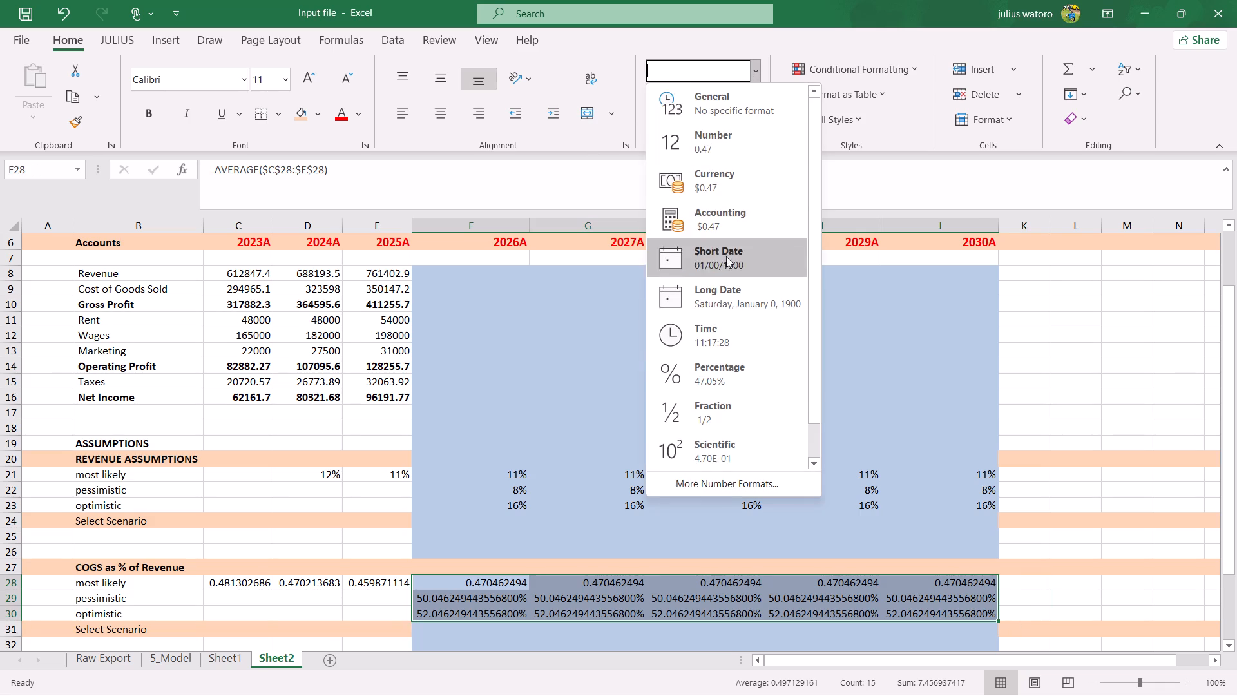
{"action": "left_click", "coordinate": [708, 368]}
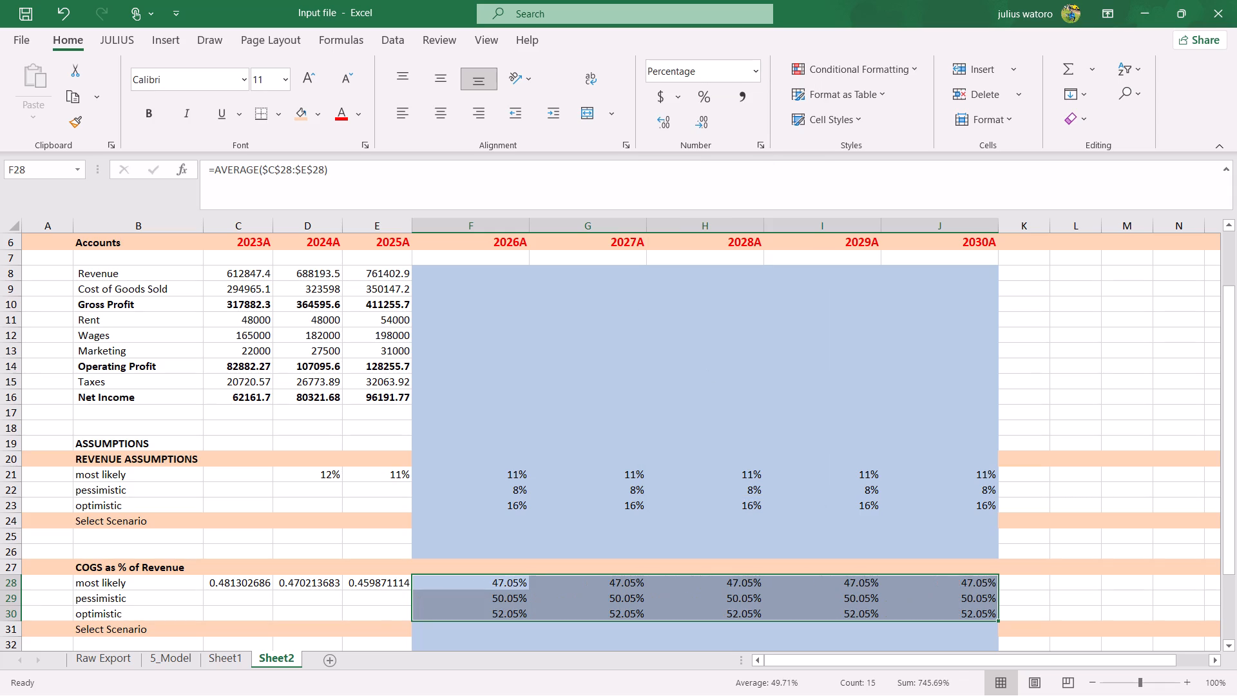
{"action": "left_click", "coordinate": [701, 121]}
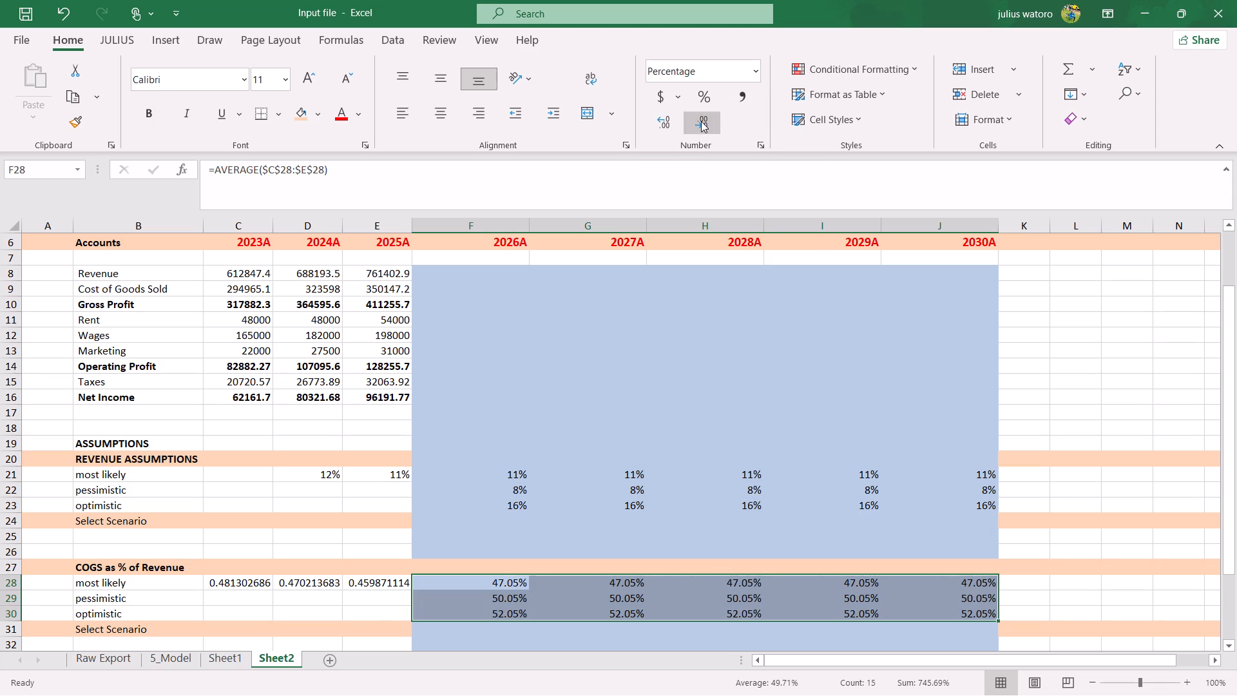
{"action": "left_click", "coordinate": [701, 121]}
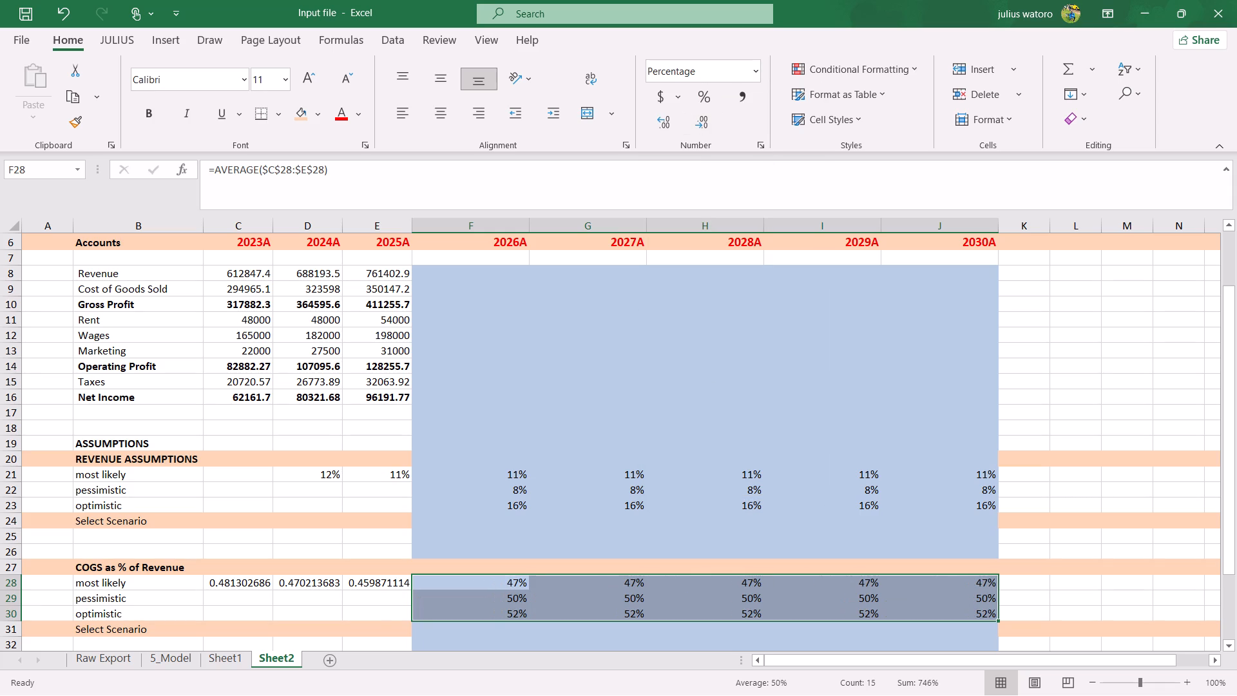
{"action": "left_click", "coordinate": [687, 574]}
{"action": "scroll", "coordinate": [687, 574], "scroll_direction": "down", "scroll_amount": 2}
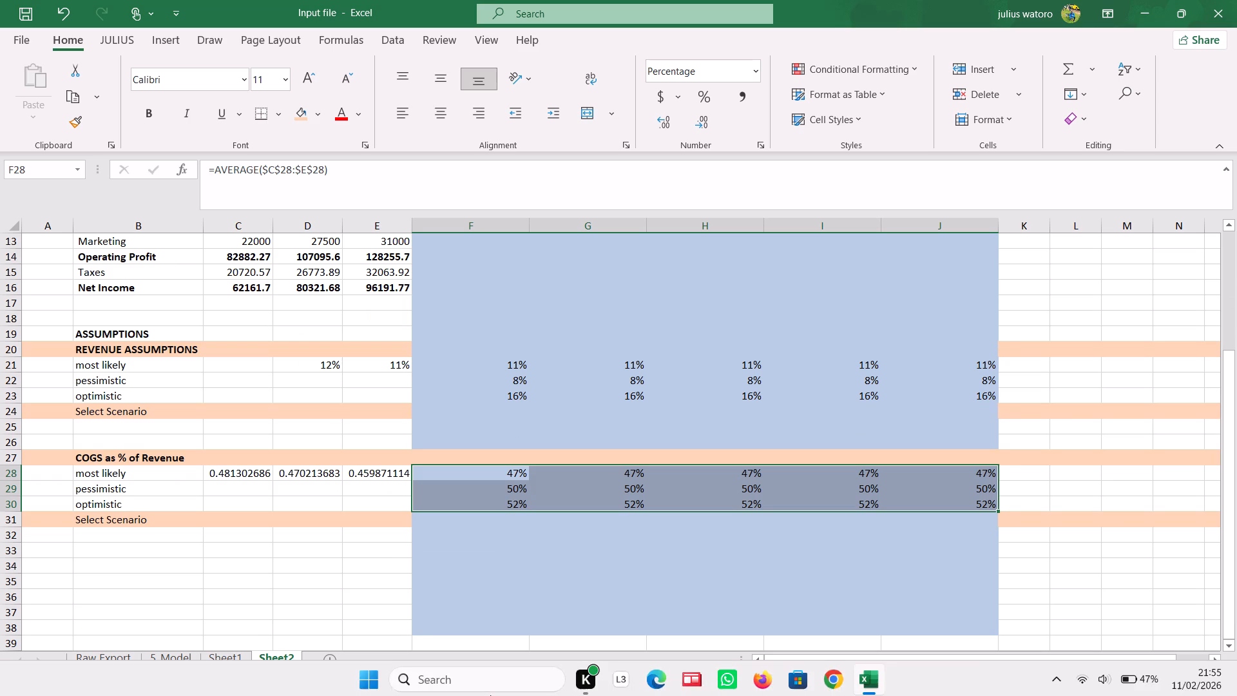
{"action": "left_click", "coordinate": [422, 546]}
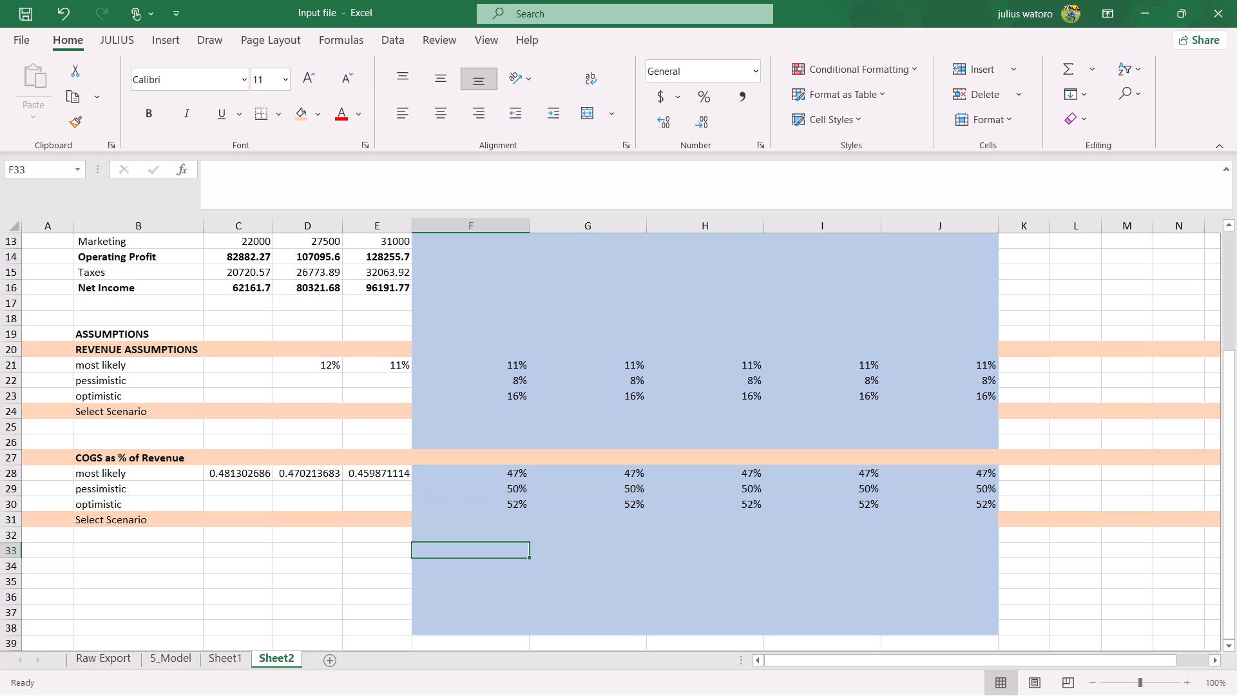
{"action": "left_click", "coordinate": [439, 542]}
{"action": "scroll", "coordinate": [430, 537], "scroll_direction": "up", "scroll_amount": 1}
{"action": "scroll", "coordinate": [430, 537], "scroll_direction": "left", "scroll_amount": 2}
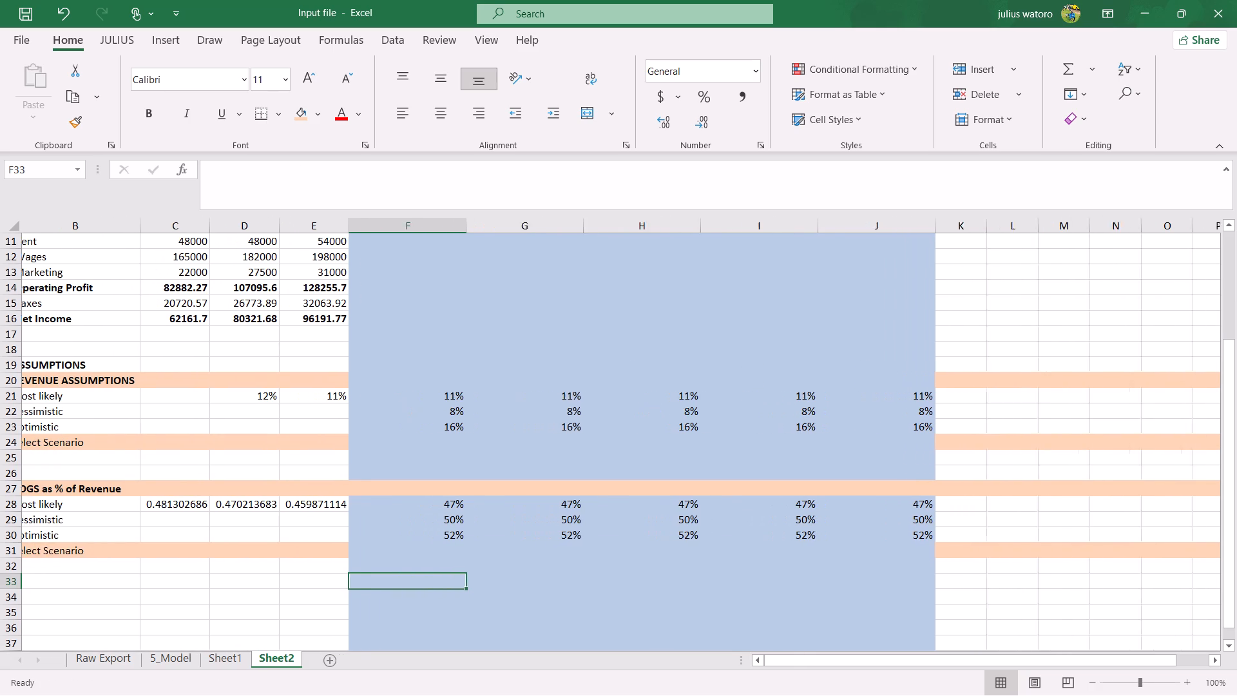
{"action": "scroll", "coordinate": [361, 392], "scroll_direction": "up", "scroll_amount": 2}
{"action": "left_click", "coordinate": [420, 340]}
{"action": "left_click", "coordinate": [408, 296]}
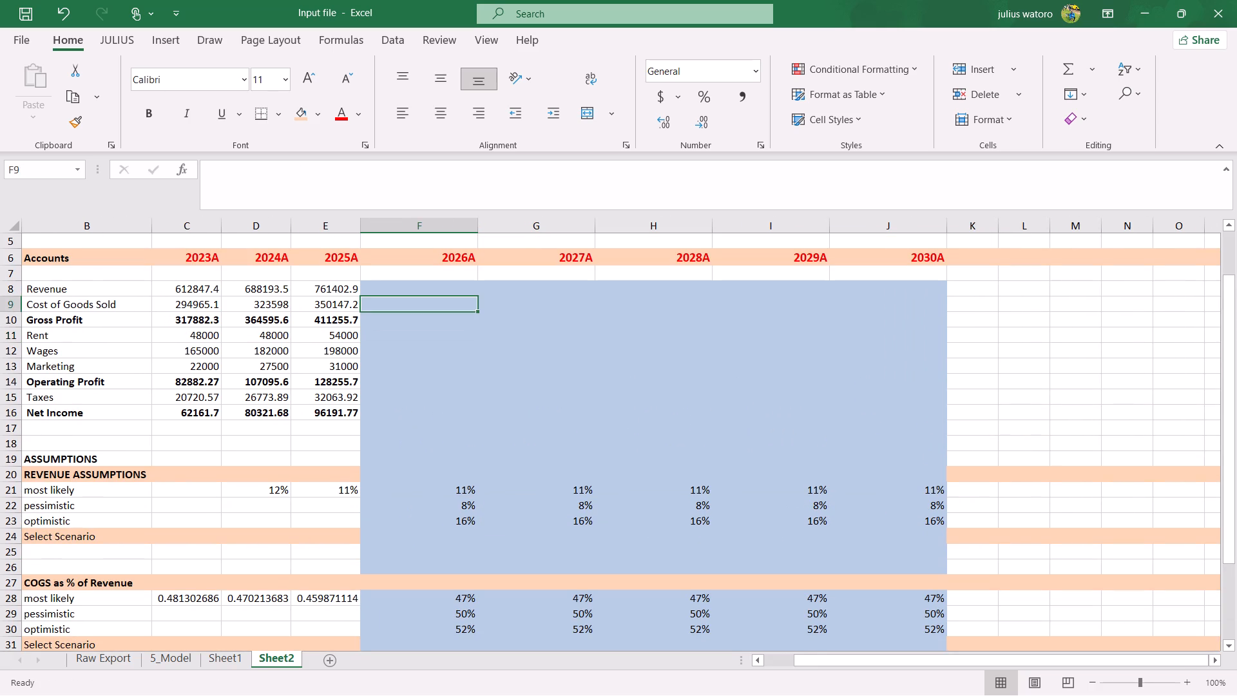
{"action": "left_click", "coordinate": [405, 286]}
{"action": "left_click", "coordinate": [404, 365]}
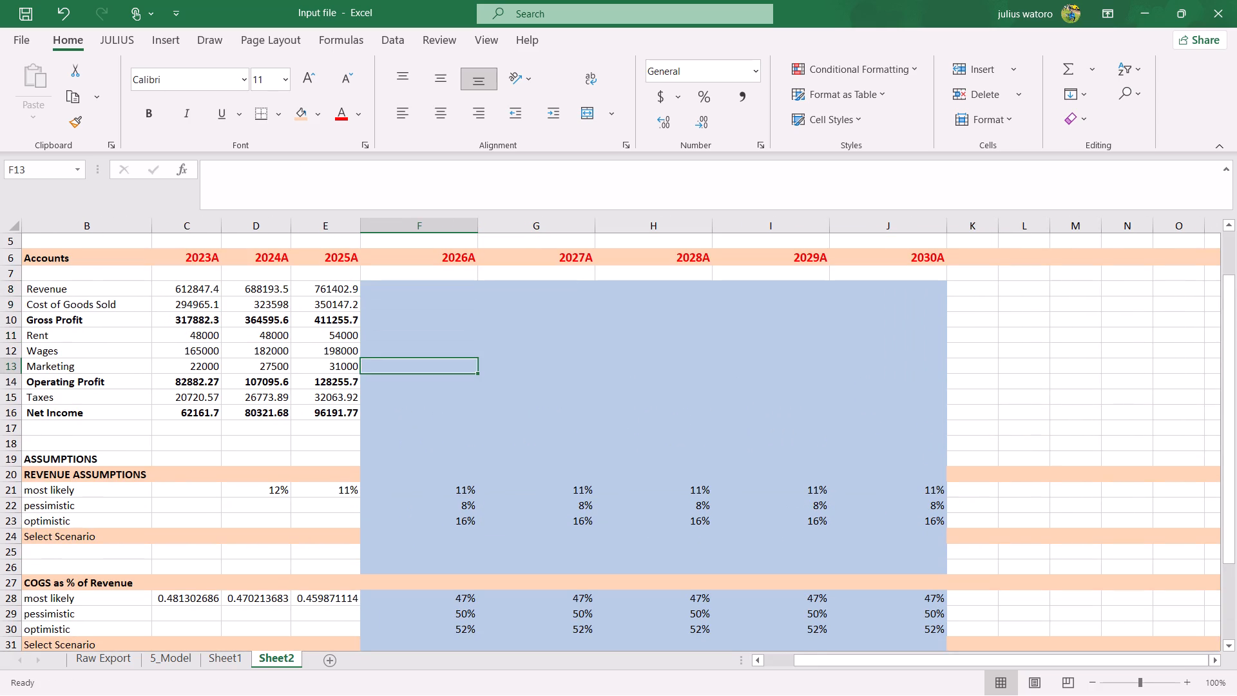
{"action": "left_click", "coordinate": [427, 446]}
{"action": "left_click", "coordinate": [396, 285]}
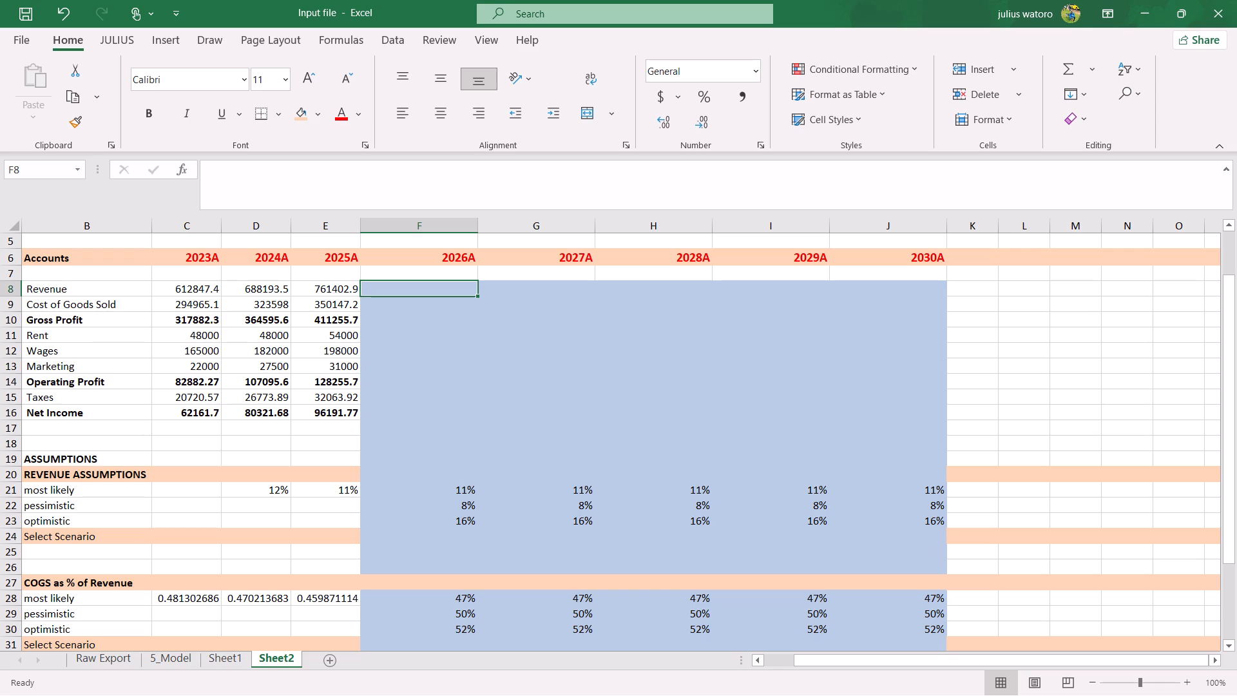
Format the 2023A to 2025A account values on Sheet2 with no decimal places, after checking the 5_Model and Raw Export sheets.
{"action": "left_click", "coordinate": [209, 290]}
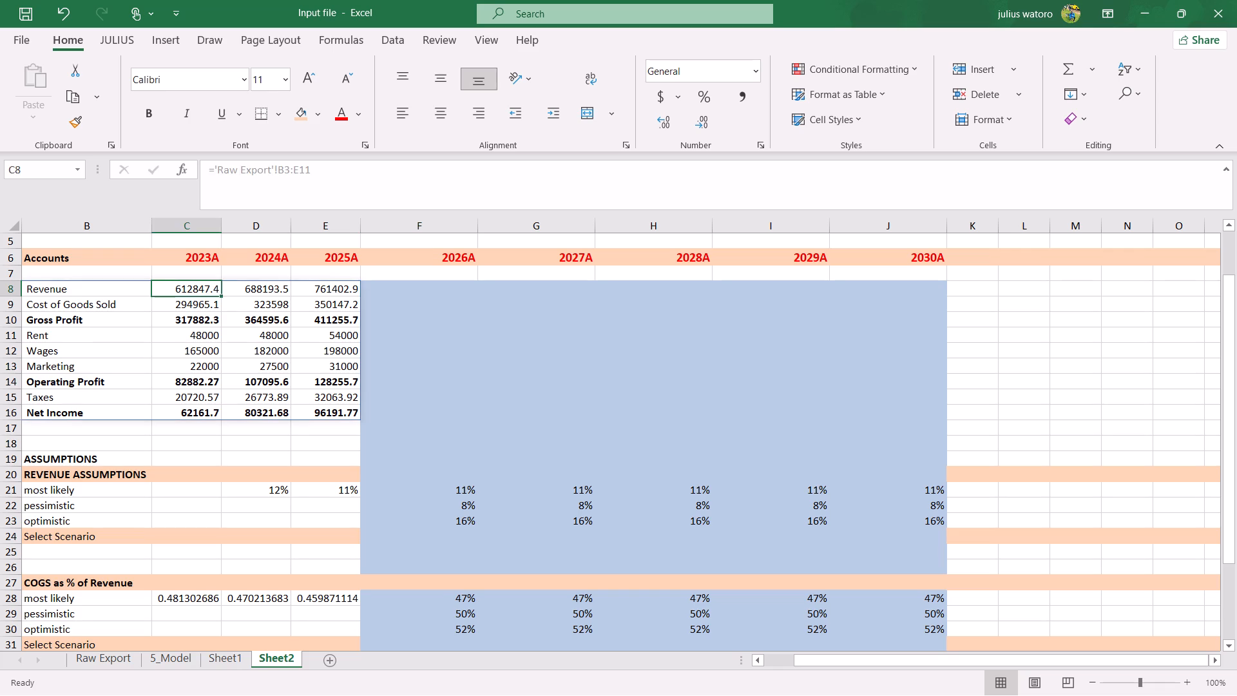
{"action": "left_click", "coordinate": [169, 662]}
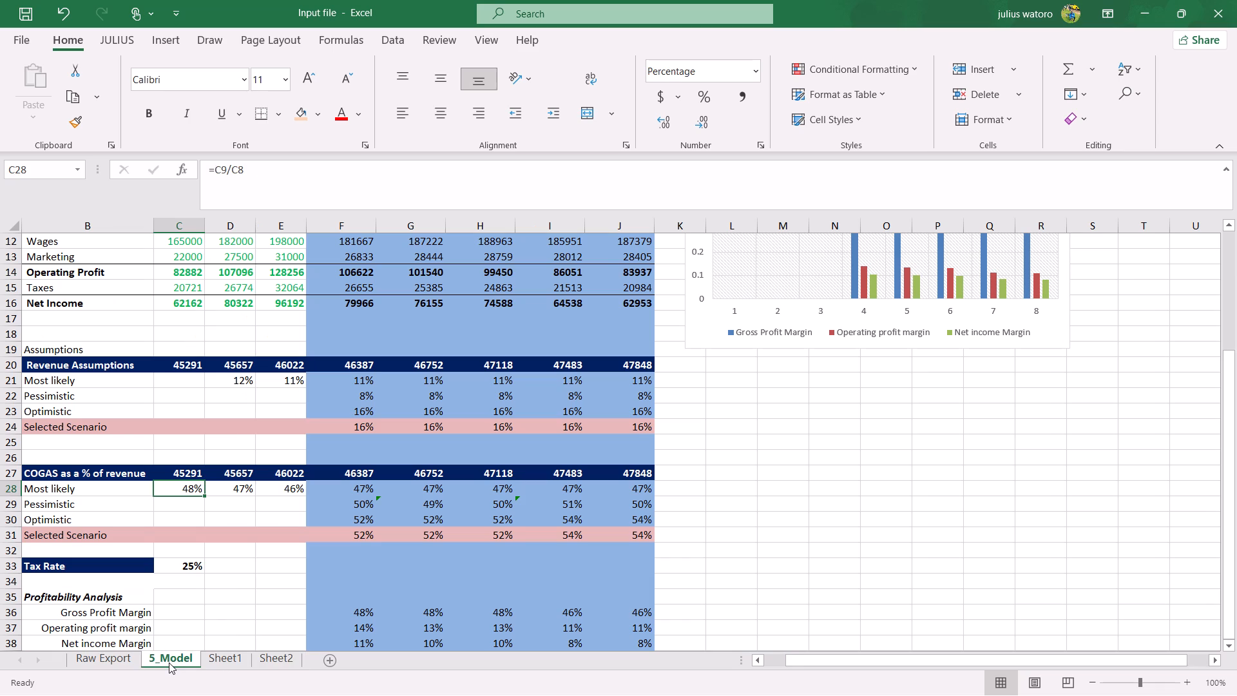
{"action": "scroll", "coordinate": [268, 553], "scroll_direction": "up", "scroll_amount": 3}
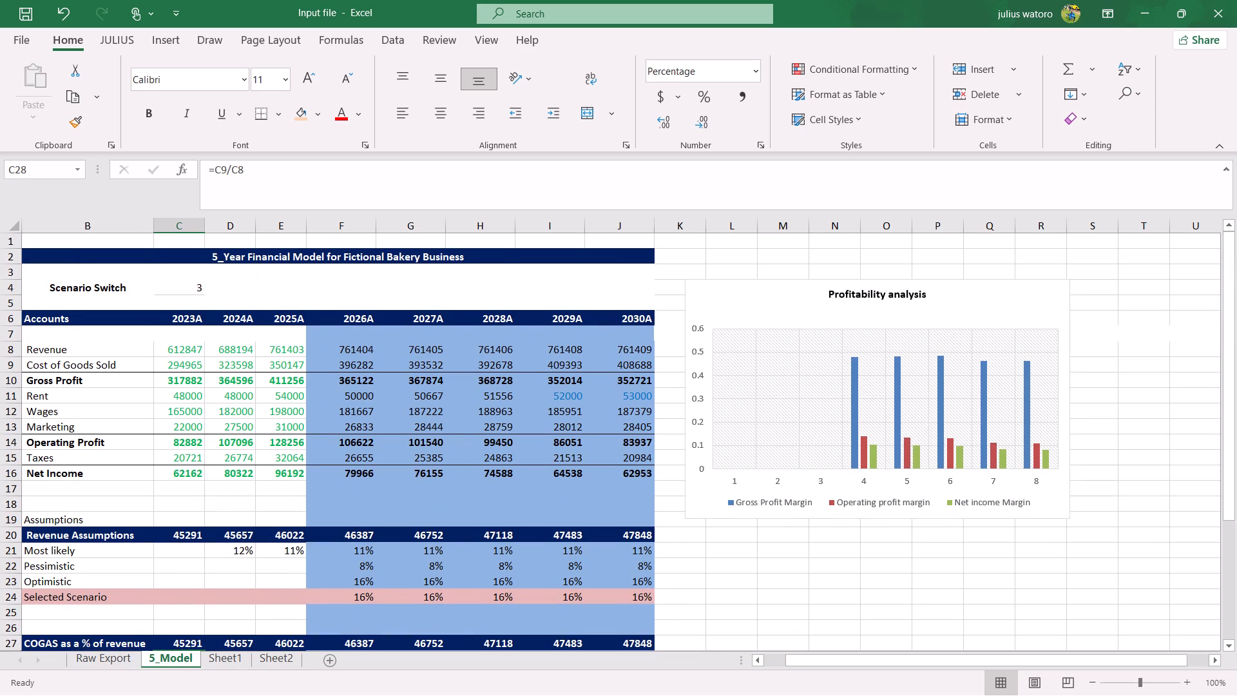
{"action": "left_click", "coordinate": [278, 670]}
{"action": "left_click", "coordinate": [124, 664]}
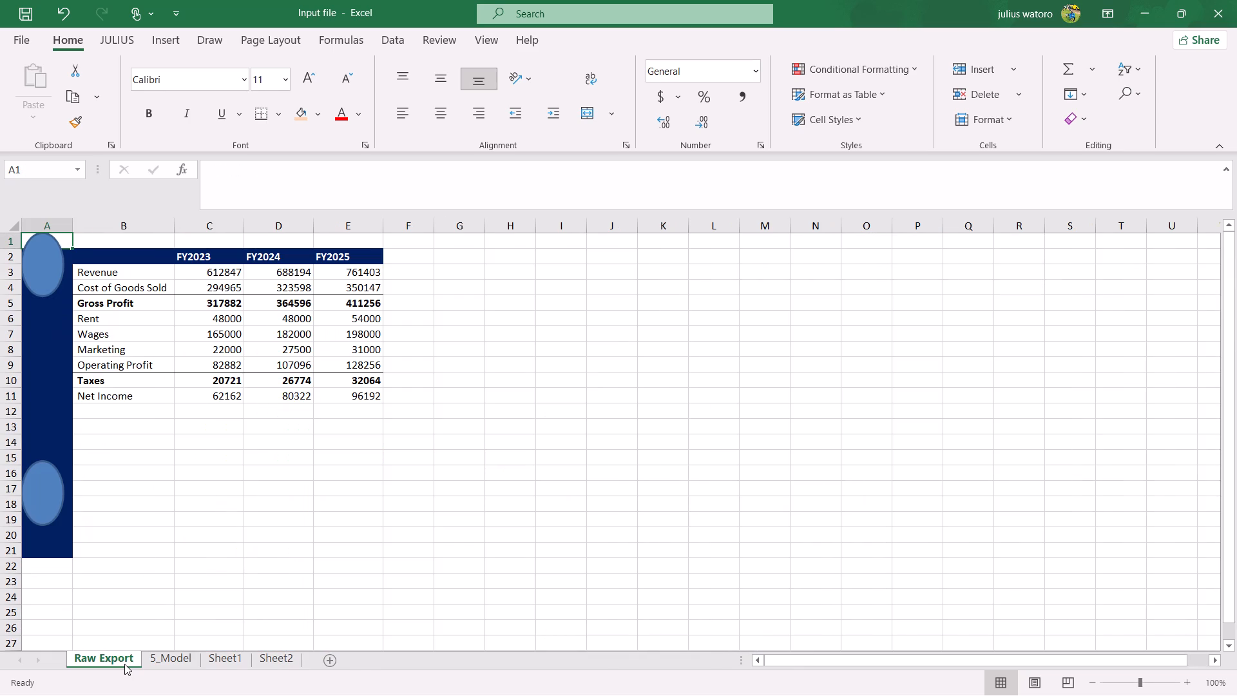
{"action": "scroll", "coordinate": [264, 567], "scroll_direction": "up", "scroll_amount": 3}
{"action": "left_click", "coordinate": [283, 656]}
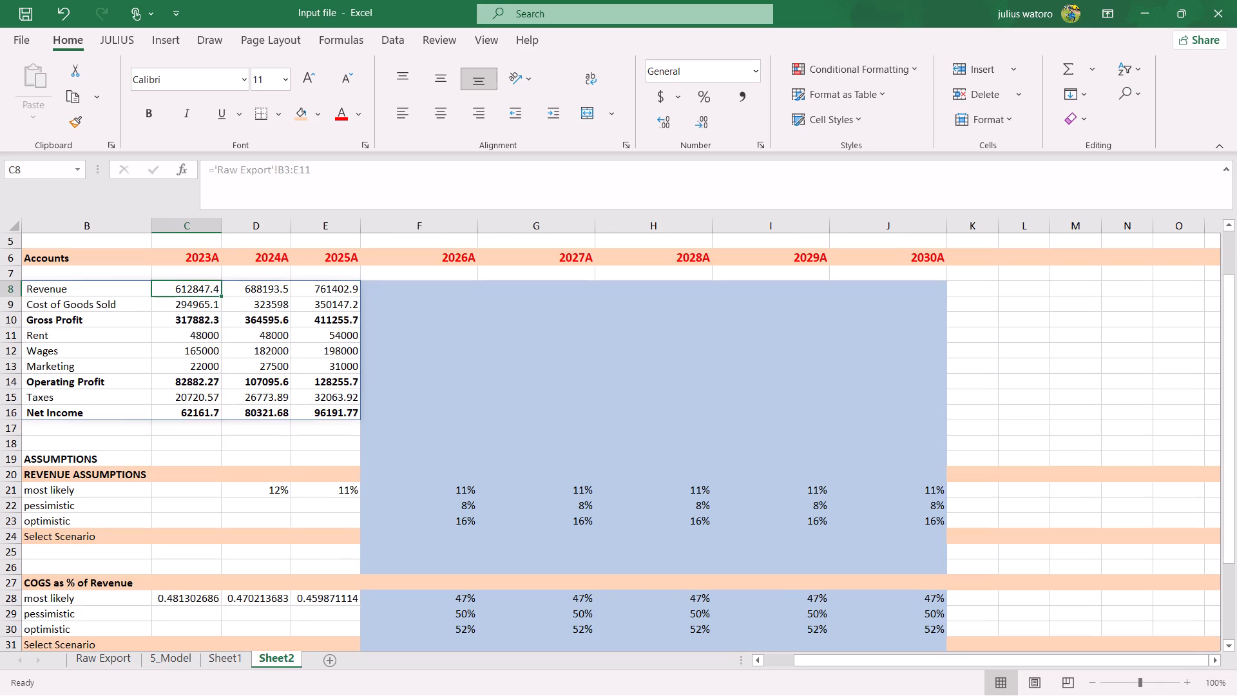
{"action": "left_click_drag", "start_coordinate": [213, 290], "coordinate": [320, 411]}
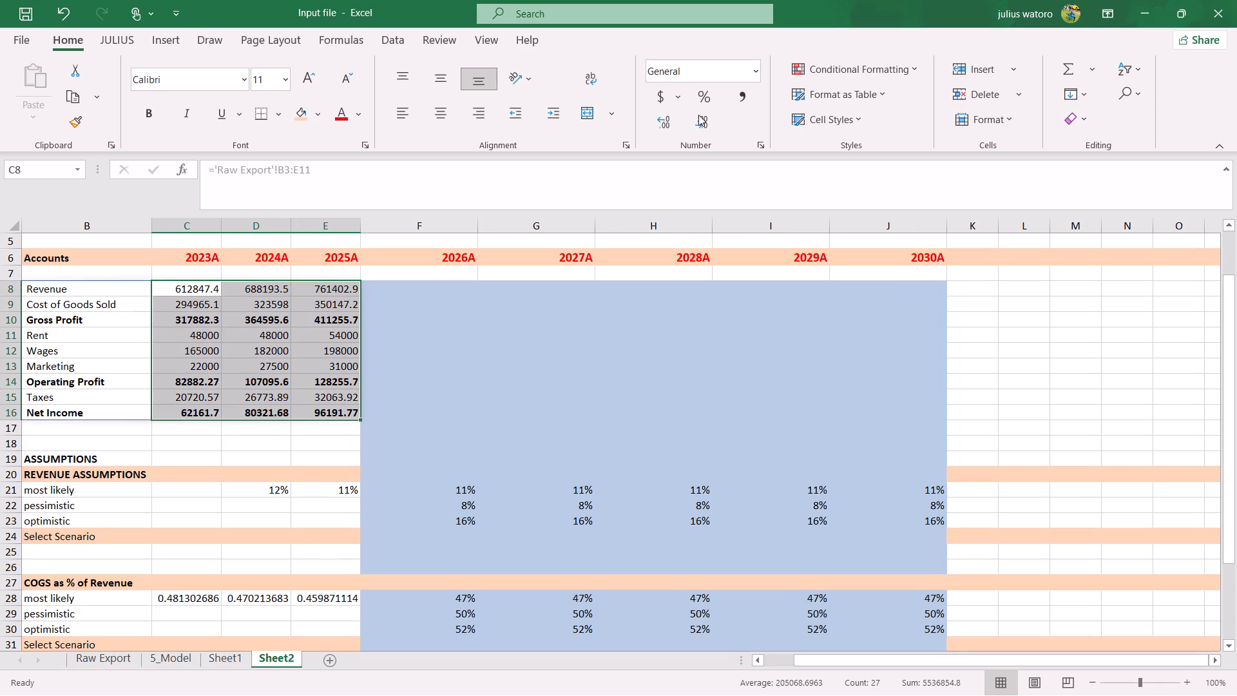
{"action": "left_click", "coordinate": [698, 115]}
{"action": "left_click", "coordinate": [698, 115]}
{"action": "left_click", "coordinate": [698, 115]}
{"action": "left_click", "coordinate": [698, 115]}
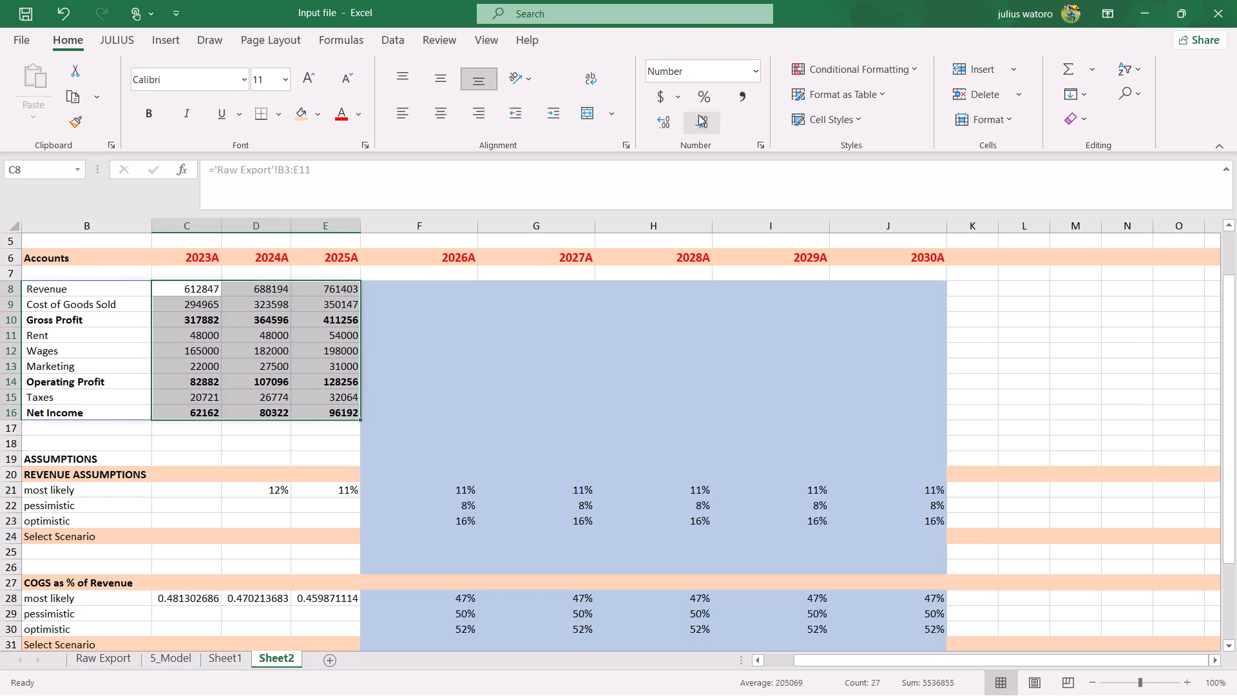
{"action": "left_click", "coordinate": [283, 349]}
{"action": "left_click", "coordinate": [375, 288]}
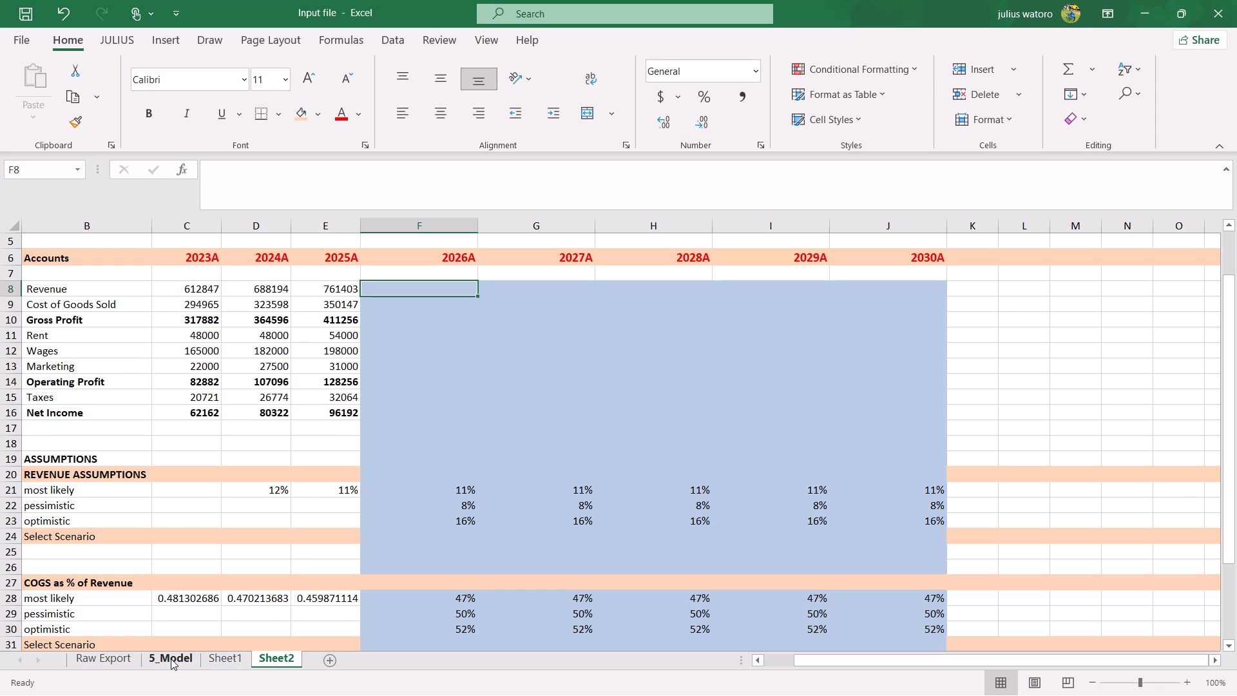
On Sheet1, format the 2023E to 2025E account values from Revenue through Net Income with no decimal places.
{"action": "left_click", "coordinate": [230, 655]}
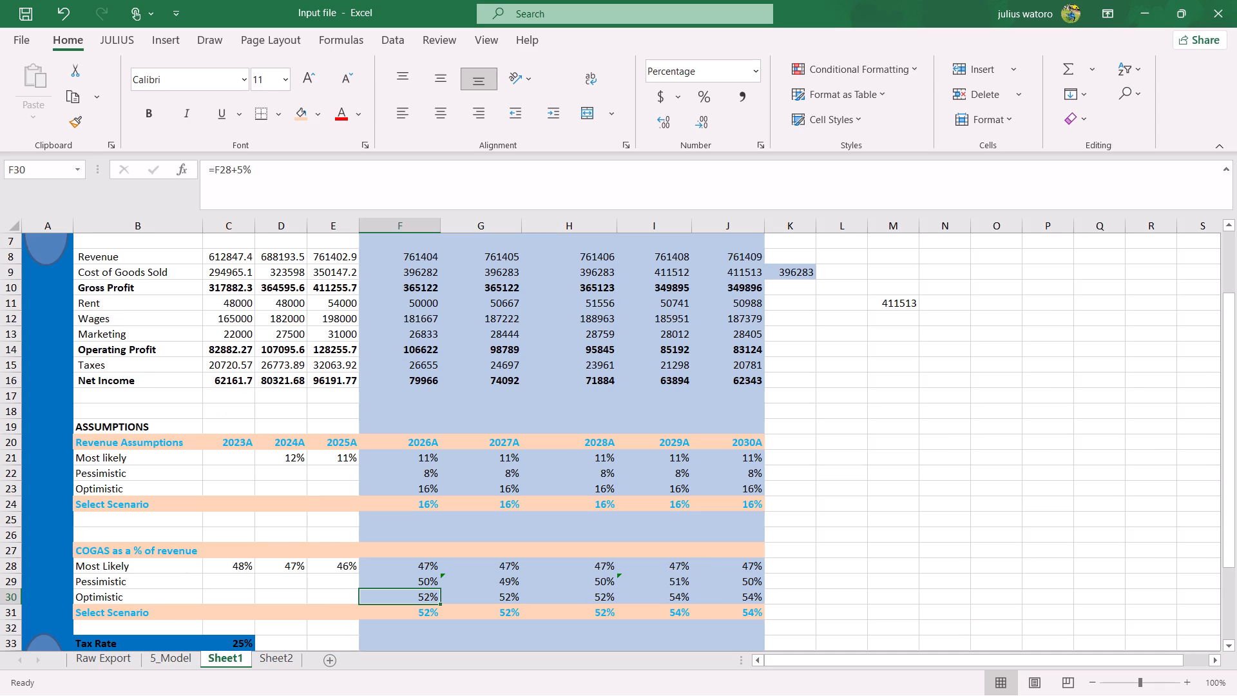
{"action": "scroll", "coordinate": [300, 529], "scroll_direction": "up", "scroll_amount": 3}
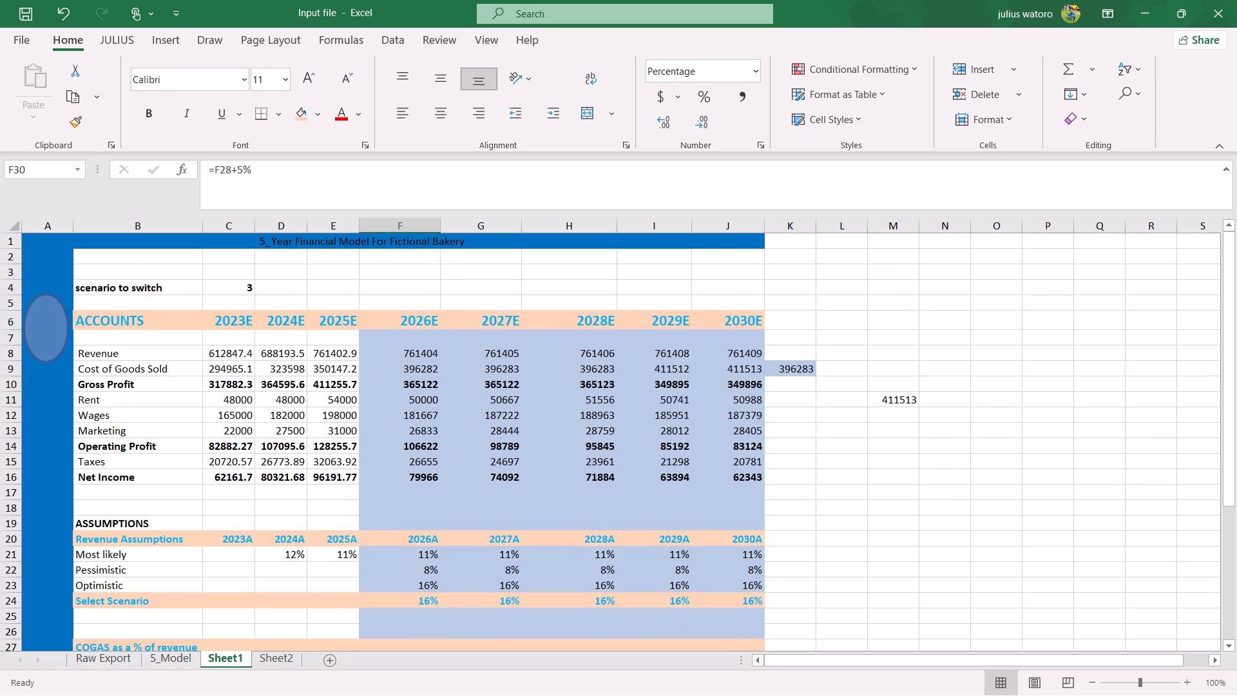
{"action": "left_click_drag", "start_coordinate": [233, 352], "coordinate": [327, 475]}
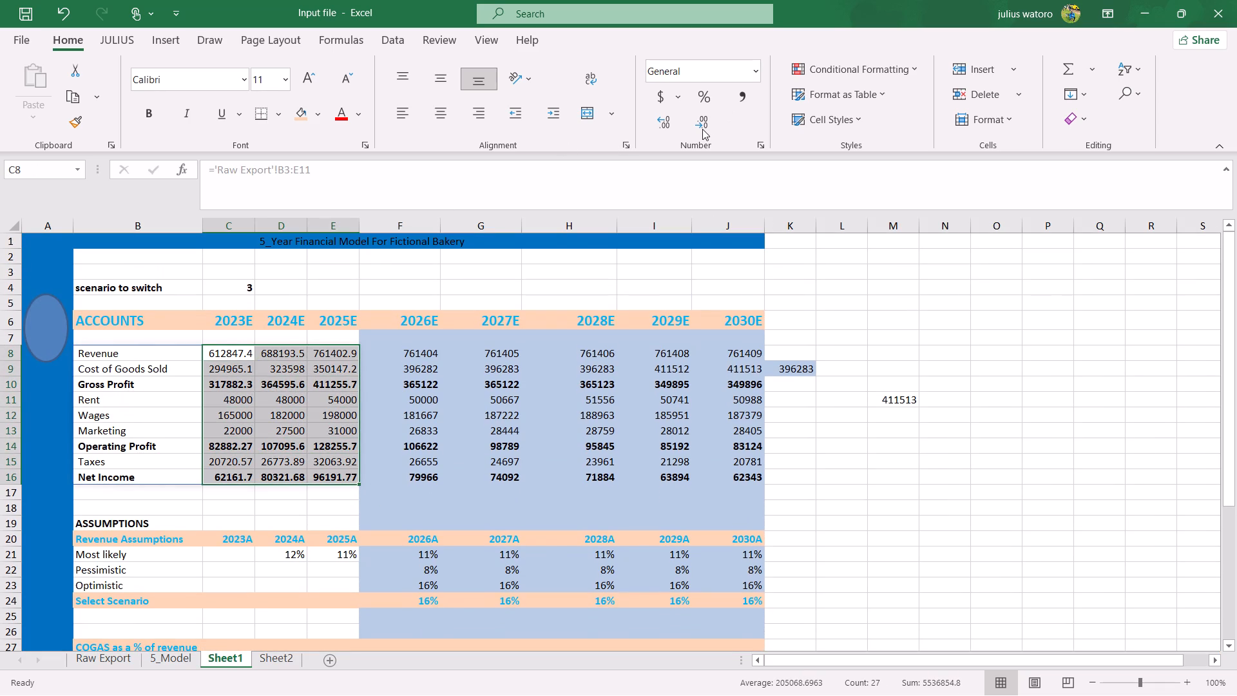
{"action": "left_click", "coordinate": [702, 129]}
{"action": "left_click", "coordinate": [702, 129]}
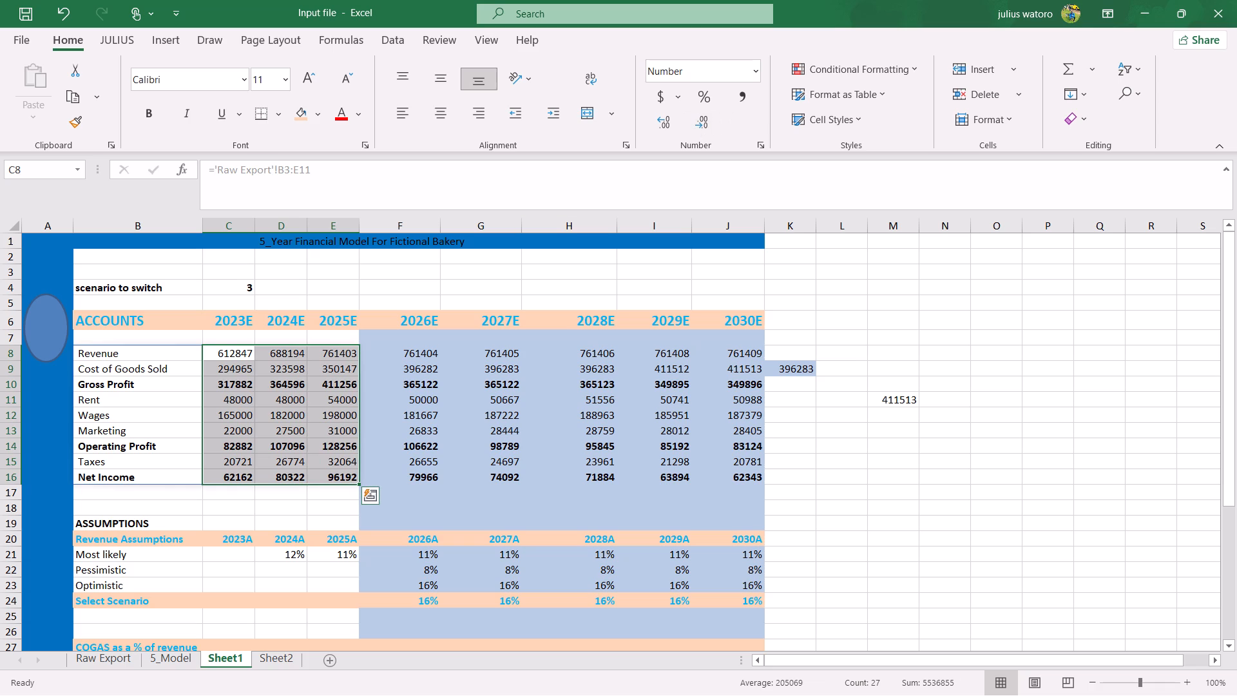
{"action": "left_click", "coordinate": [338, 403]}
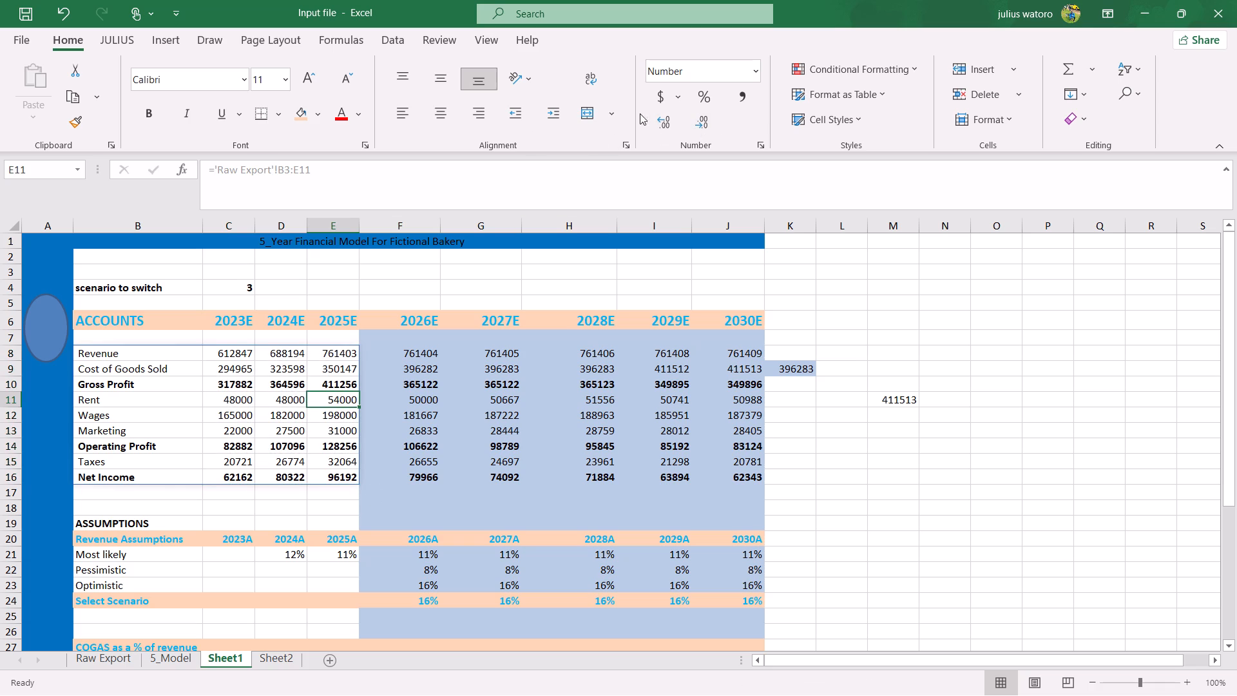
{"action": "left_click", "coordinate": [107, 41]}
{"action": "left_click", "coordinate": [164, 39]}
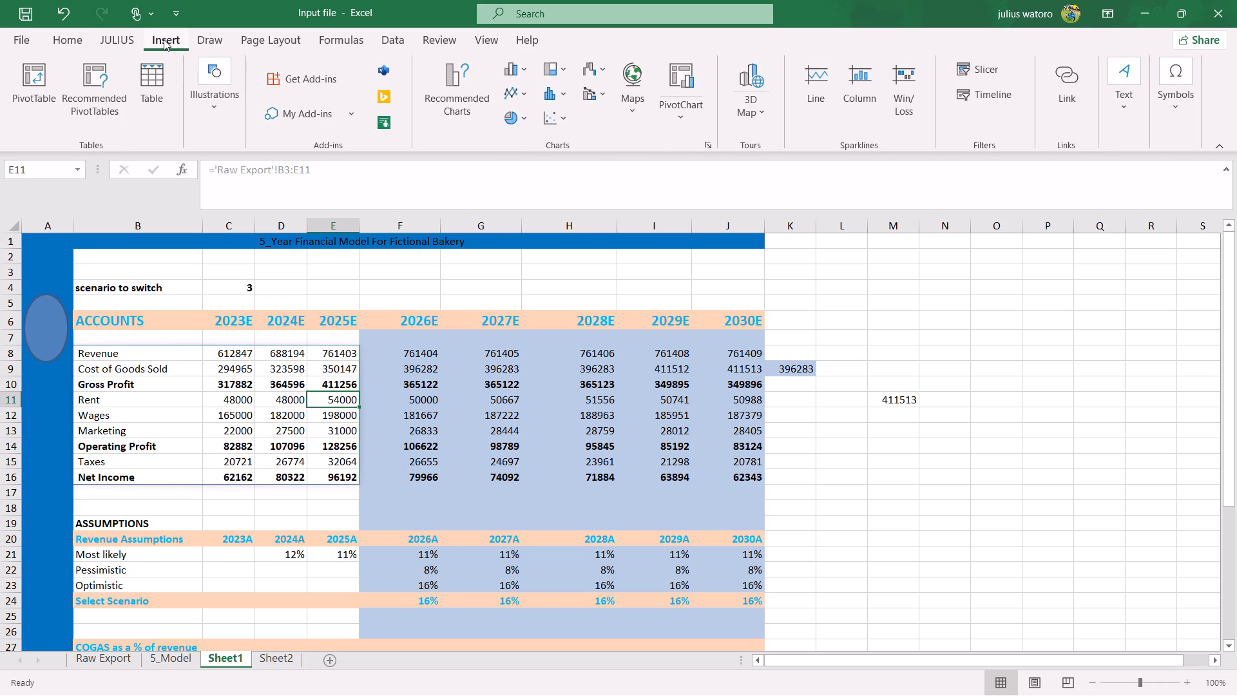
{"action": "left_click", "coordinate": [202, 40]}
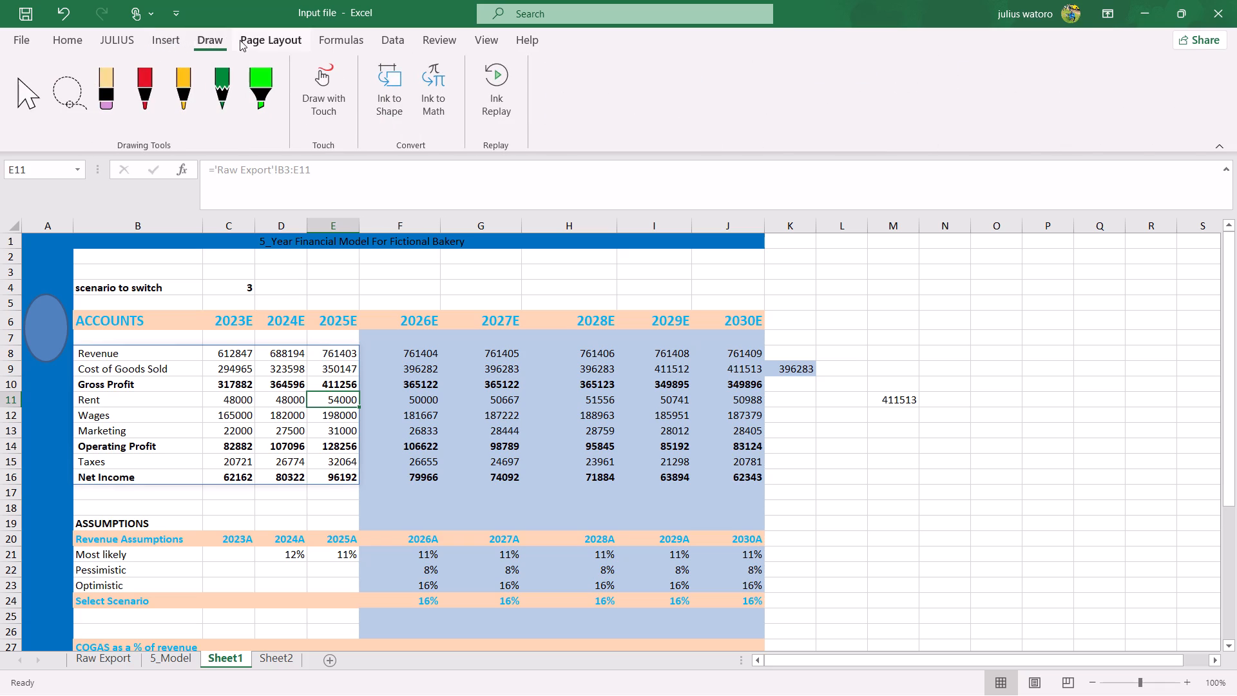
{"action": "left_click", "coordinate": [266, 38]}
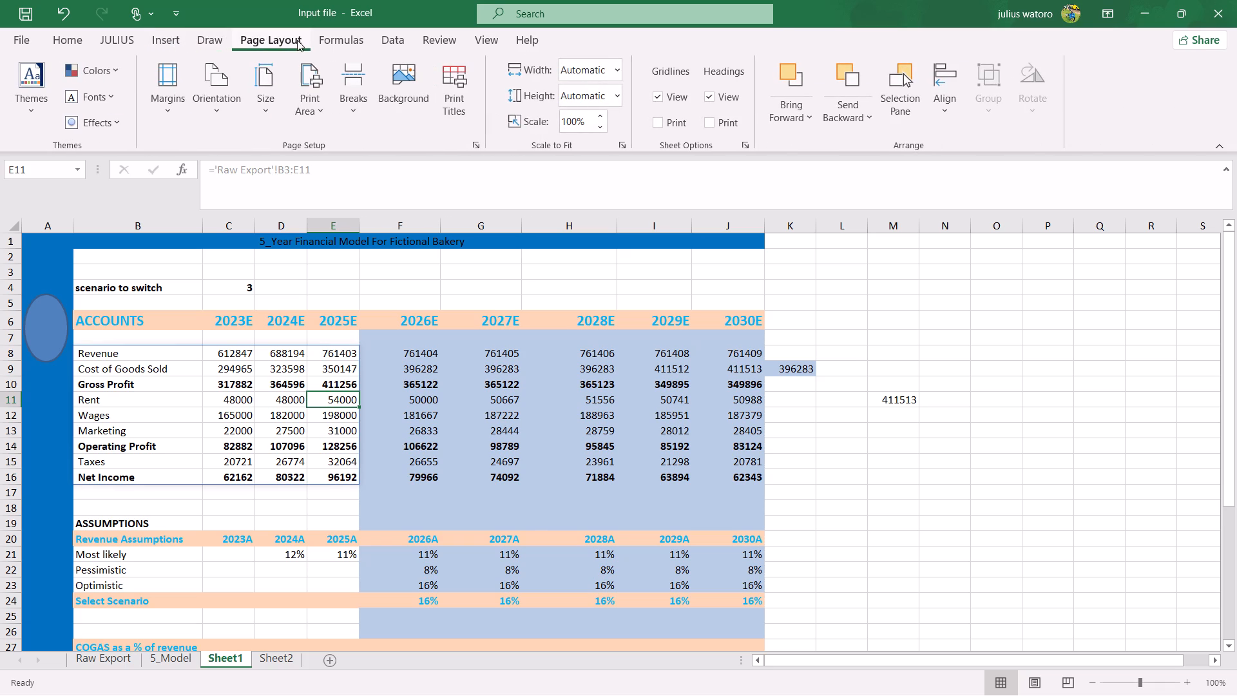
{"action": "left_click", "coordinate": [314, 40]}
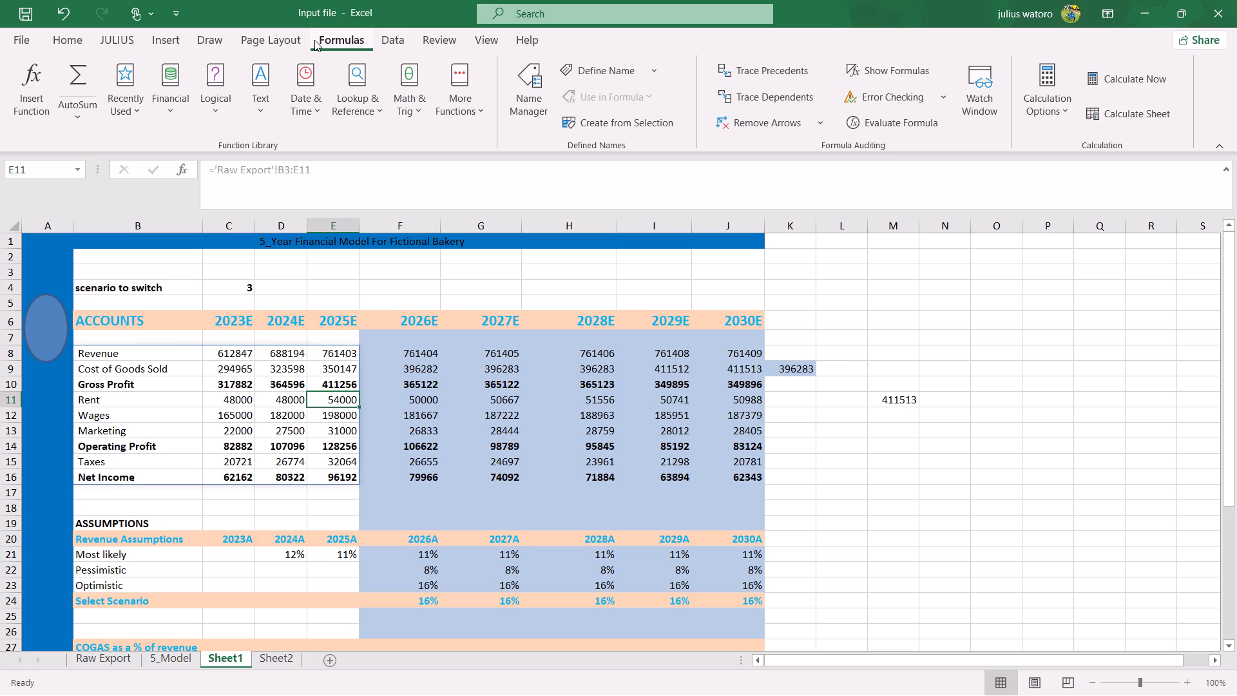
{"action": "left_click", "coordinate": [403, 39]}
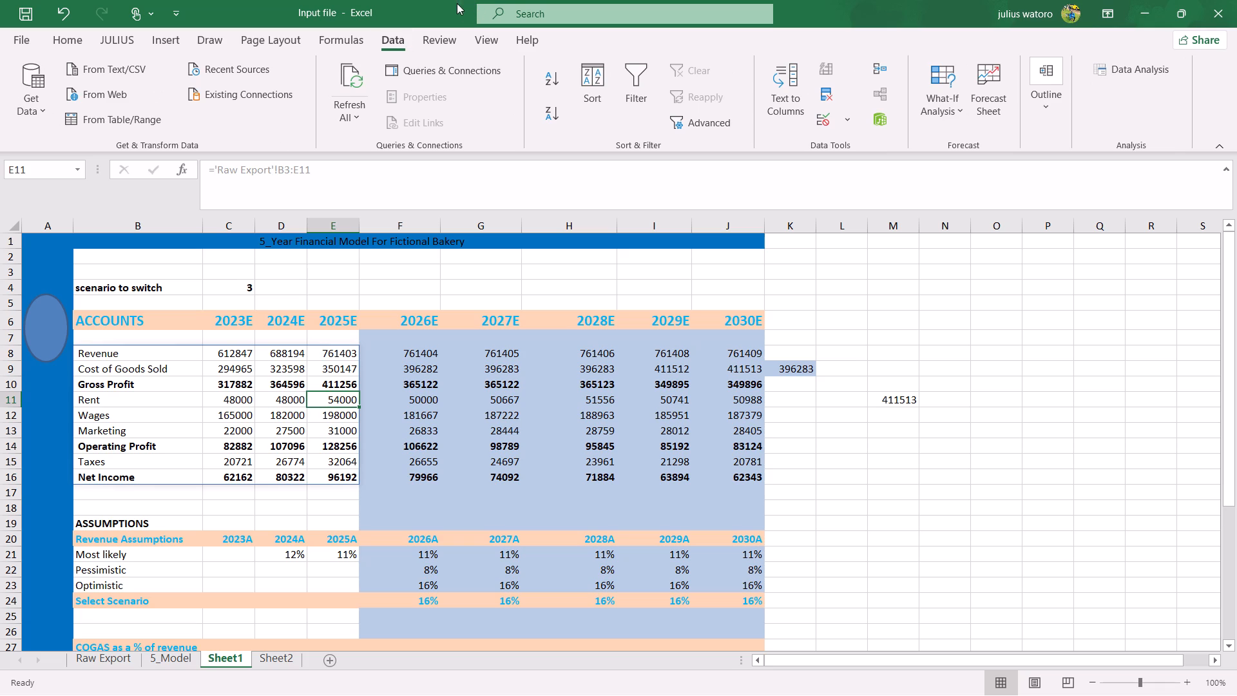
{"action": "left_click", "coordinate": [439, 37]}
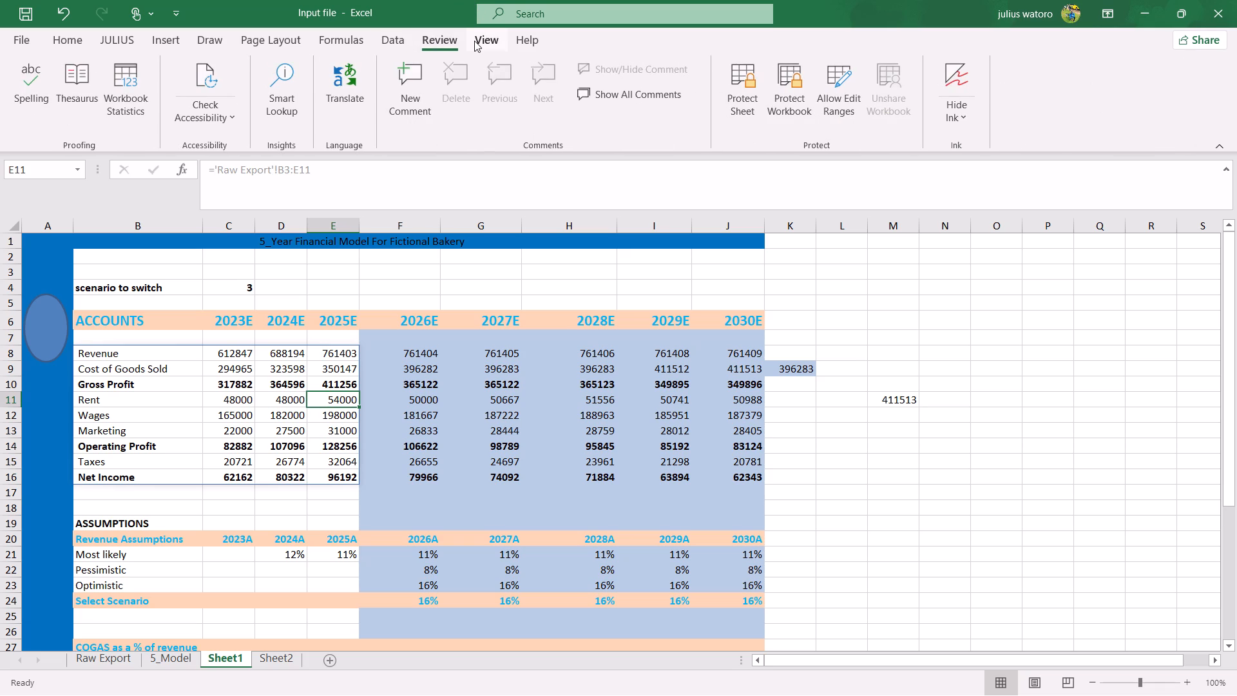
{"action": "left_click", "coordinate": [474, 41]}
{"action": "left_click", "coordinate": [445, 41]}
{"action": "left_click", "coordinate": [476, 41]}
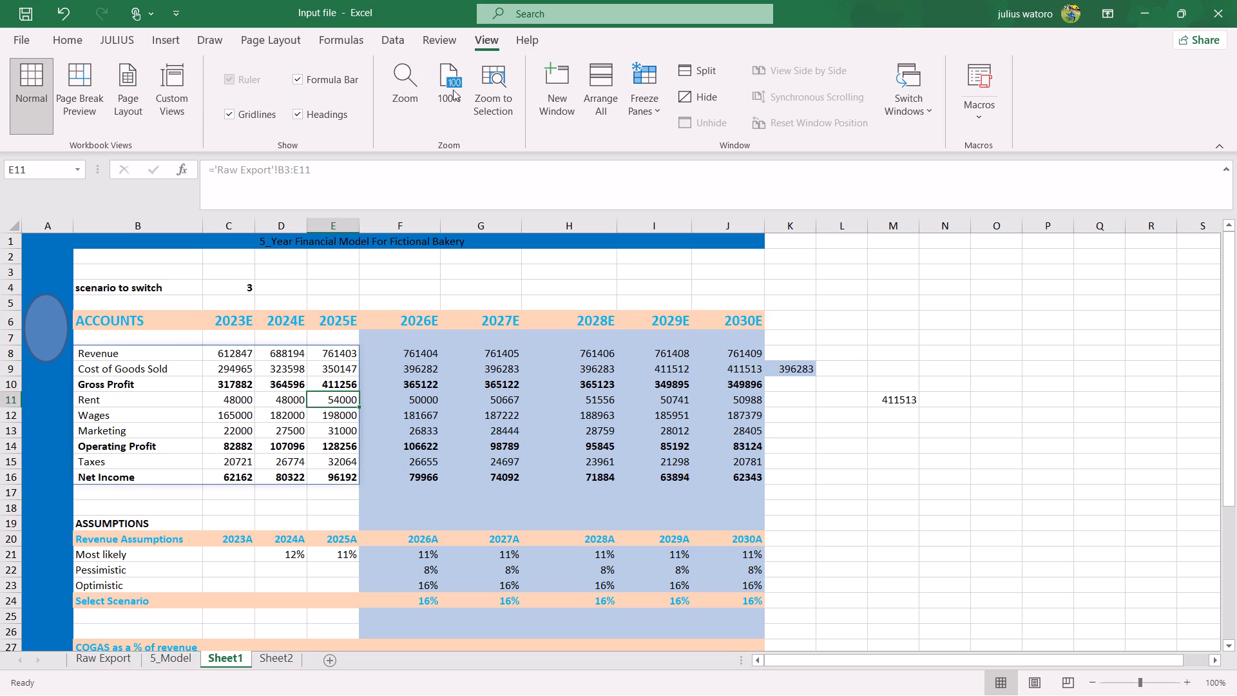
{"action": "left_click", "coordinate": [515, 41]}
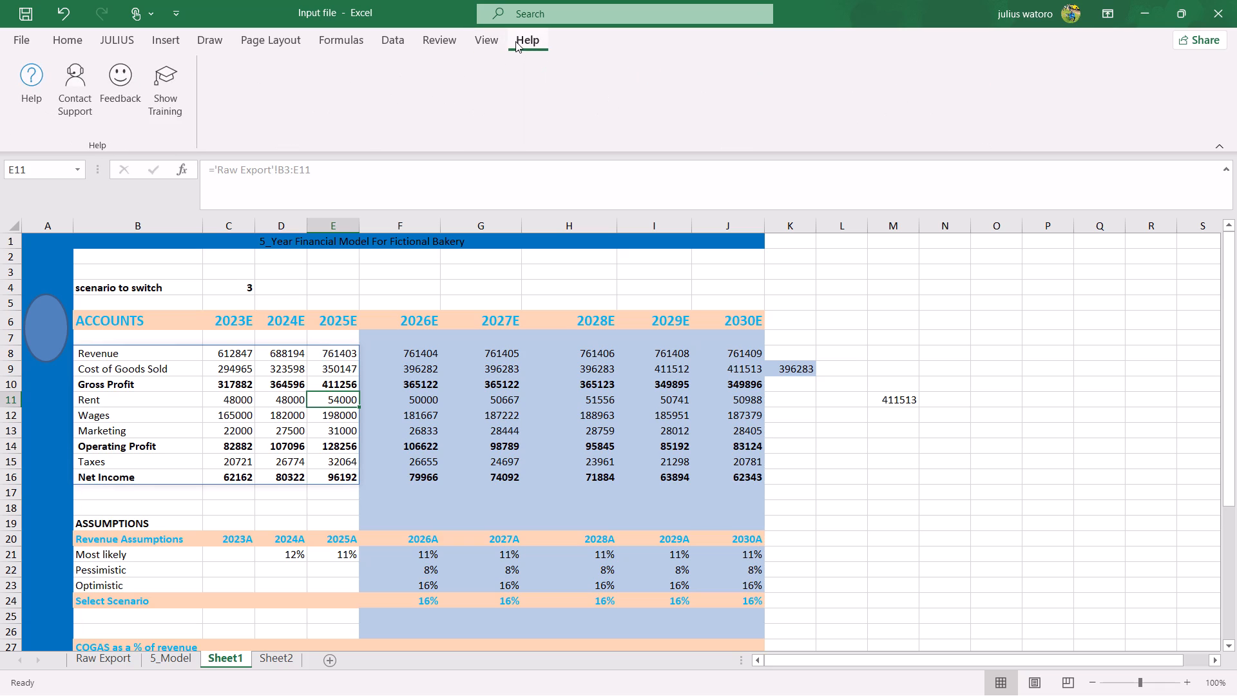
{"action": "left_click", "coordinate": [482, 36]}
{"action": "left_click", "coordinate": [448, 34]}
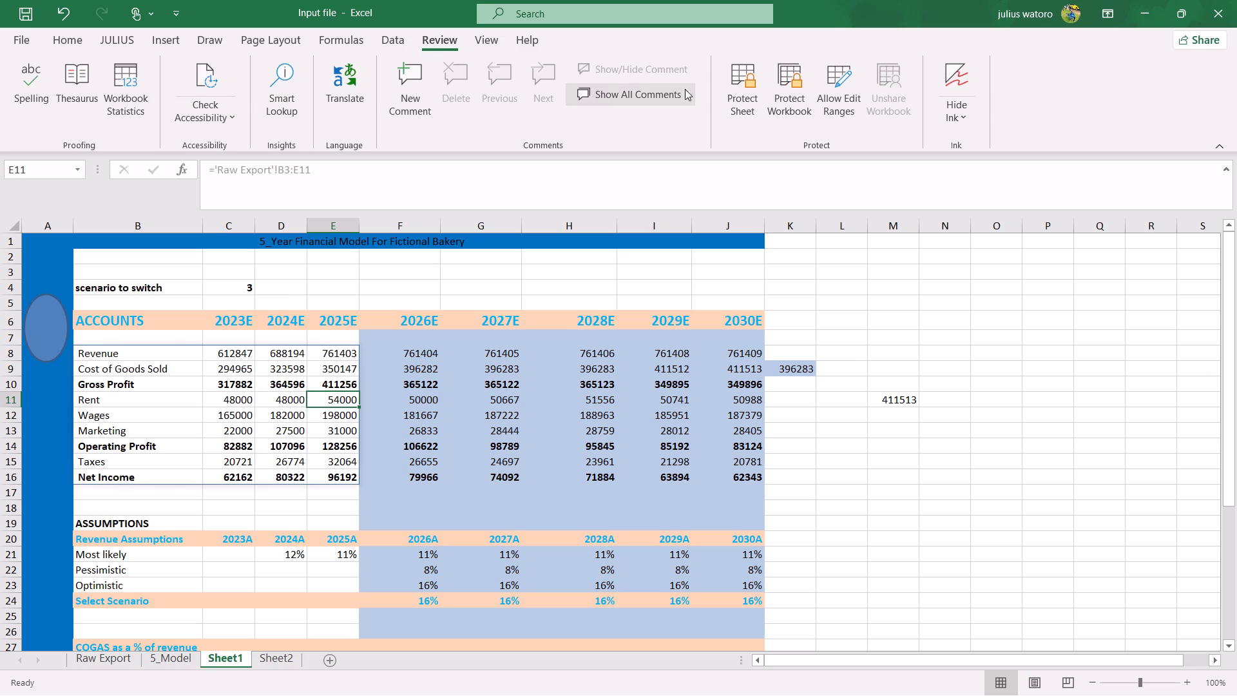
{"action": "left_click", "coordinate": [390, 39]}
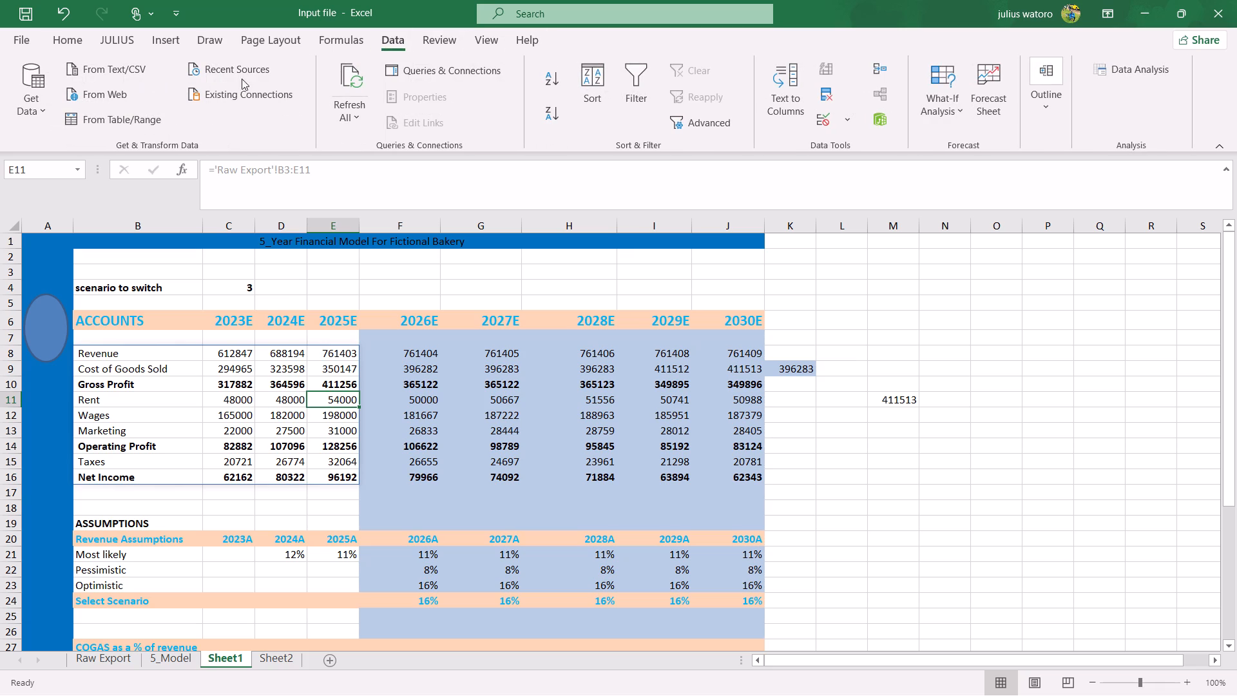
Refresh all data in the workbook.
{"action": "left_click", "coordinate": [348, 90]}
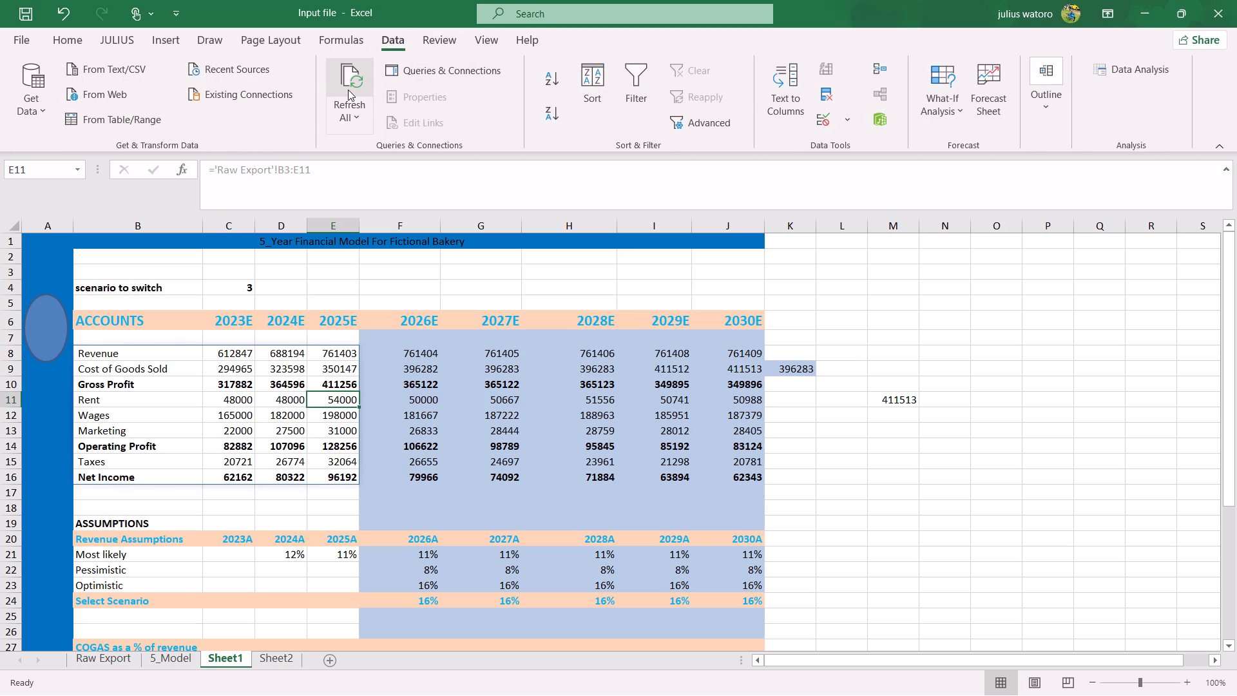
{"action": "left_click", "coordinate": [348, 90]}
{"action": "left_click", "coordinate": [348, 90]}
{"action": "left_click", "coordinate": [437, 433]}
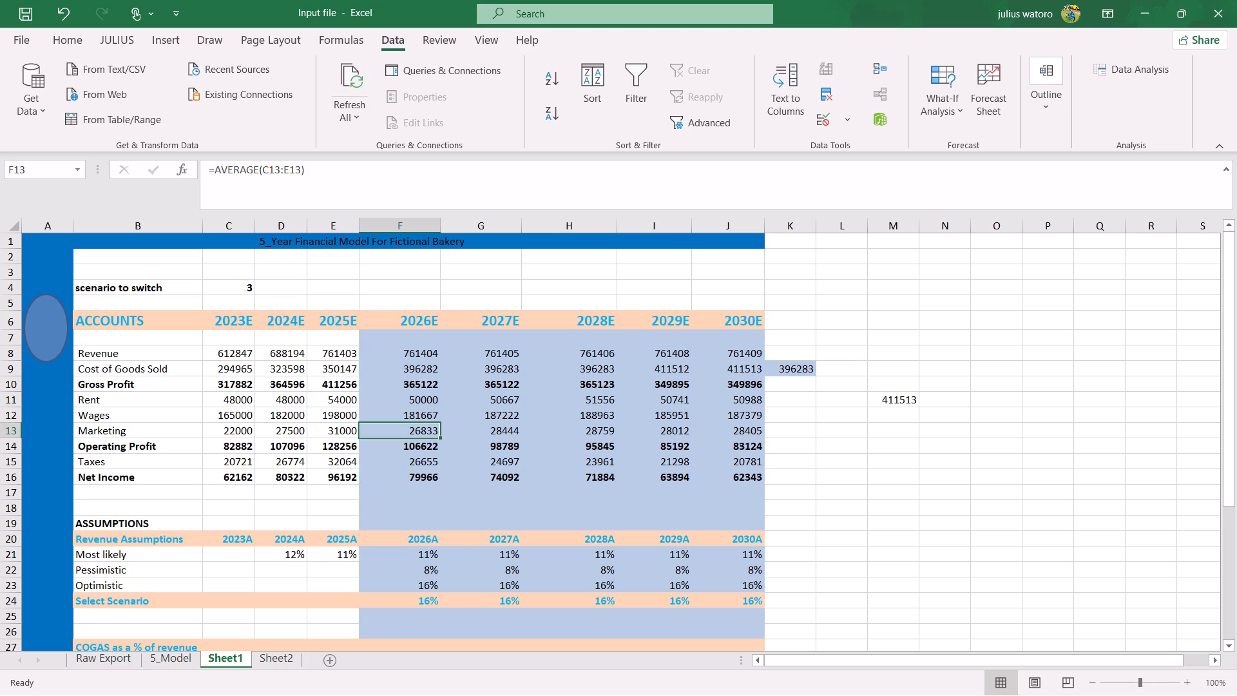
Select all cells on Sheet1 and refresh all data in the workbook again.
{"action": "key", "text": "ctrl+a"}
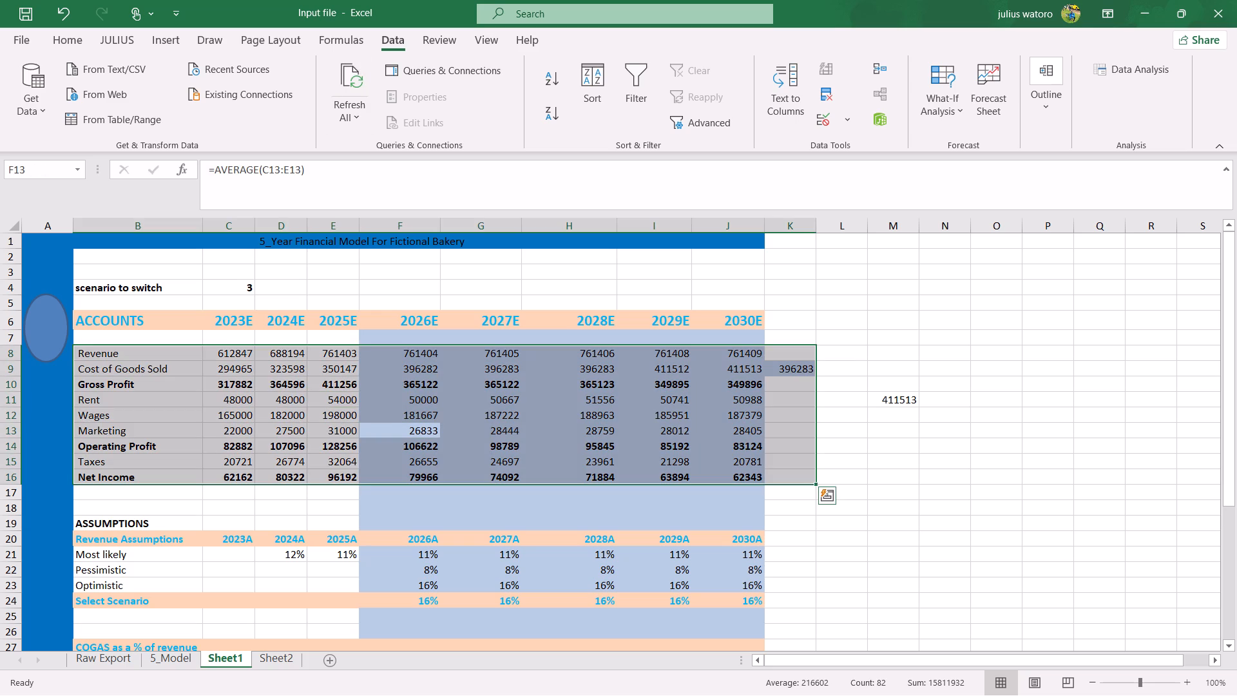
{"action": "left_click", "coordinate": [466, 525]}
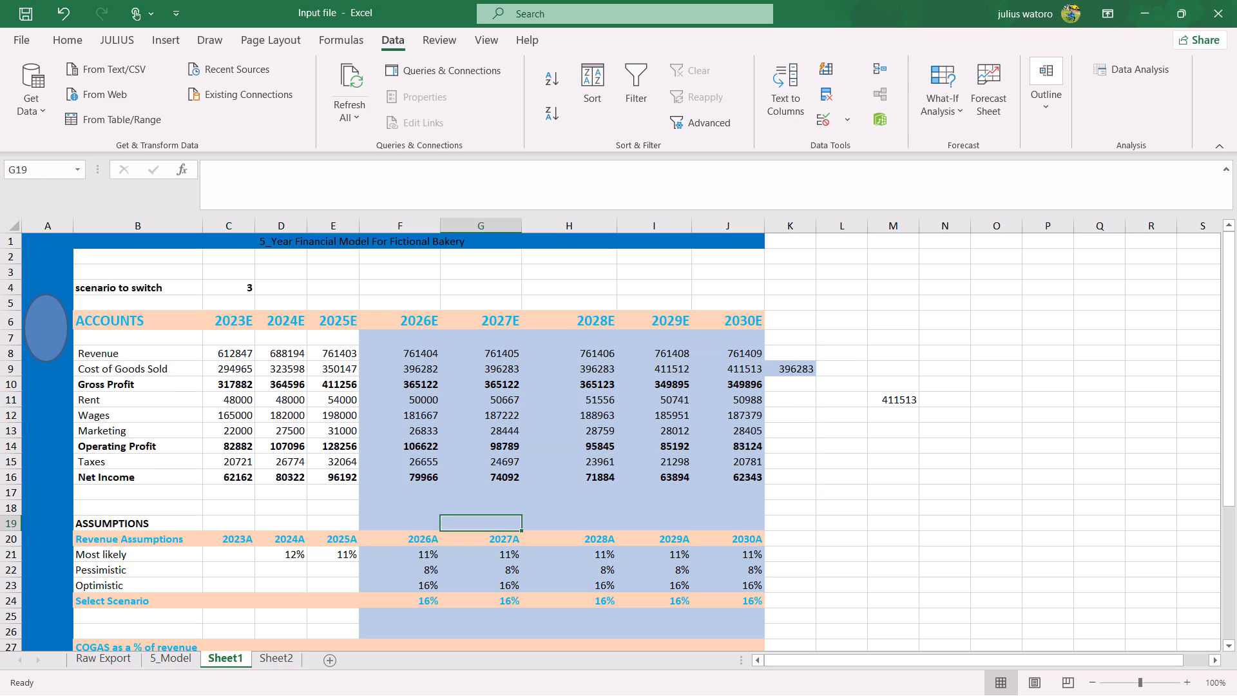
{"action": "key", "text": "ctrl+a"}
{"action": "left_click", "coordinate": [519, 503]}
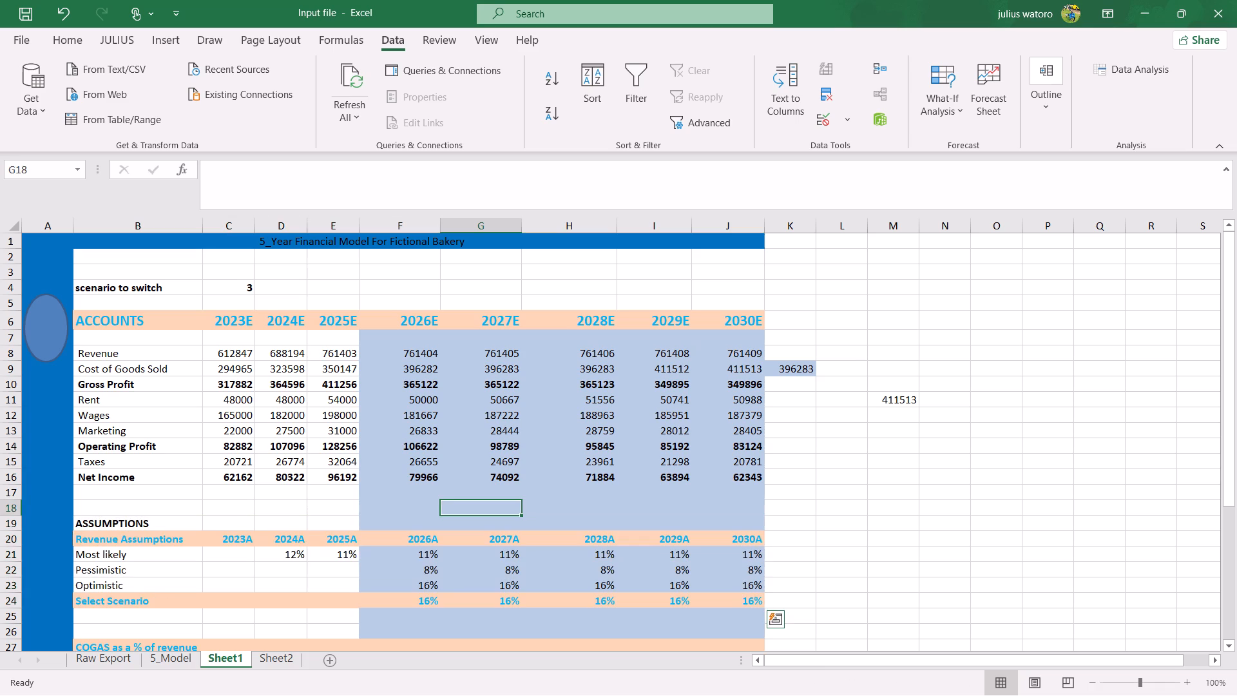
{"action": "key", "text": "ctrl+a"}
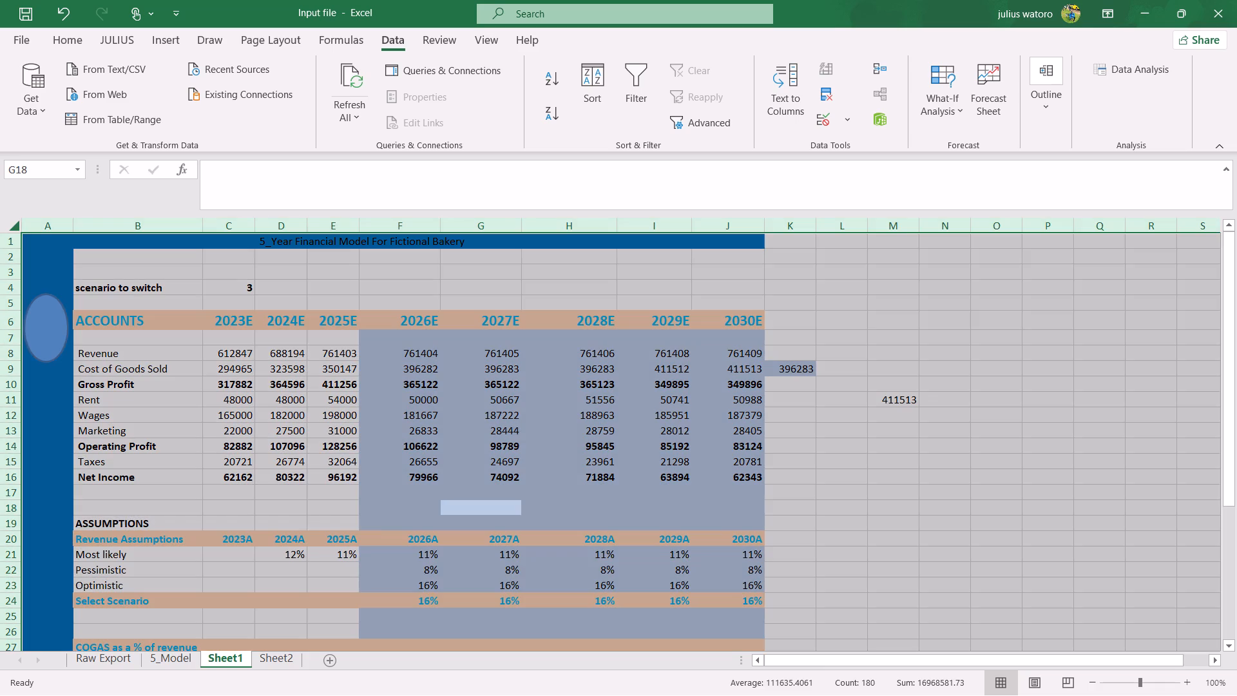
{"action": "left_click", "coordinate": [349, 101]}
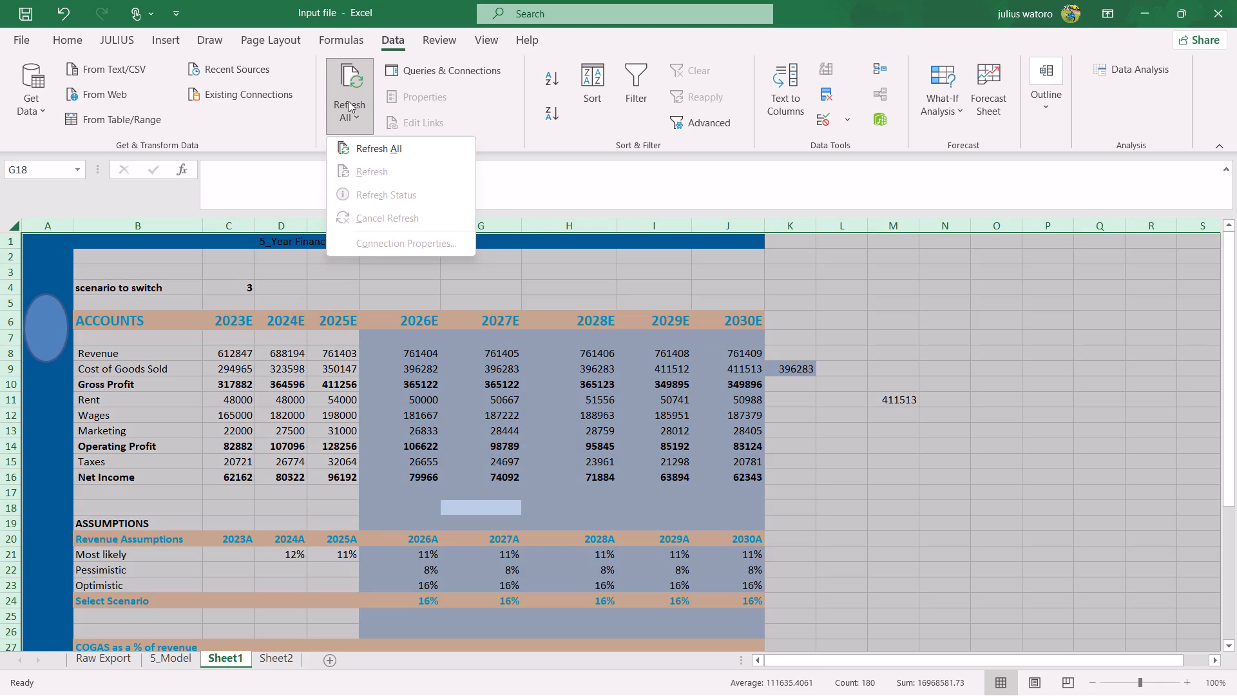
{"action": "left_click", "coordinate": [371, 138]}
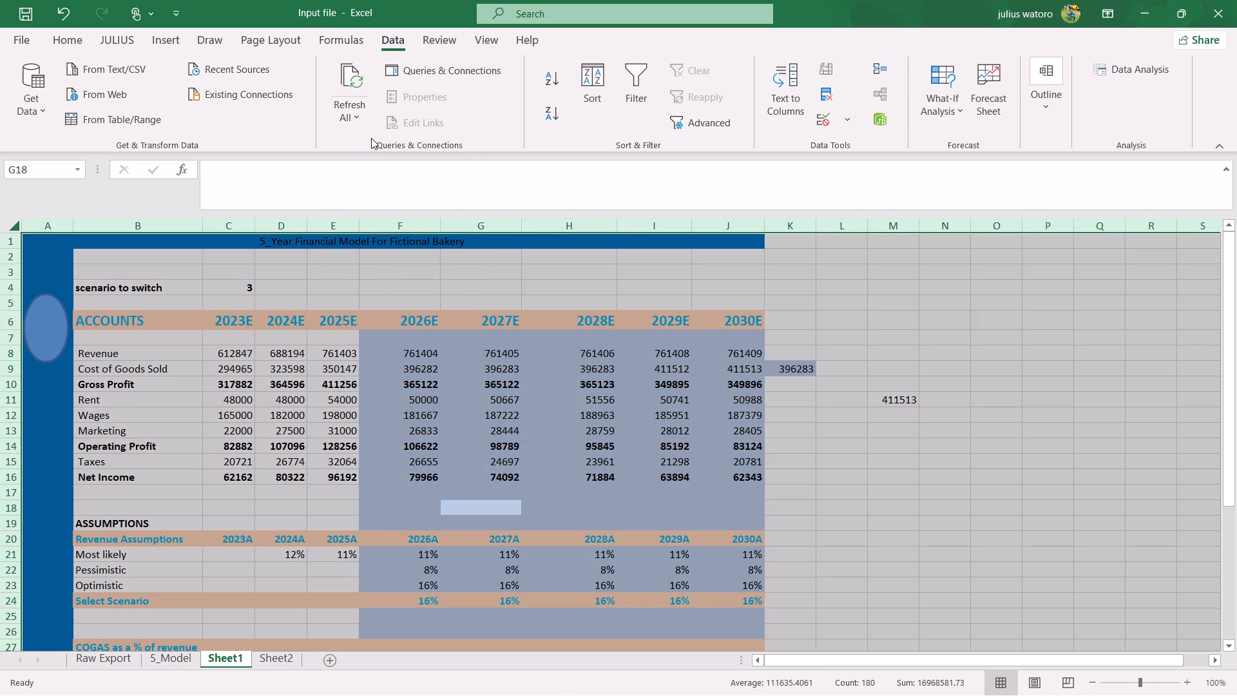
{"action": "left_click", "coordinate": [442, 394]}
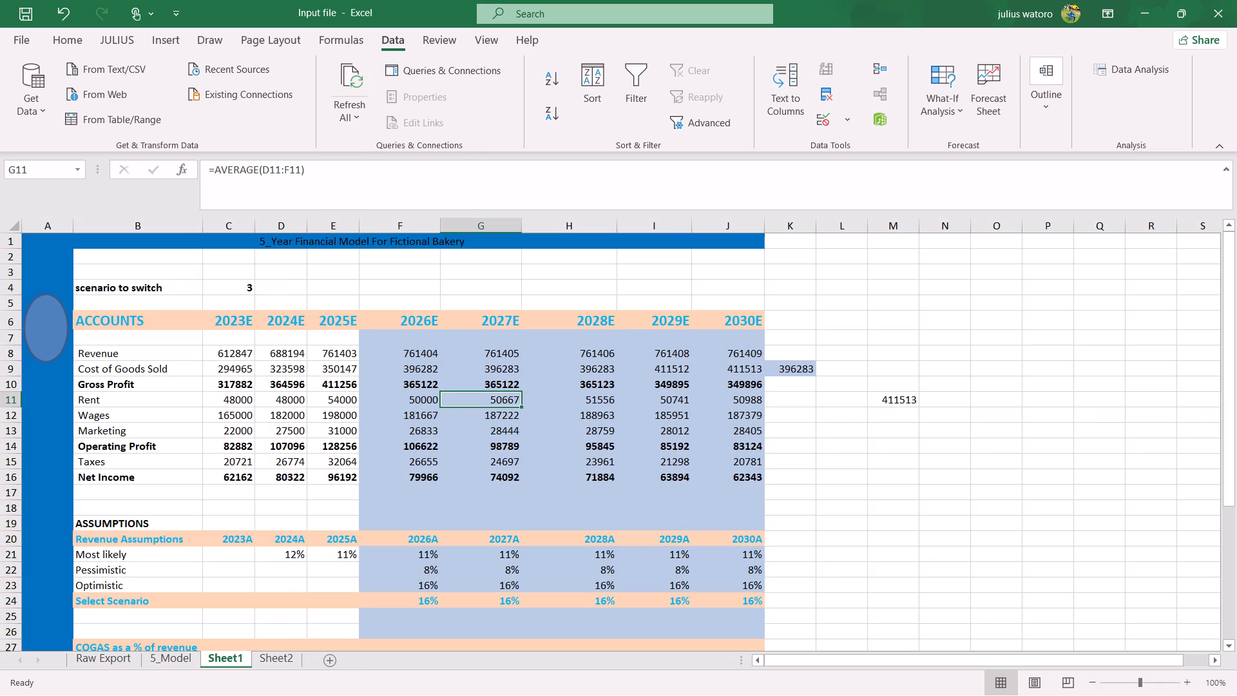
Enter the 2026A Revenue formula =E8+(1+F24) on Sheet2, after checking the matching formula on the 5_Model sheet.
{"action": "left_click", "coordinate": [178, 659]}
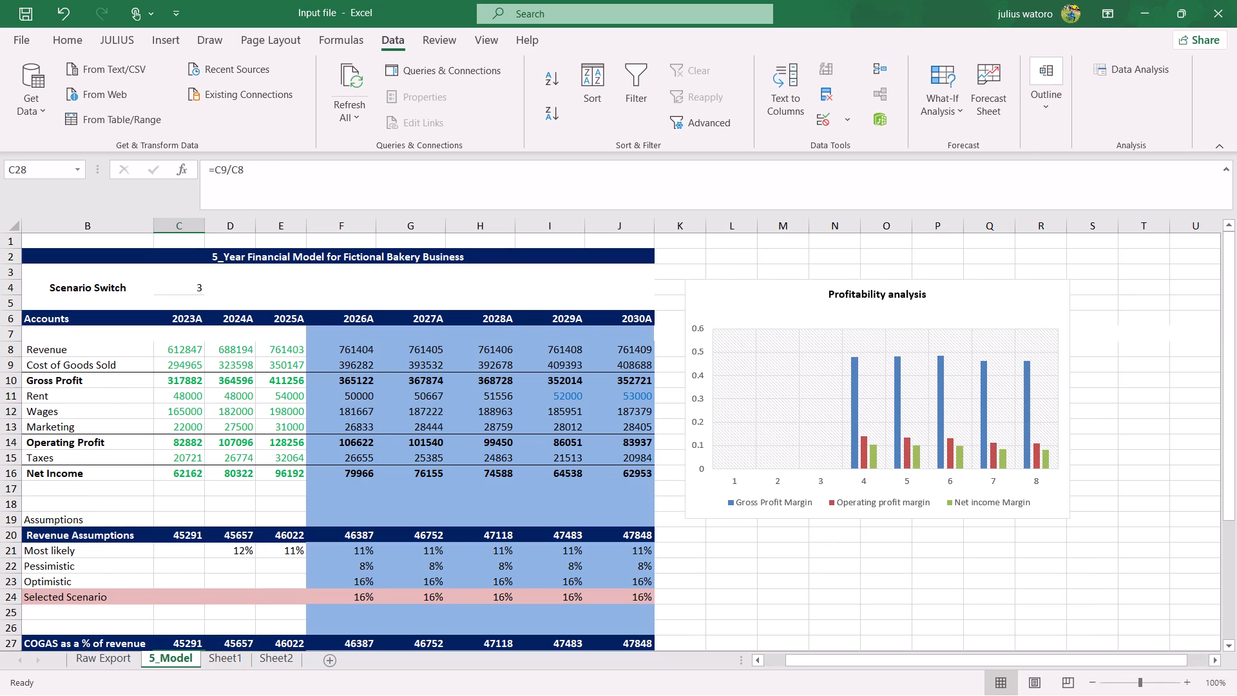
{"action": "left_click", "coordinate": [235, 656]}
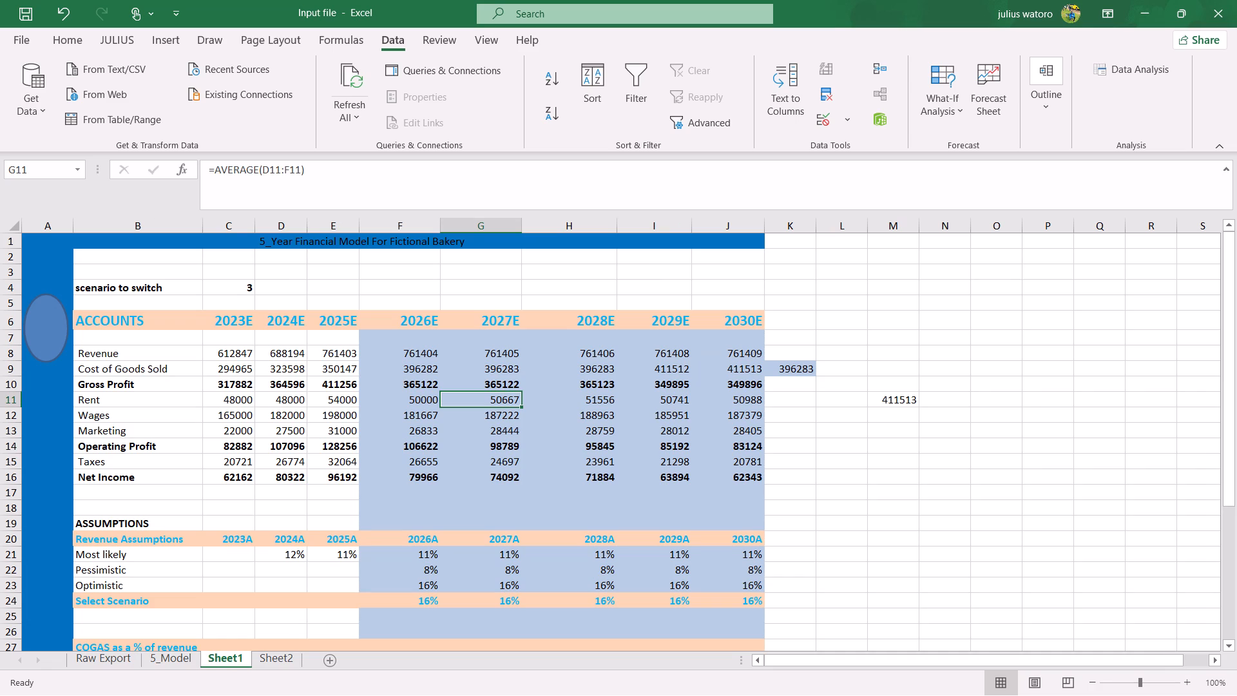
{"action": "left_click", "coordinate": [273, 656]}
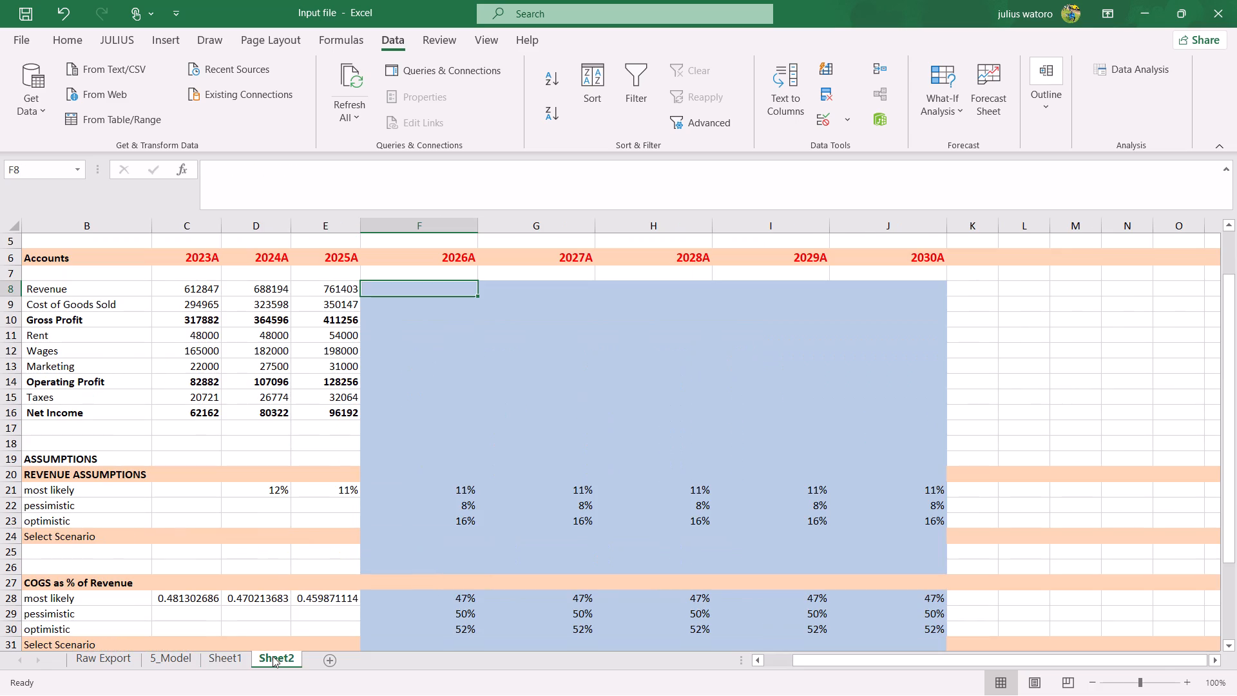
{"action": "left_click", "coordinate": [186, 657]}
{"action": "left_click", "coordinate": [365, 349]}
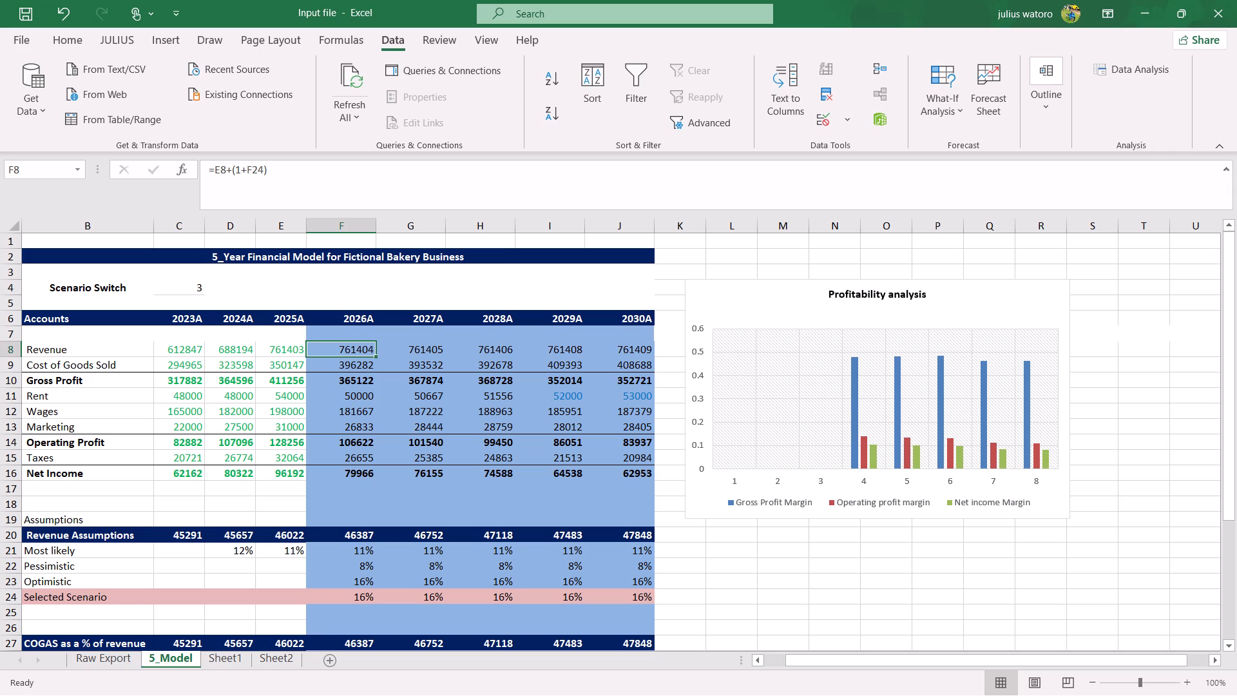
{"action": "left_click", "coordinate": [290, 655]}
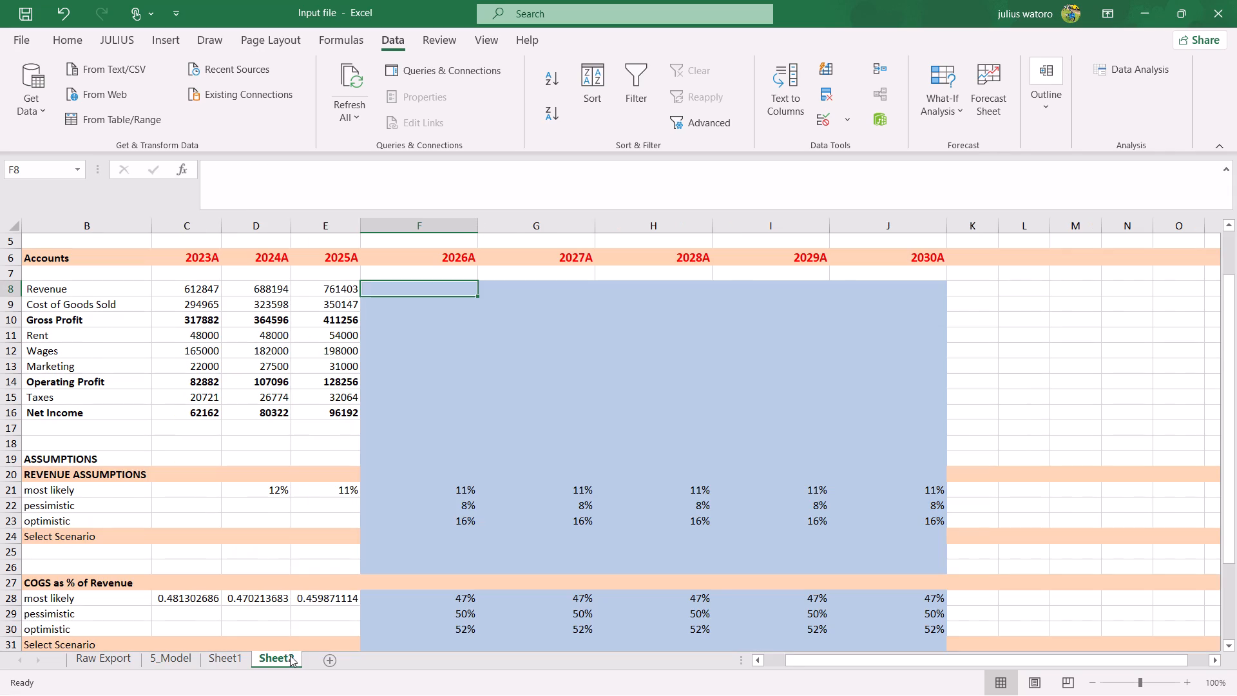
{"action": "key", "text": "equal"}
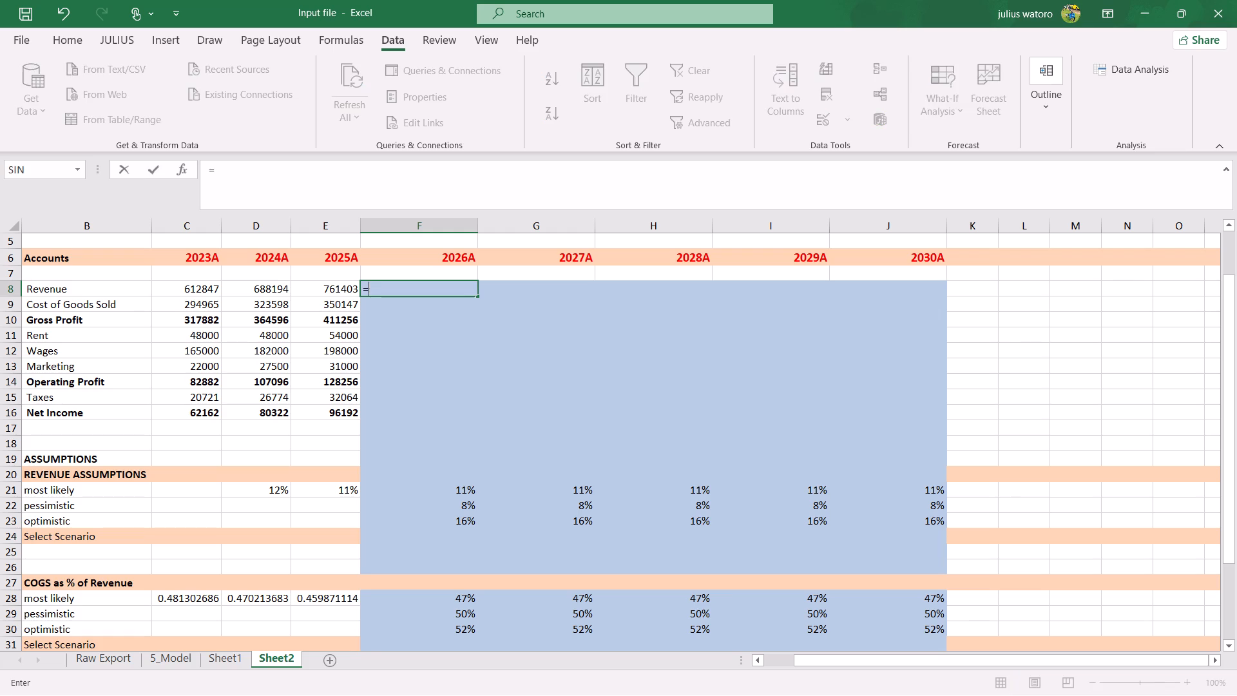
{"action": "key", "text": "e"}
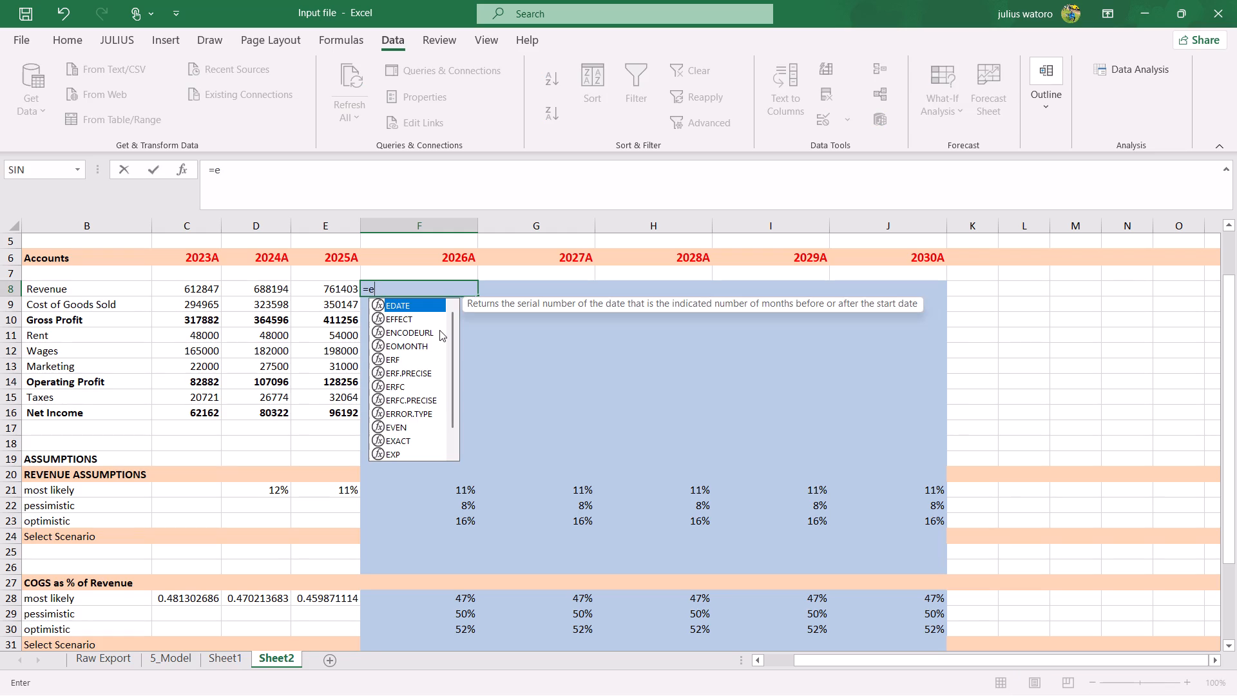
{"action": "key", "text": "8"}
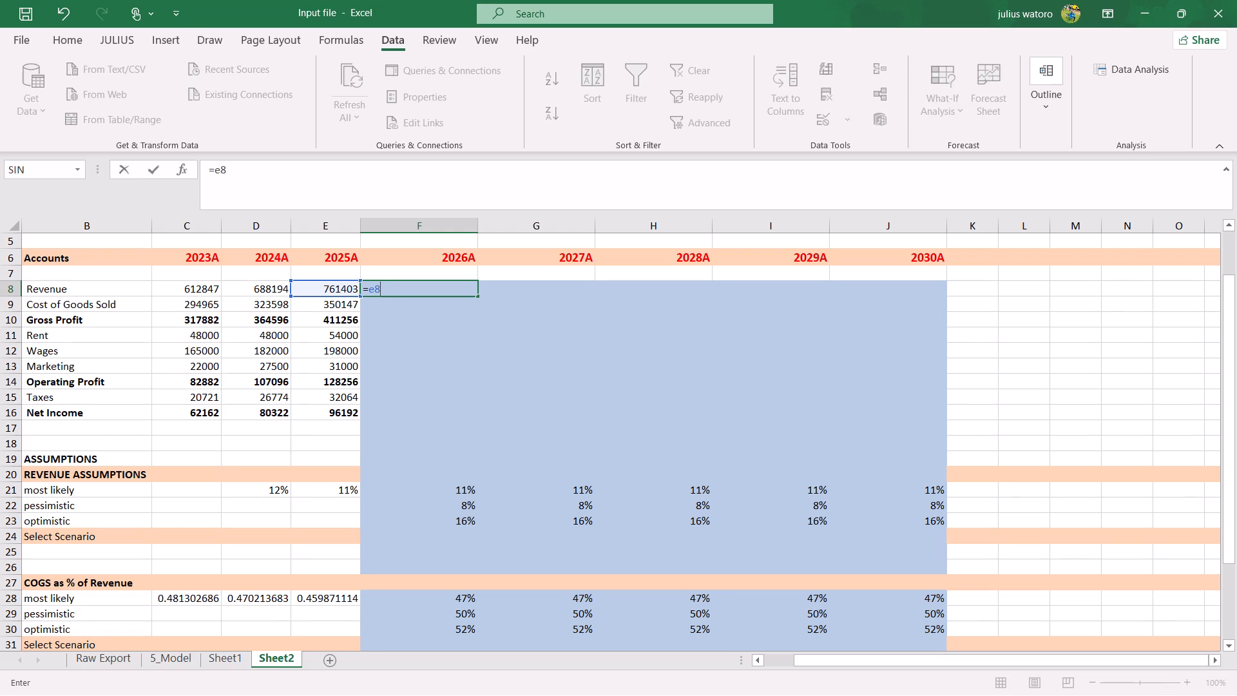
{"action": "key", "text": "shift+plus"}
{"action": "key", "text": "shift+parenleft"}
{"action": "key", "text": "1"}
{"action": "type", "text": "+f24"}
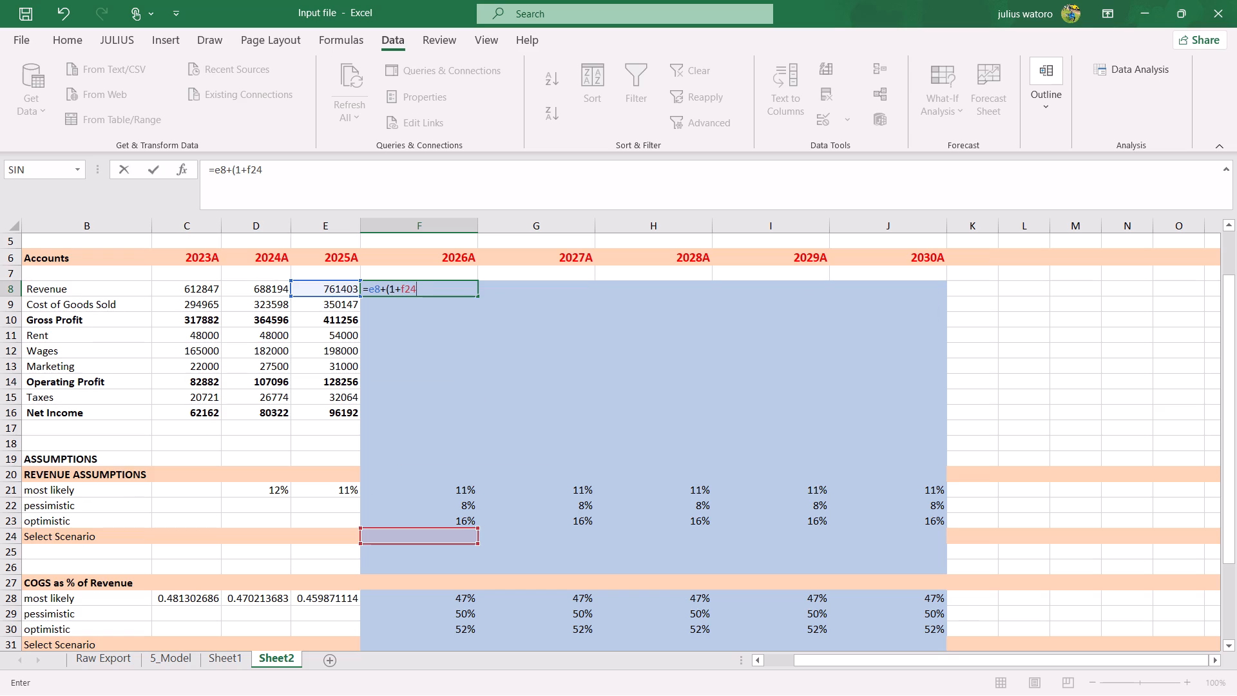
{"action": "key", "text": "shift+parenright"}
{"action": "key", "text": "Return"}
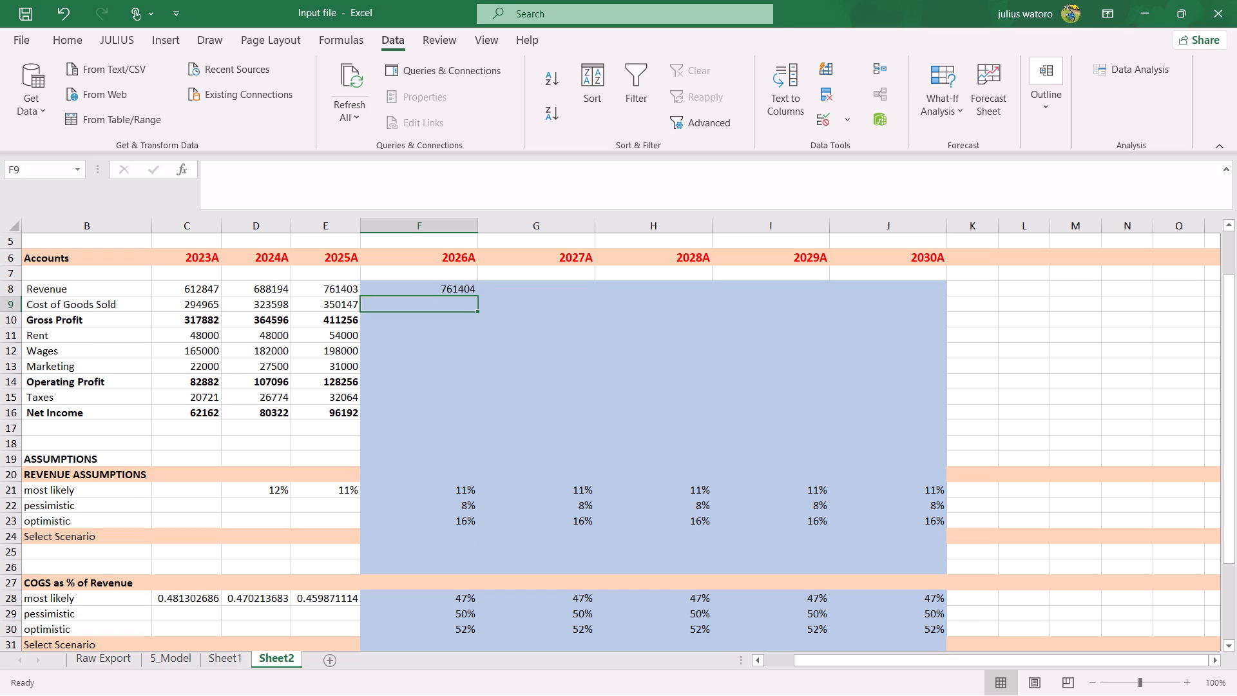
Fill the 2026A Revenue formula across to 2030A on Sheet2.
{"action": "left_click", "coordinate": [231, 655]}
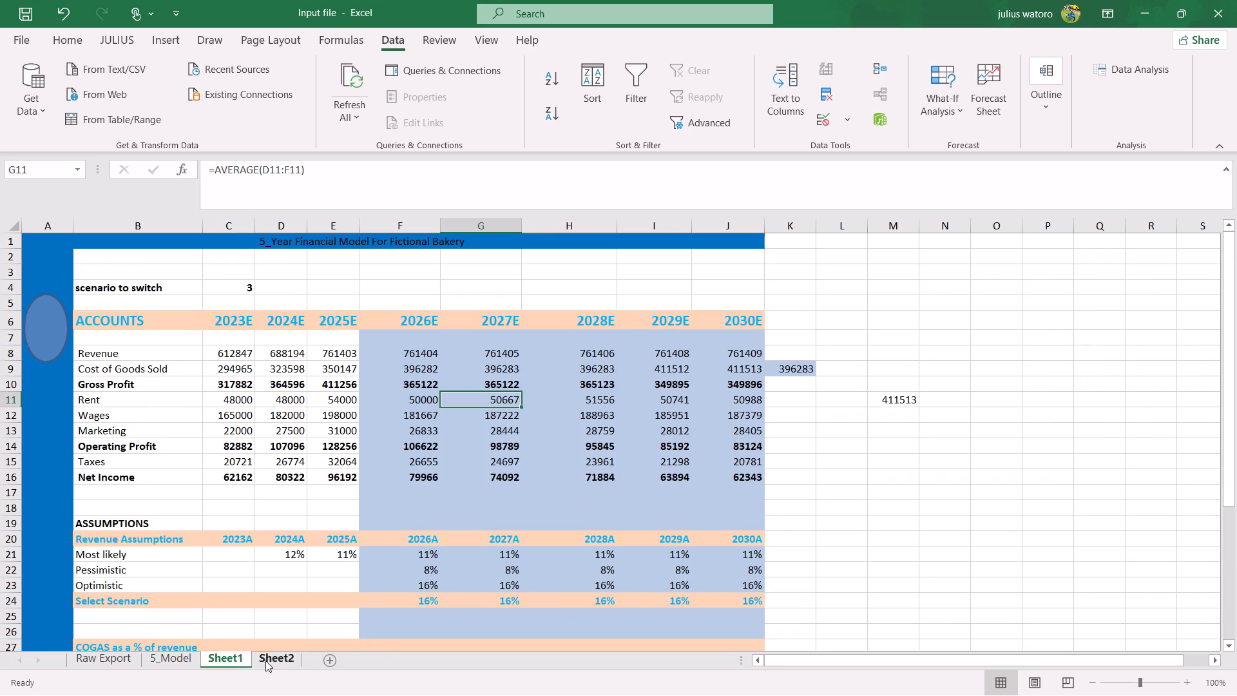
{"action": "left_click", "coordinate": [266, 661]}
{"action": "left_click", "coordinate": [437, 290]}
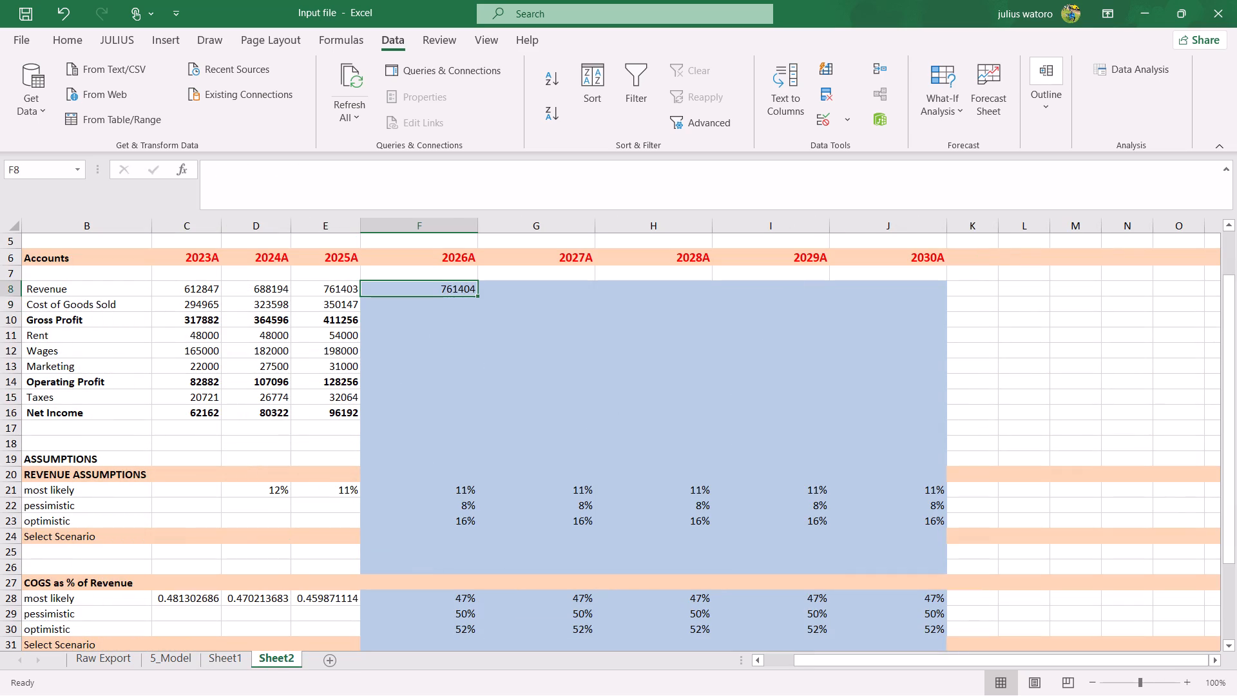
{"action": "left_click_drag", "start_coordinate": [478, 296], "coordinate": [771, 319]}
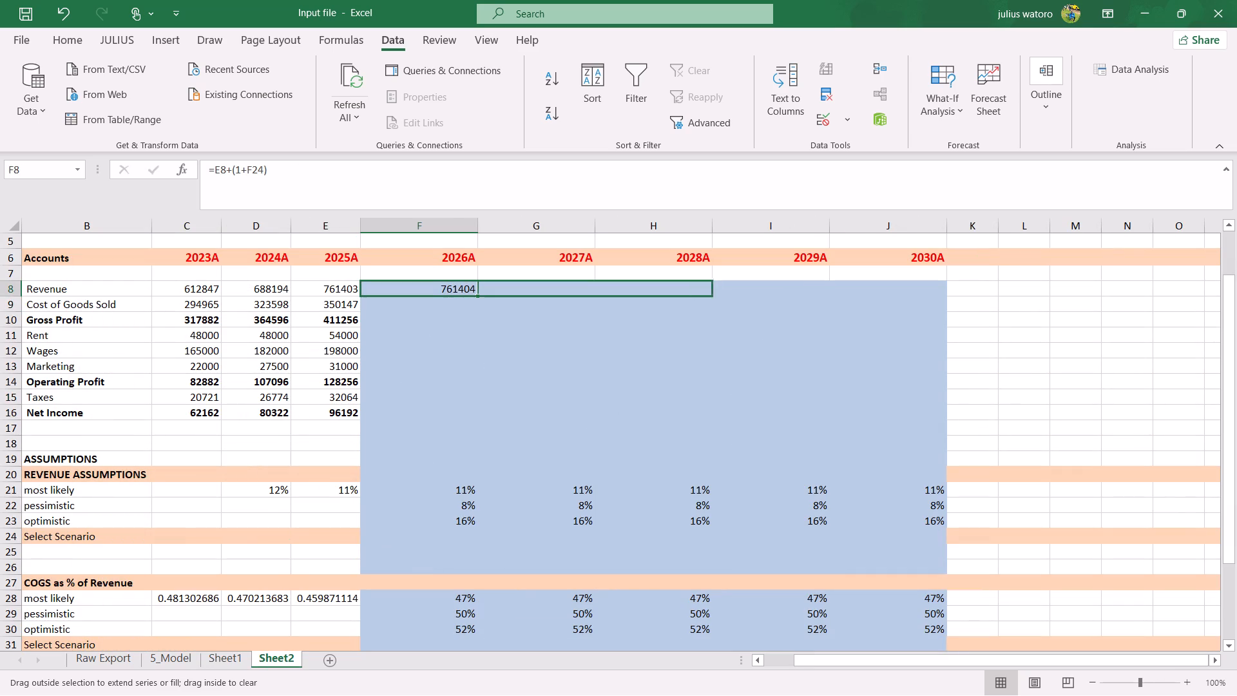
{"action": "left_click_drag", "start_coordinate": [771, 319], "coordinate": [934, 297]}
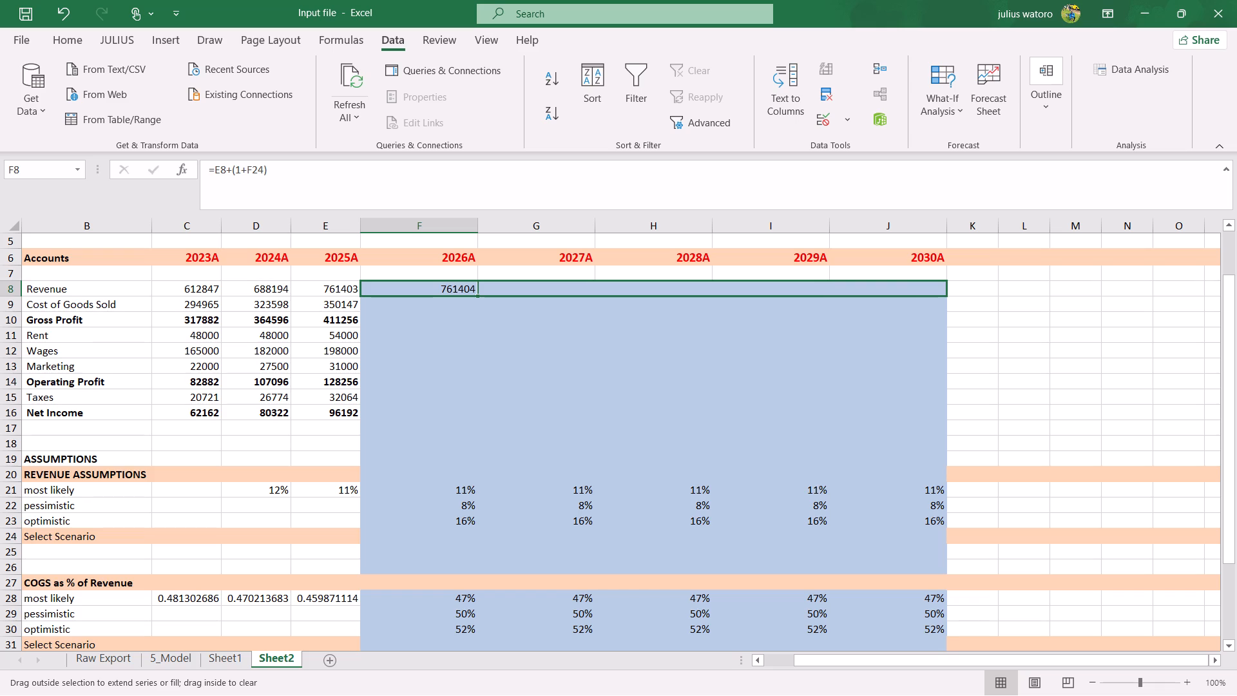
{"action": "left_click_drag", "start_coordinate": [934, 297], "coordinate": [913, 294]}
{"action": "left_click_drag", "start_coordinate": [913, 294], "coordinate": [914, 294]}
{"action": "left_click_drag", "start_coordinate": [914, 294], "coordinate": [916, 295]}
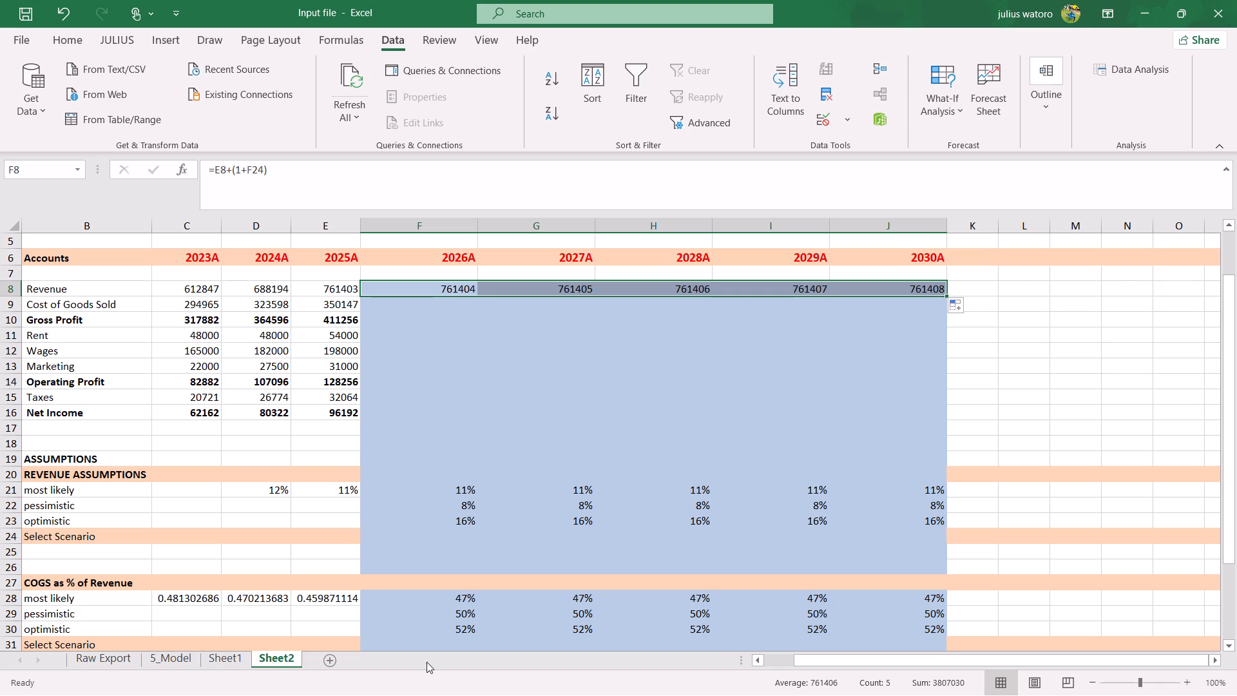
Check the 2030A Revenue value and formula on 5_Model against the Revenue row on Sheet2.
{"action": "left_click", "coordinate": [177, 660]}
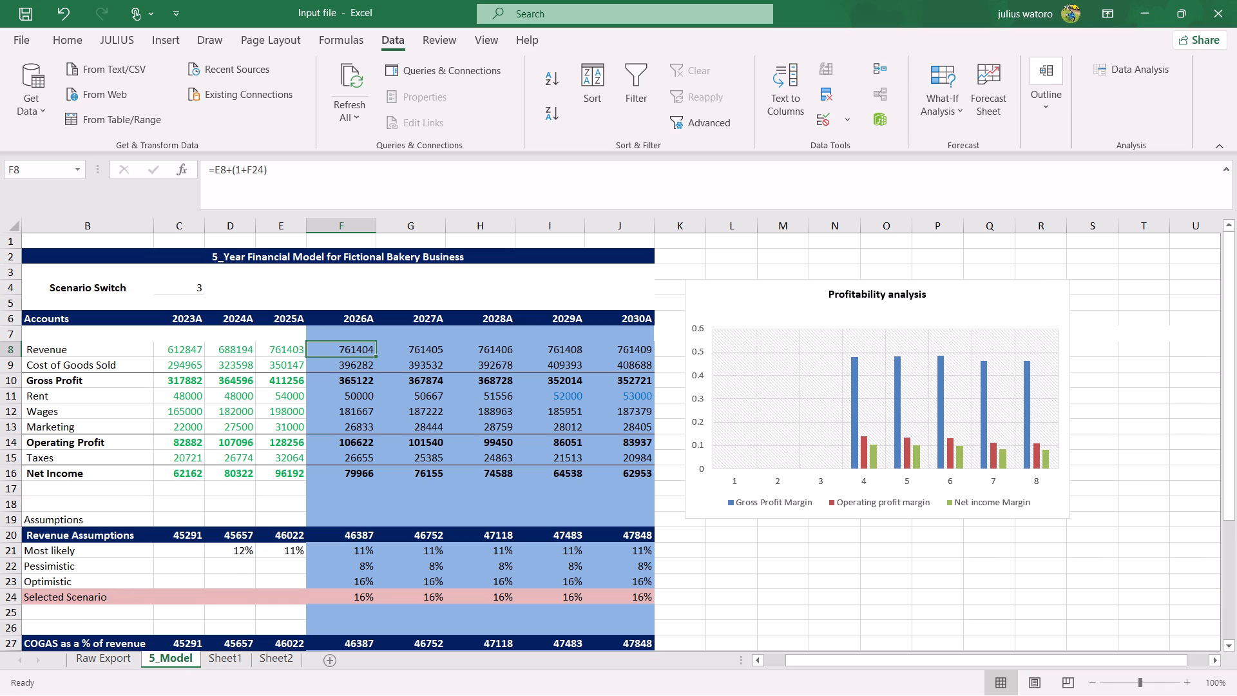
{"action": "left_click", "coordinate": [600, 343]}
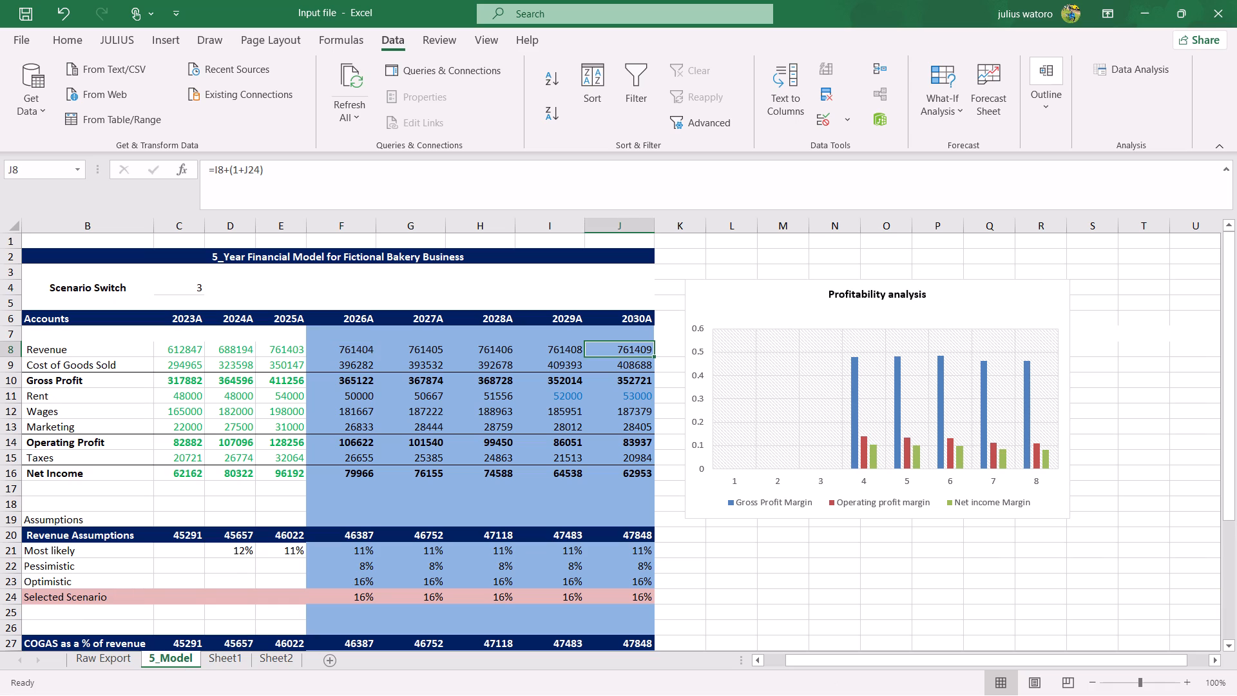
{"action": "left_click", "coordinate": [279, 658]}
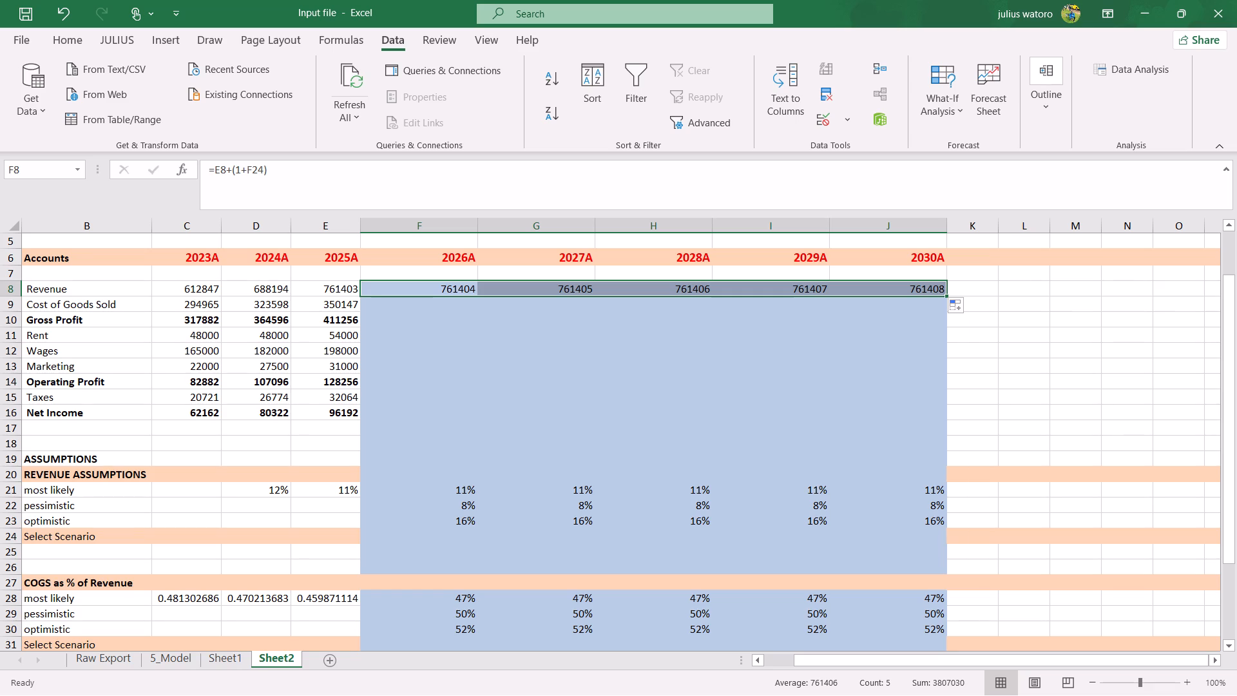
Select the empty 2026A Cost of Goods Sold cell on Sheet2 for its projection formula.
{"action": "scroll", "coordinate": [457, 345], "scroll_direction": "down", "scroll_amount": 1}
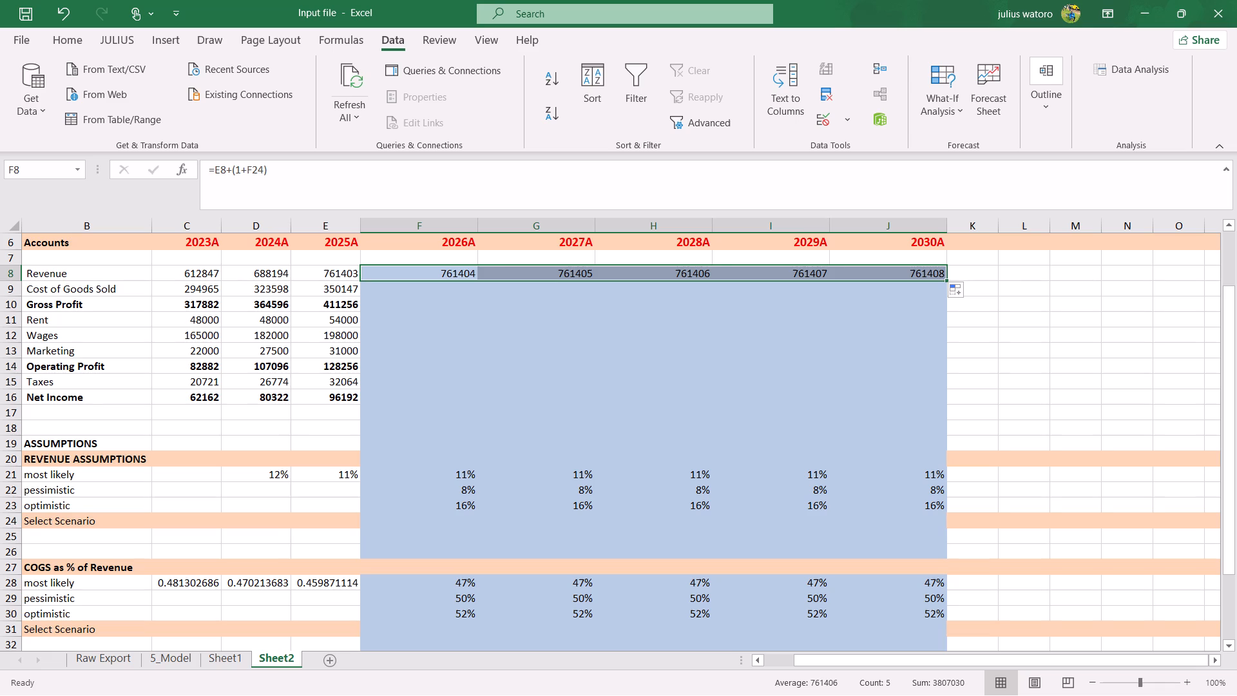
{"action": "left_click", "coordinate": [444, 325]}
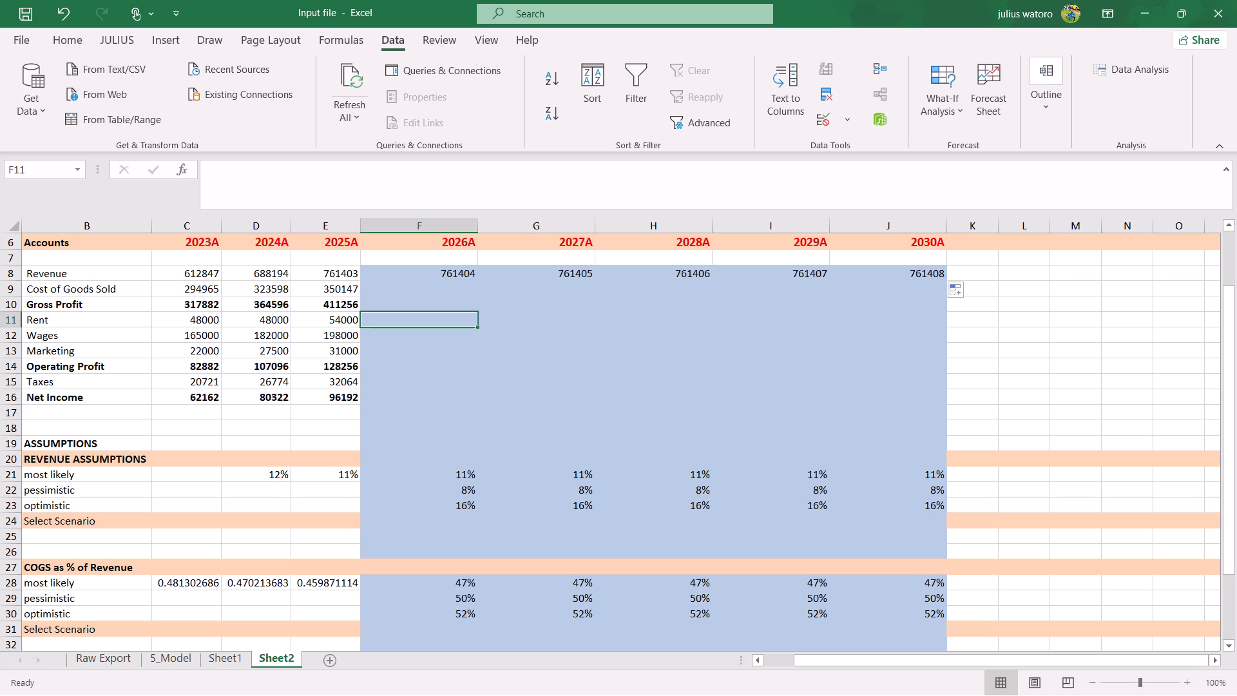
{"action": "left_click", "coordinate": [440, 291]}
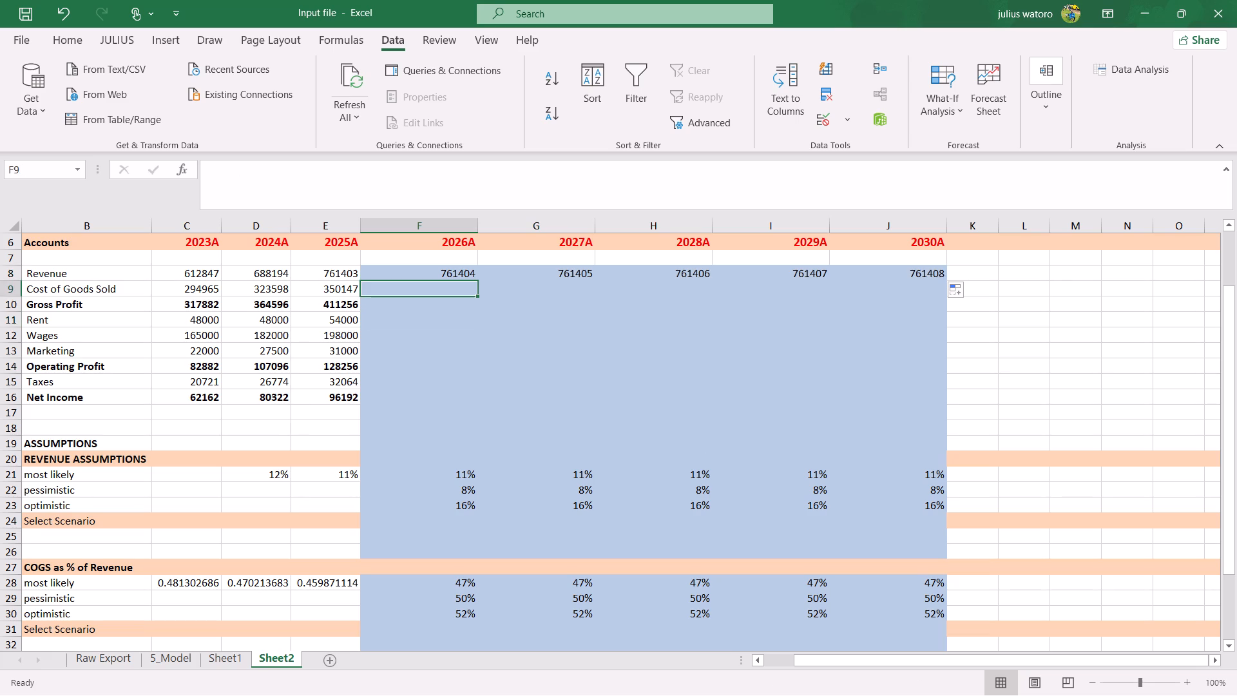
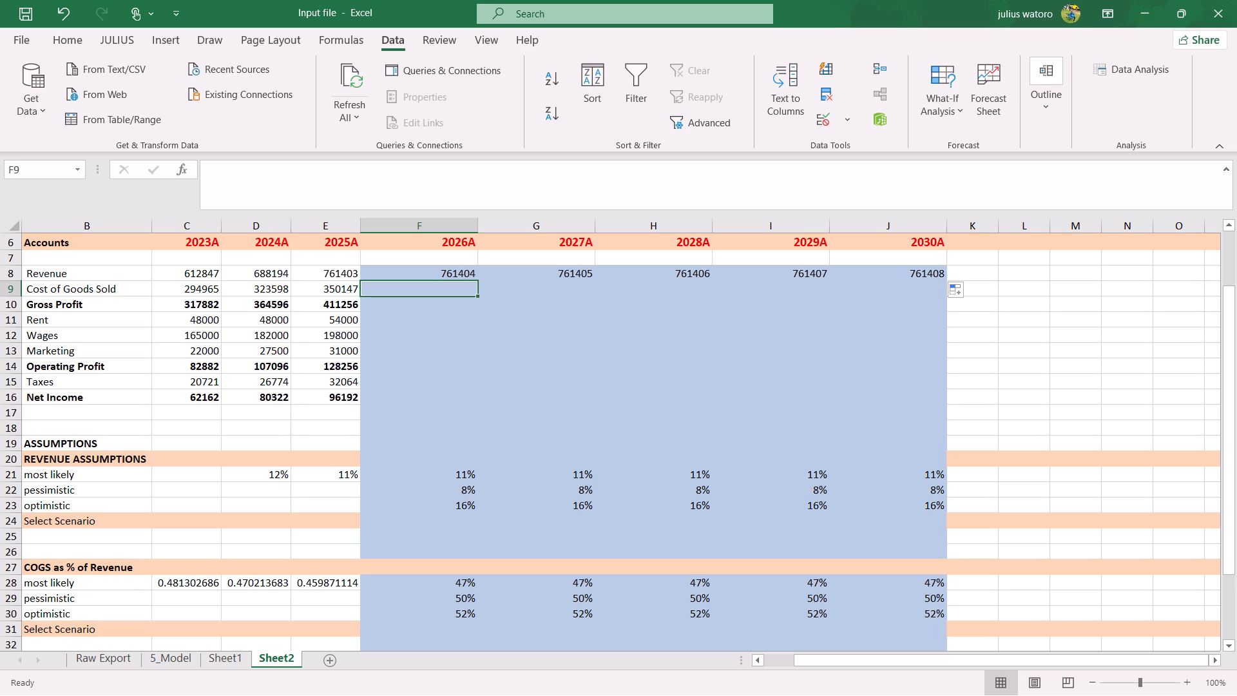
Enter the 2026A Cost of Goods Sold formula =F31*F8 on Sheet2, after checking the matching formula on Sheet1.
{"action": "left_click", "coordinate": [227, 662]}
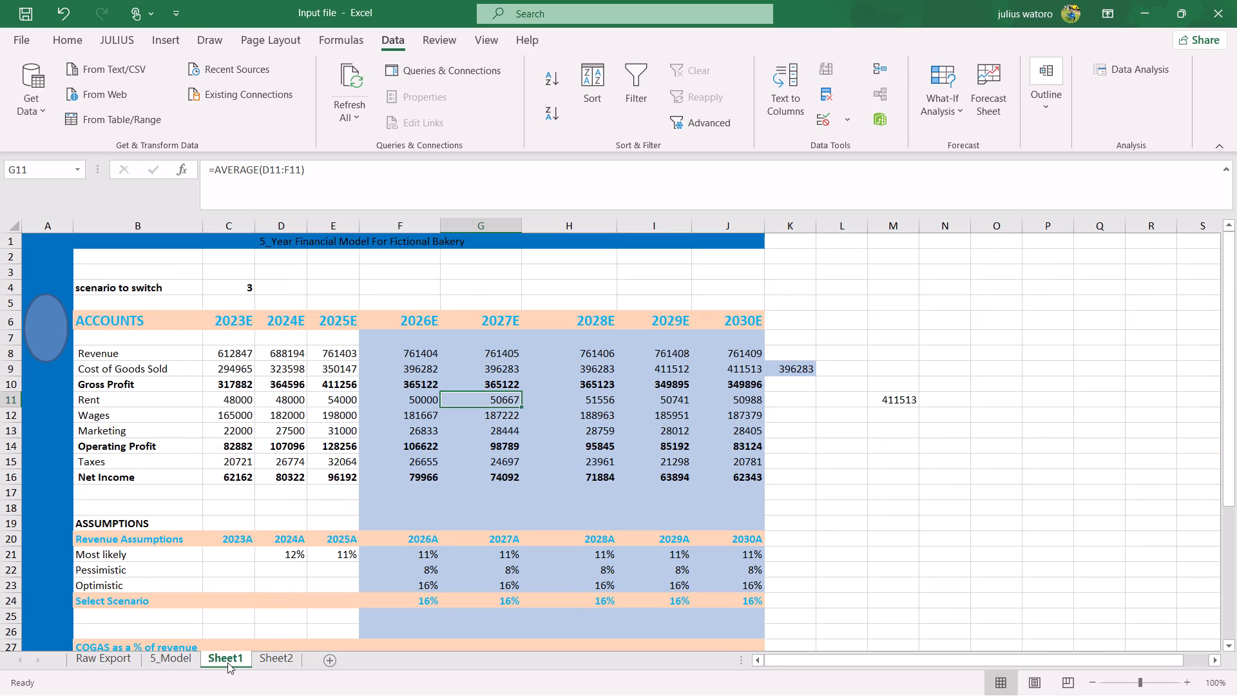
{"action": "left_click", "coordinate": [400, 371]}
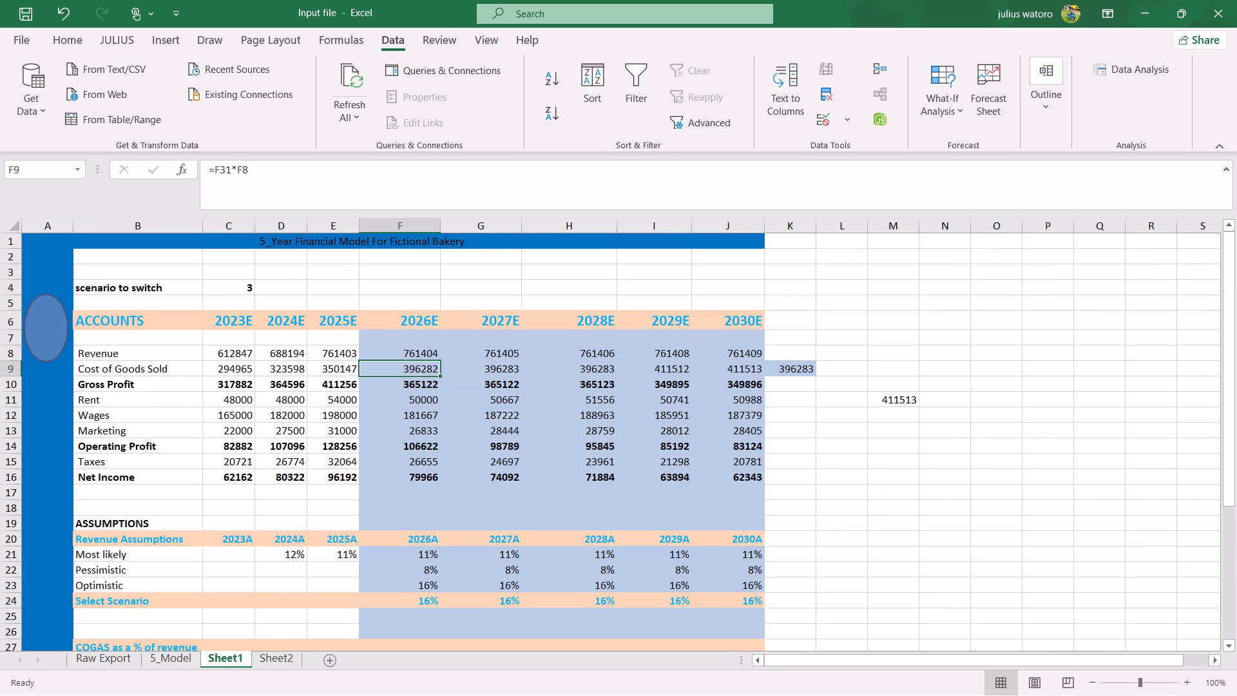
{"action": "left_click", "coordinate": [281, 655]}
{"action": "type", "text": "=f31"}
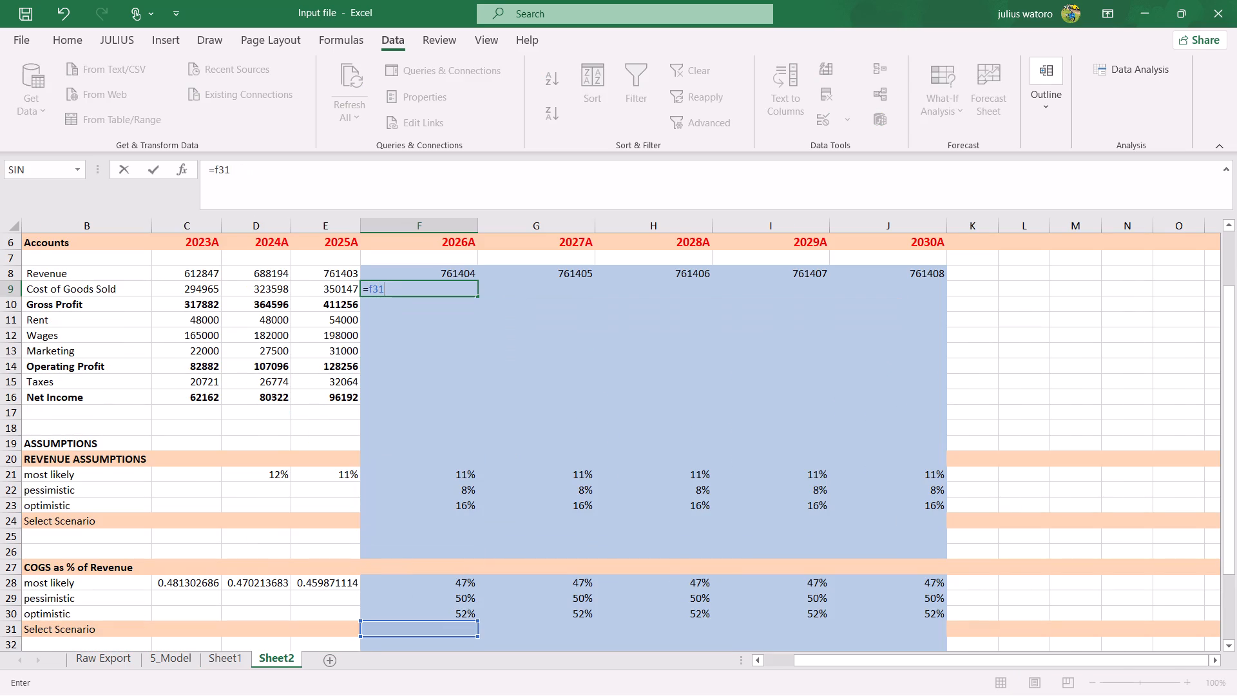
{"action": "key", "text": "shift+asterisk"}
{"action": "key", "text": "f"}
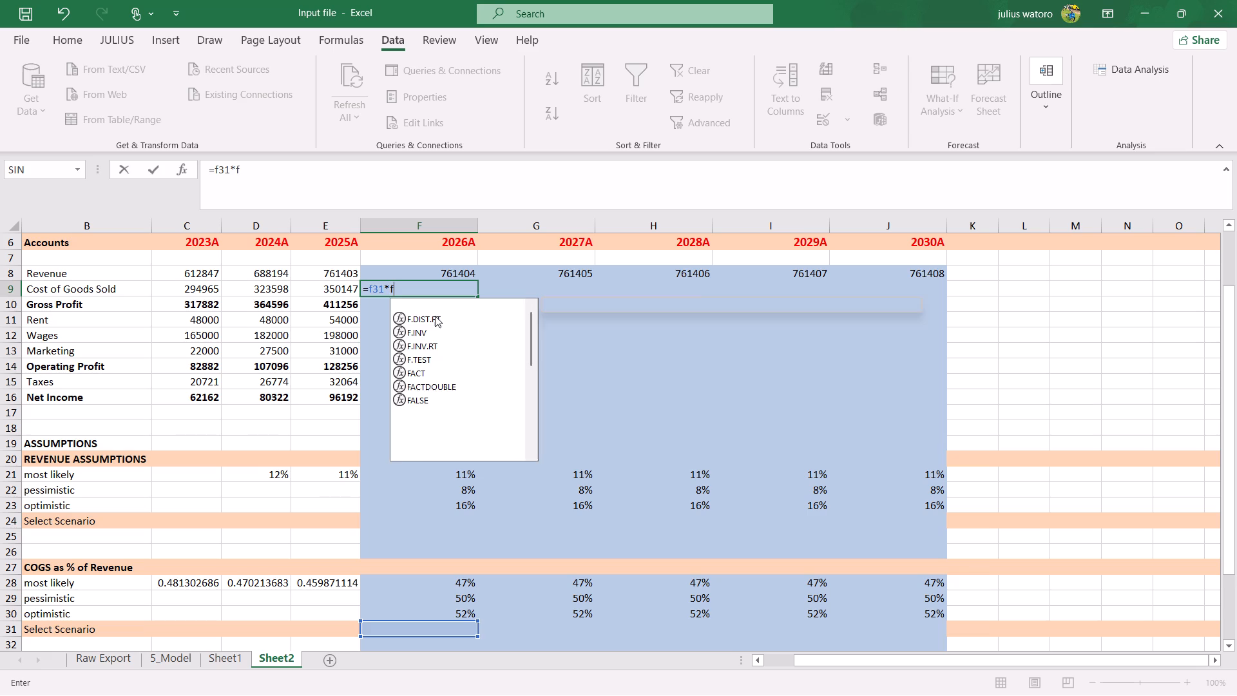
{"action": "key", "text": "8"}
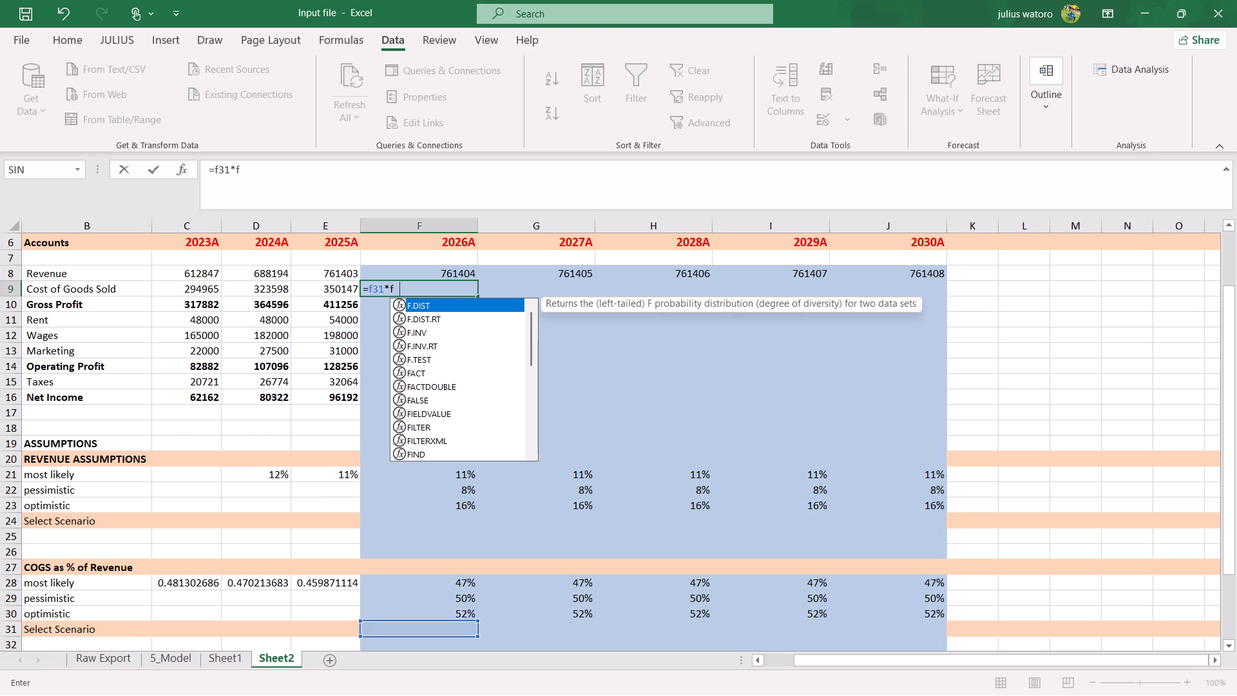
{"action": "key", "text": "Return"}
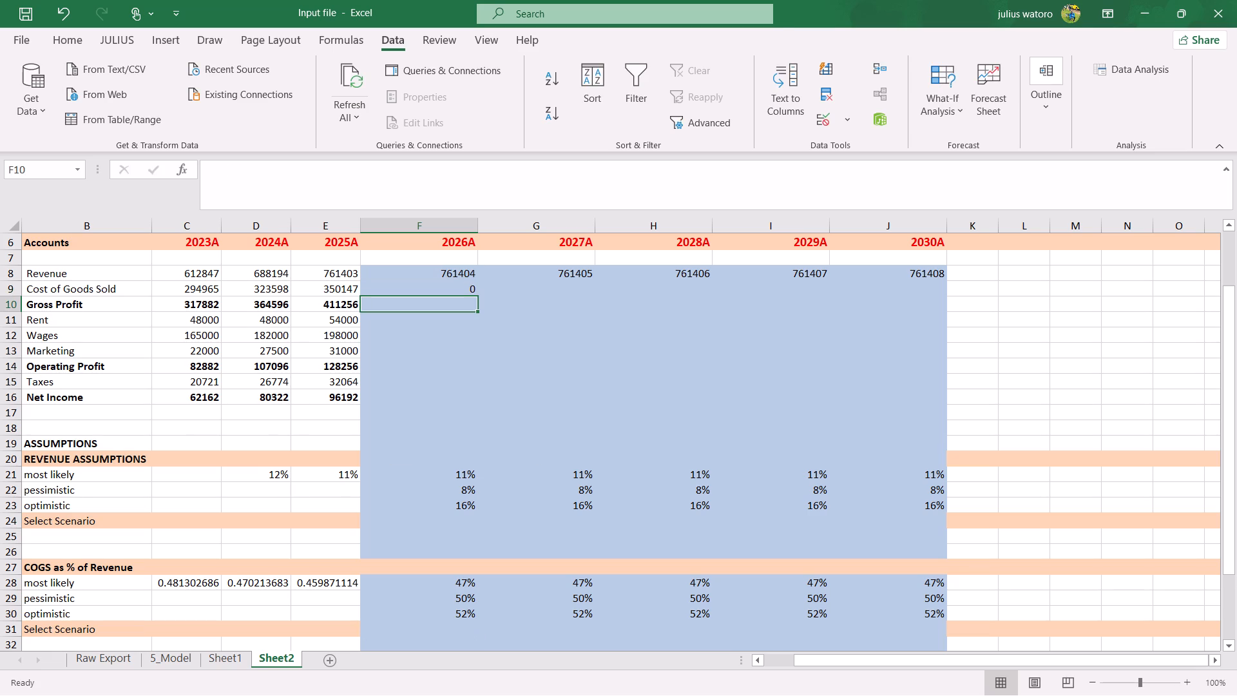
Review the assumption rows and 5_Model, and fill the 2026A Cost of Goods Sold formula across to 2030A on Sheet2.
{"action": "left_click", "coordinate": [444, 284]}
{"action": "scroll", "coordinate": [465, 512], "scroll_direction": "down", "scroll_amount": 4}
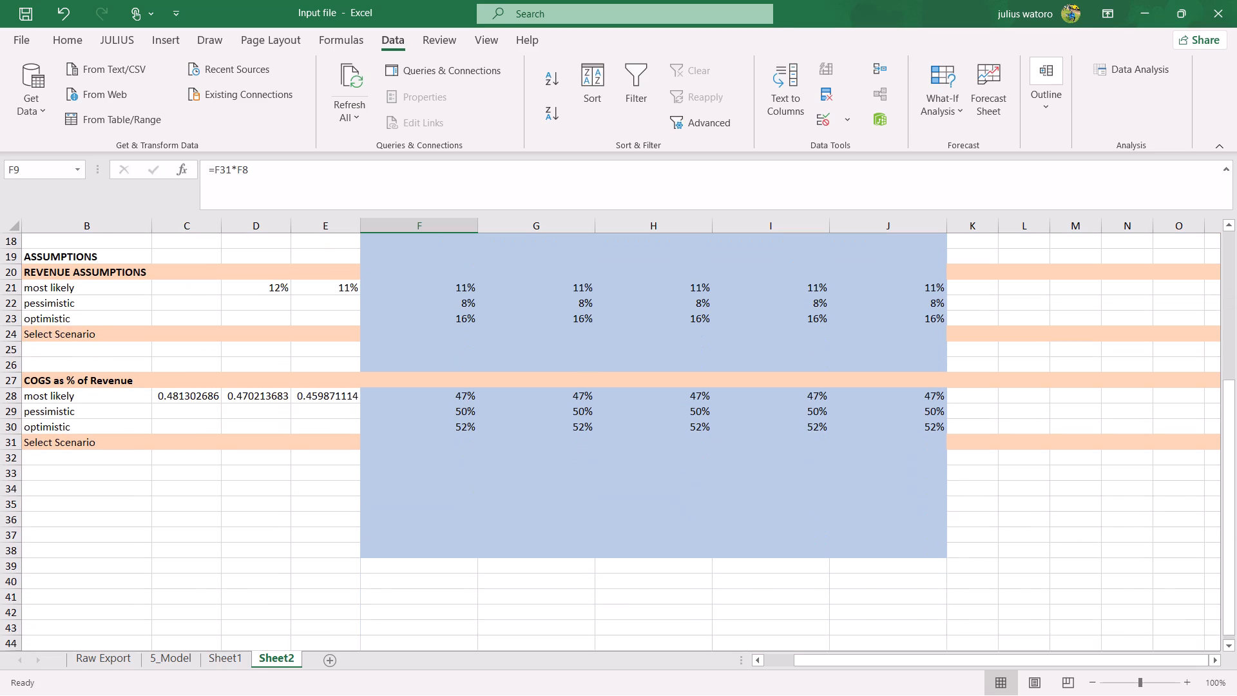
{"action": "scroll", "coordinate": [465, 512], "scroll_direction": "down", "scroll_amount": 1}
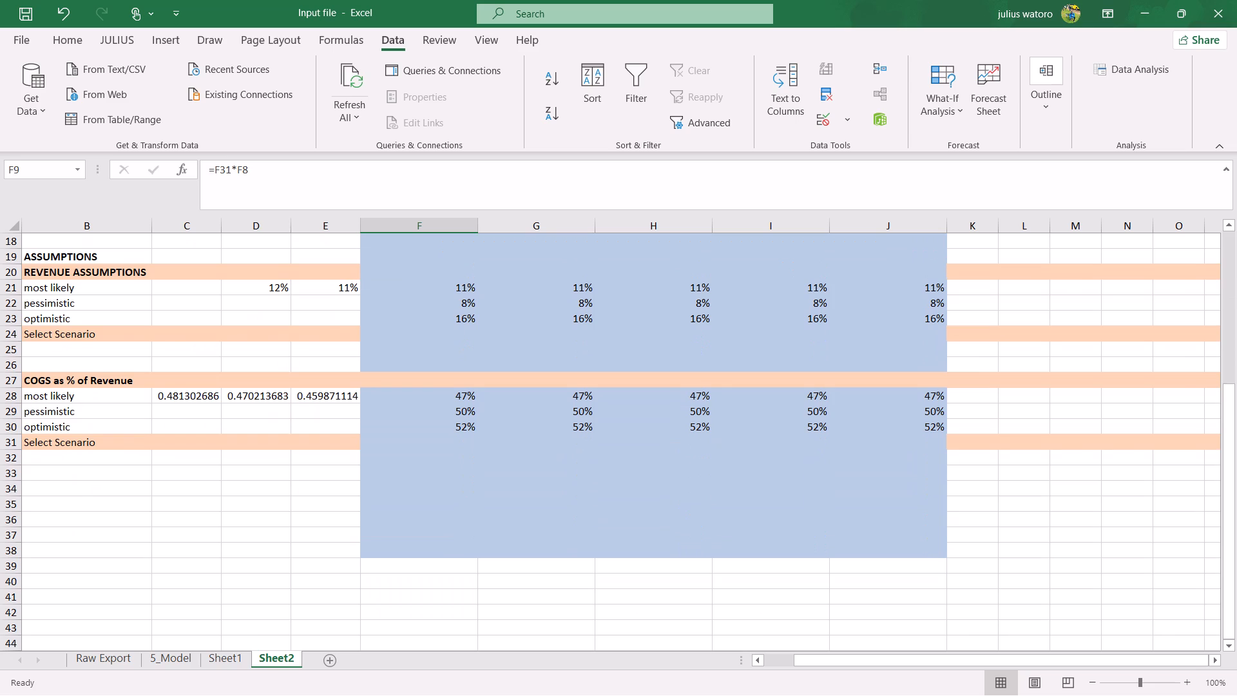
{"action": "scroll", "coordinate": [336, 385], "scroll_direction": "up", "scroll_amount": 6}
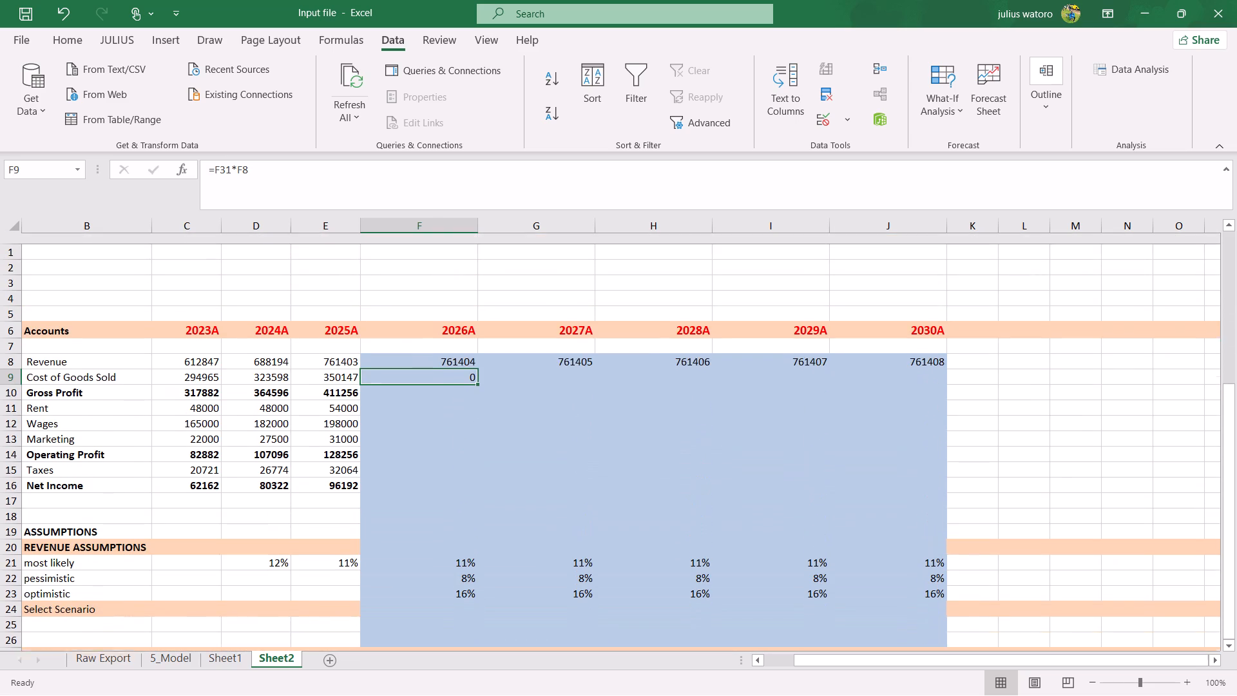
{"action": "left_click", "coordinate": [168, 663]}
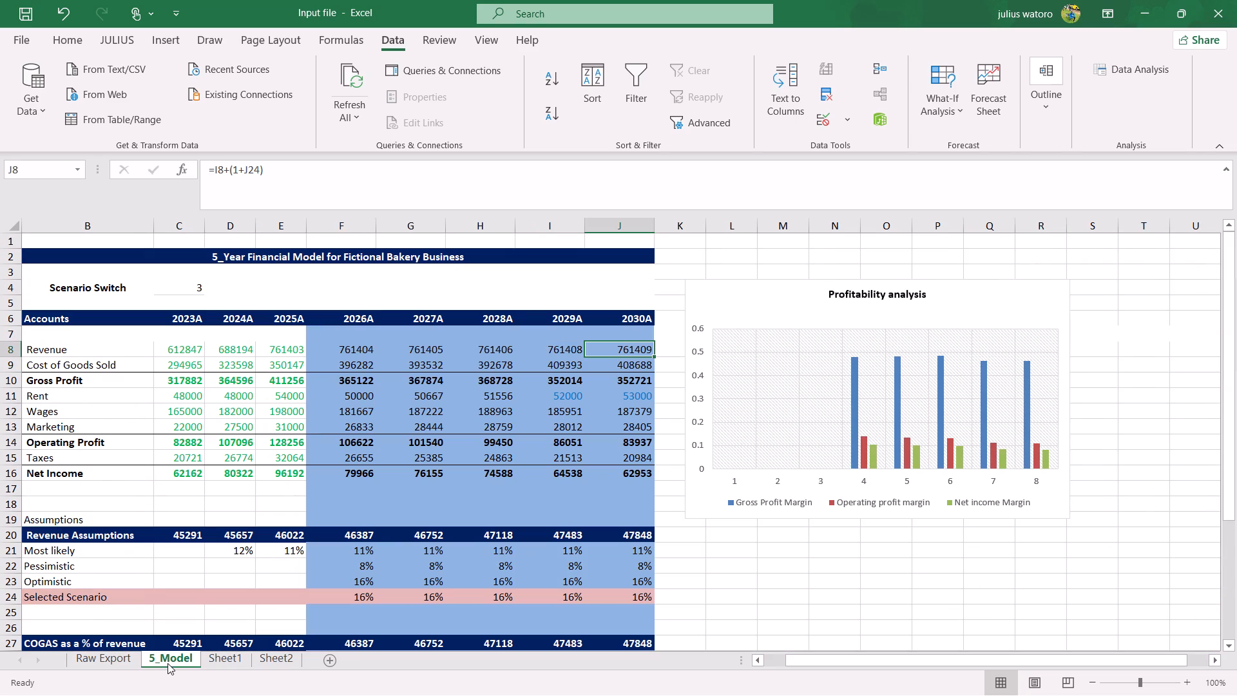
{"action": "left_click", "coordinate": [276, 655]}
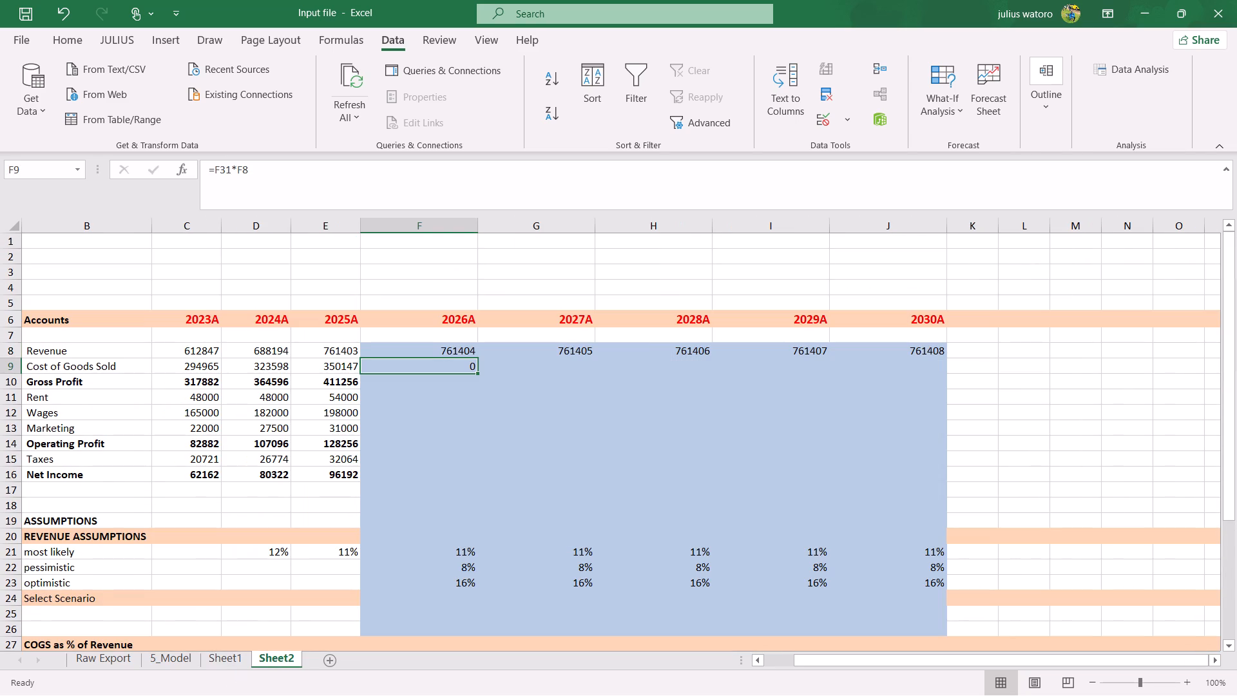
{"action": "left_click_drag", "start_coordinate": [477, 374], "coordinate": [547, 378]}
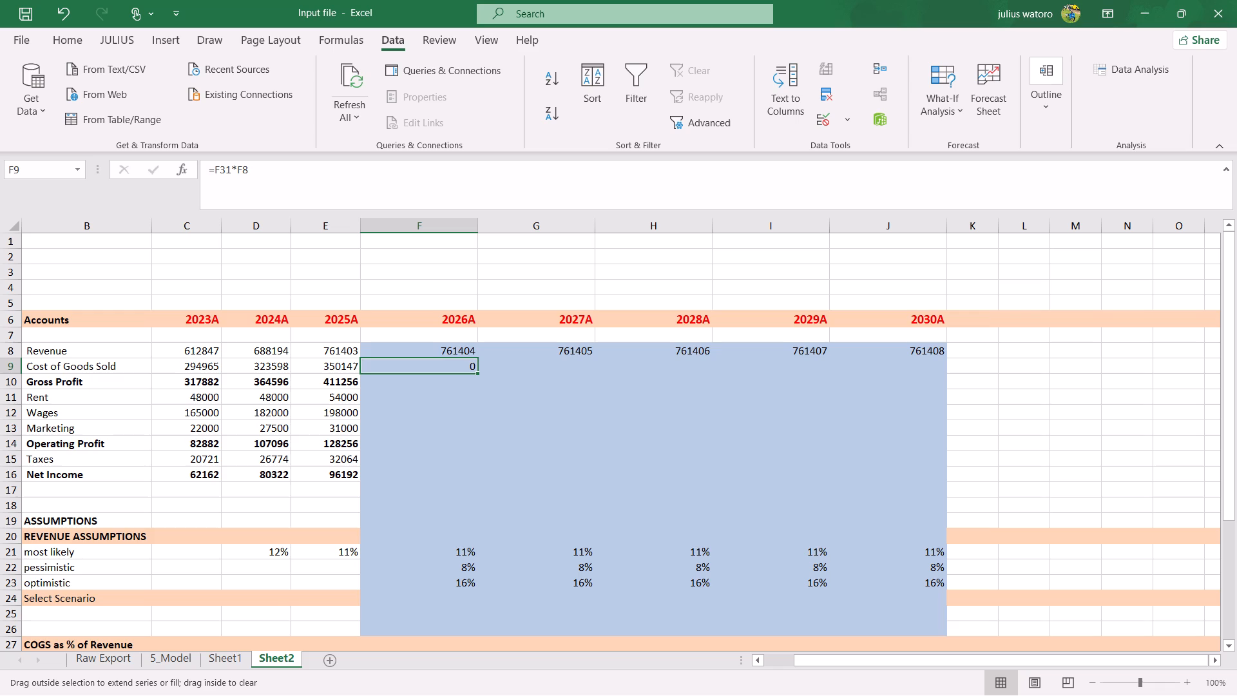
{"action": "left_click_drag", "start_coordinate": [547, 378], "coordinate": [930, 372]}
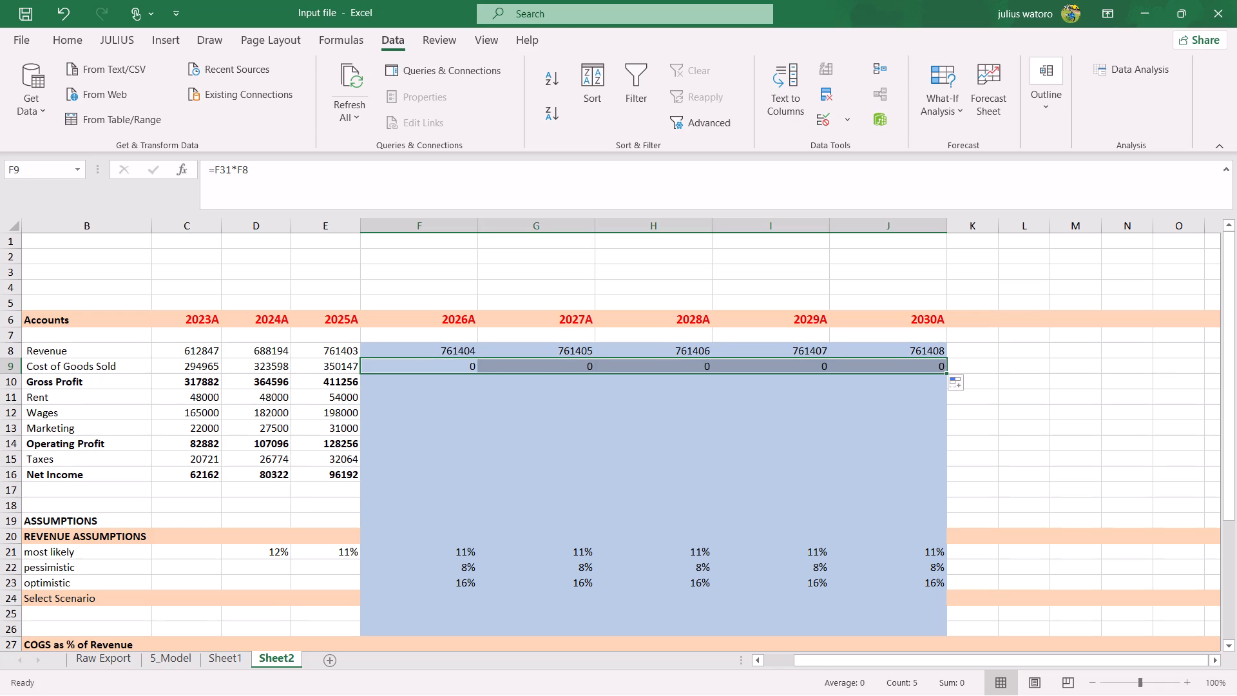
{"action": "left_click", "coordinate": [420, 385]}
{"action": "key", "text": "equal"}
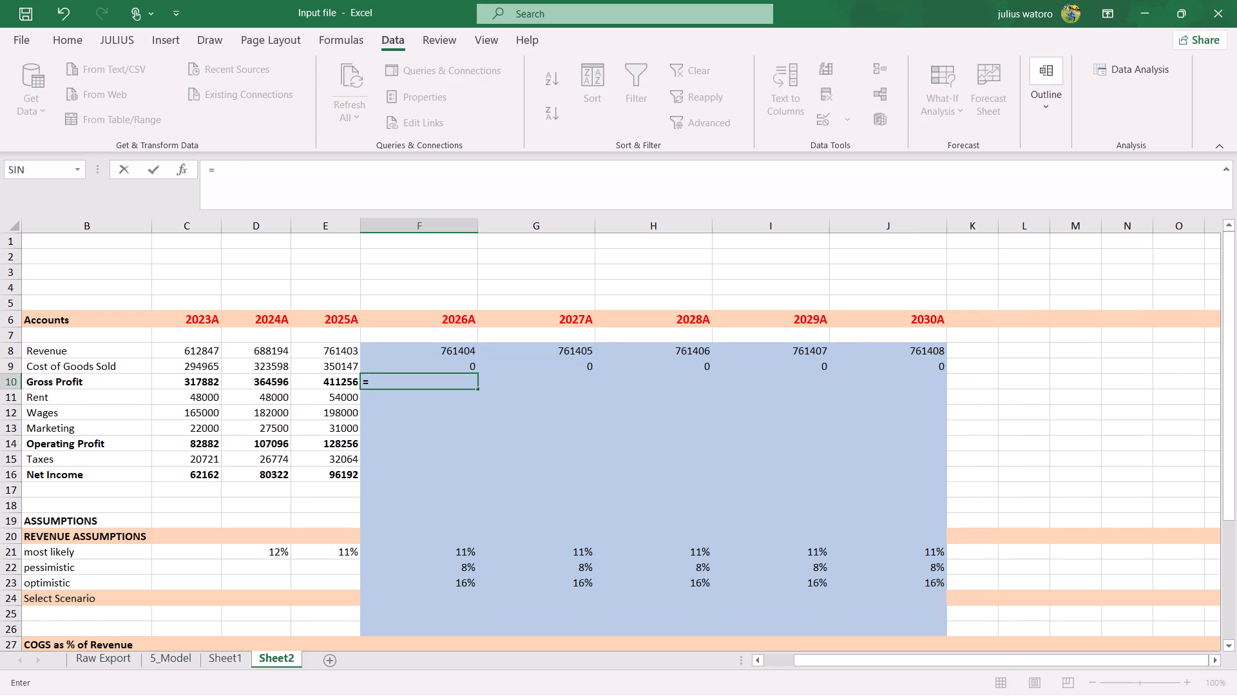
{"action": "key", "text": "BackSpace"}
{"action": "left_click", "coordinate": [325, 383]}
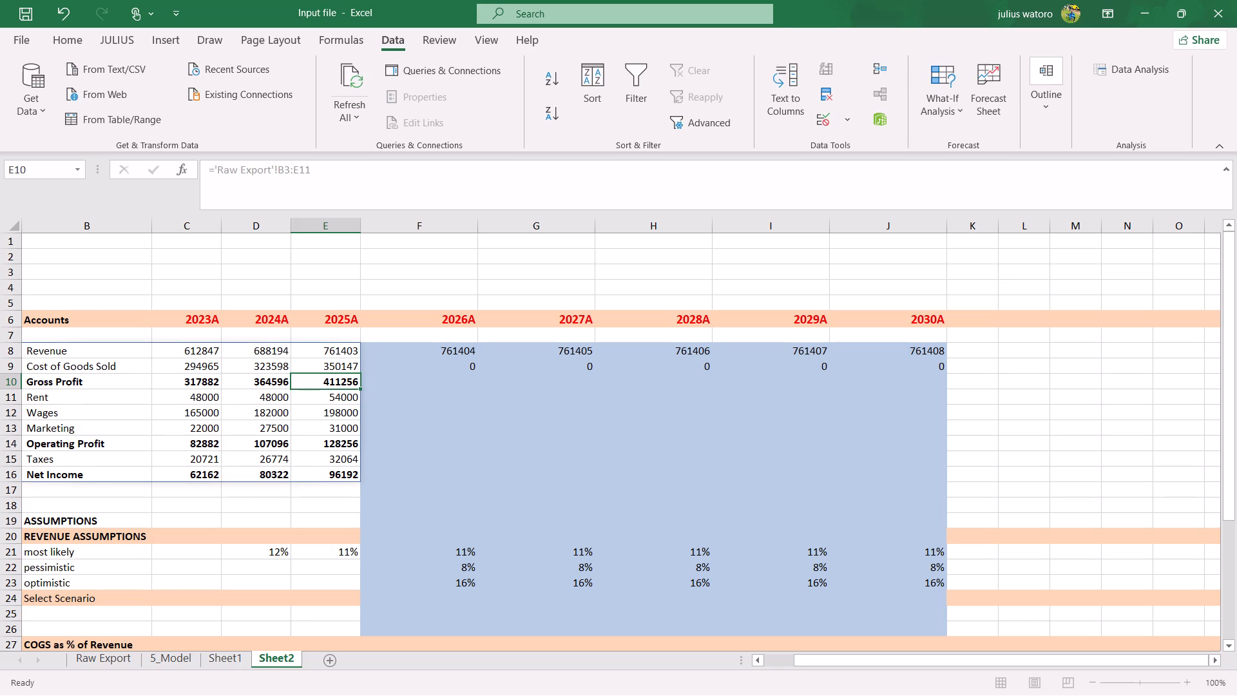
Enter the 2026A Gross Profit formula =F8-F9 on Sheet2, subtracting Cost of Goods Sold from Revenue.
{"action": "left_click", "coordinate": [407, 383]}
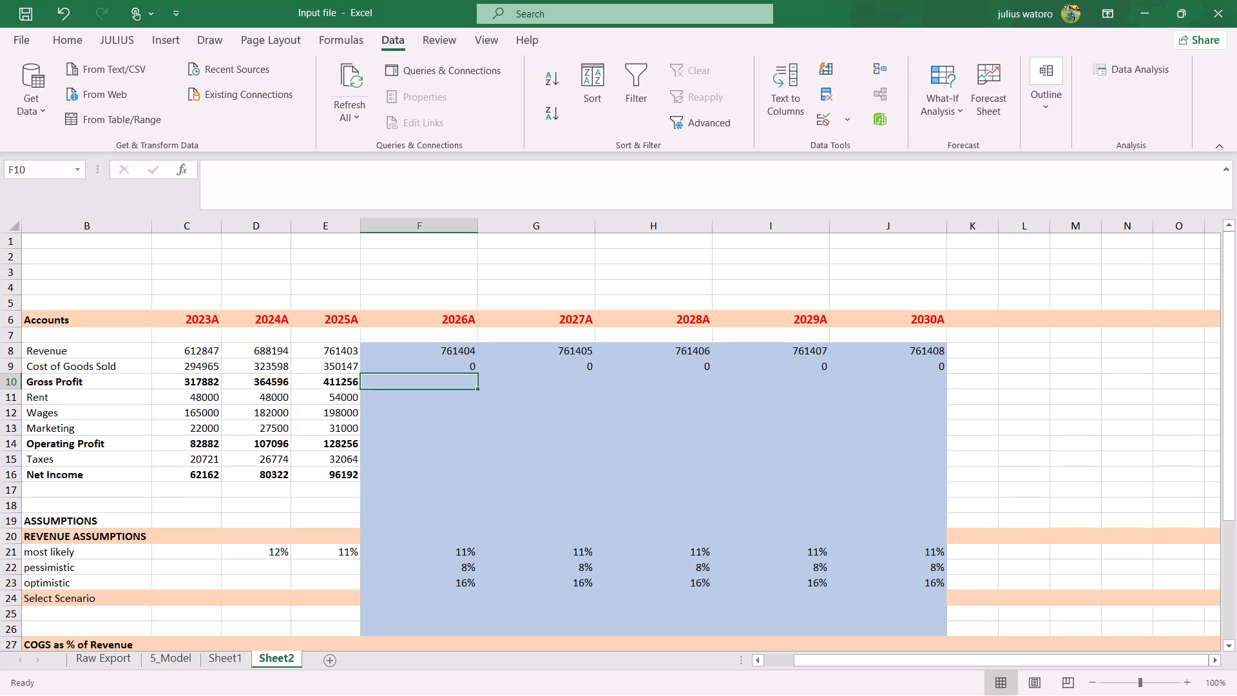
{"action": "key", "text": "equal"}
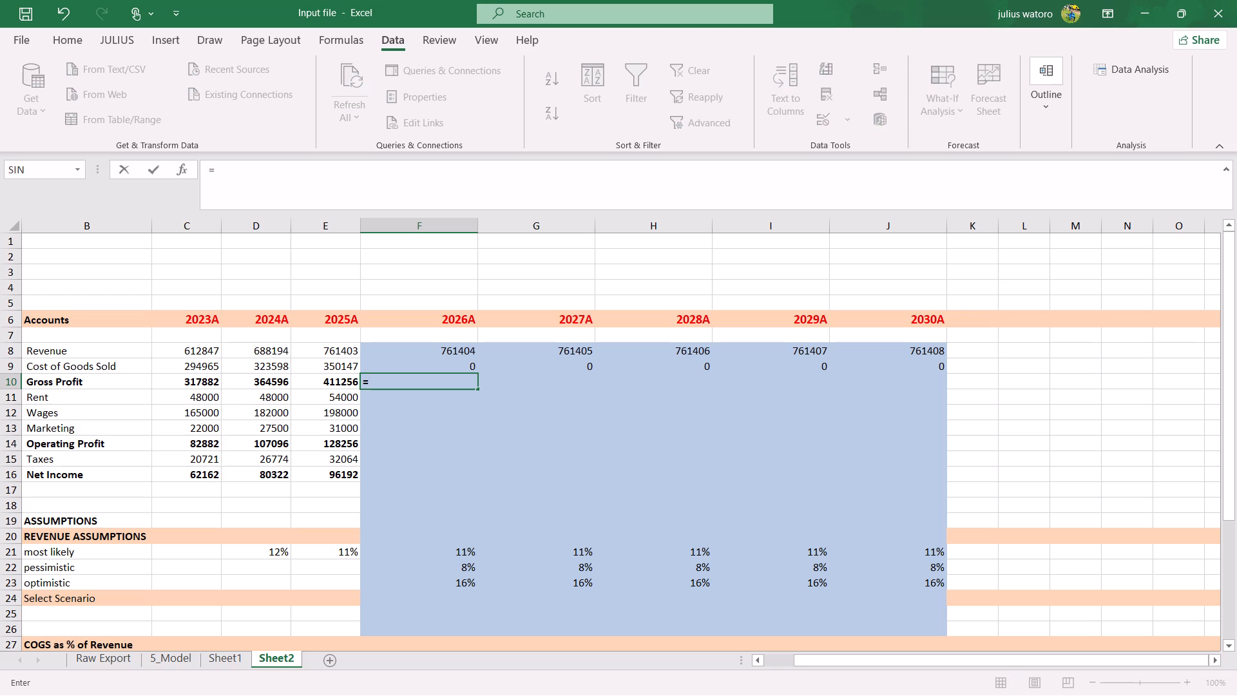
{"action": "key", "text": "f"}
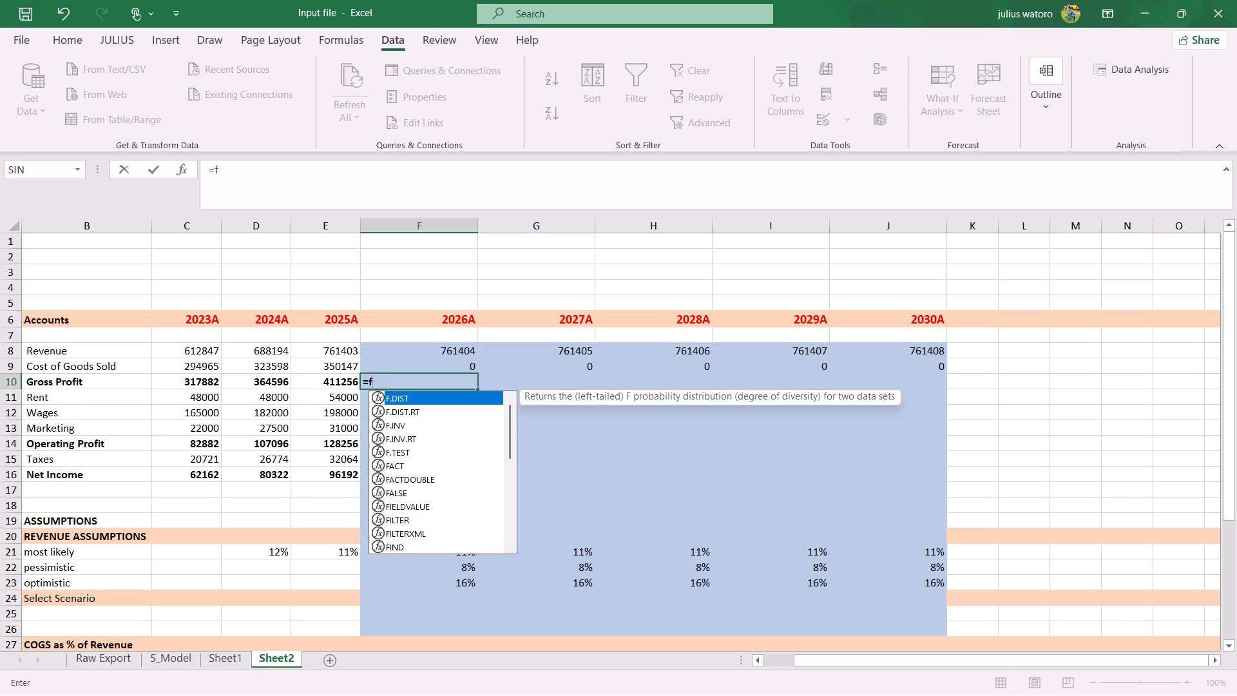
{"action": "key", "text": "8"}
{"action": "key", "text": "minus"}
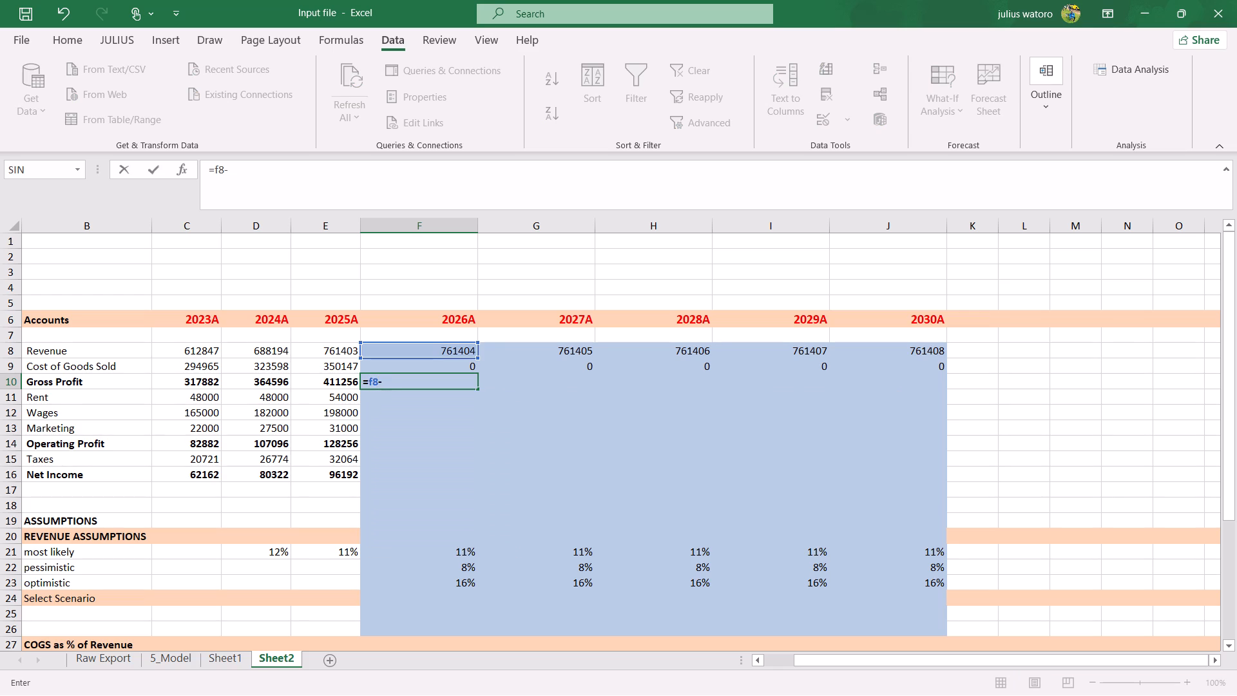
{"action": "type", "text": "f9"}
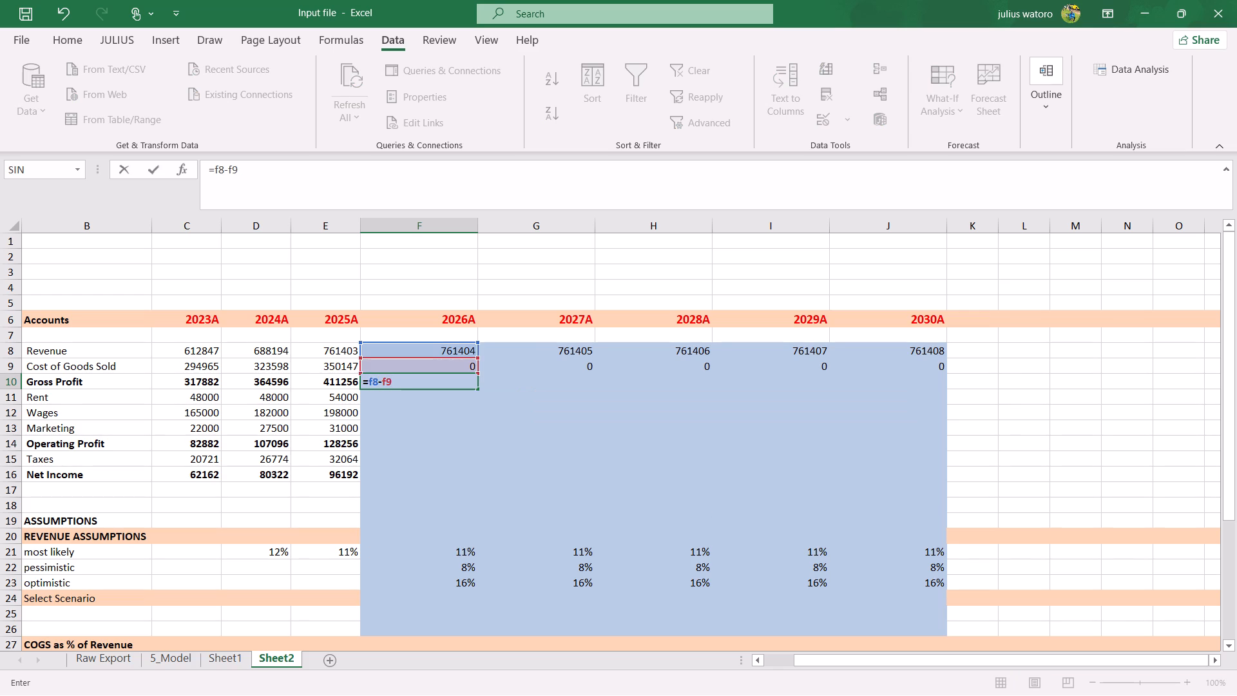
{"action": "key", "text": "Return"}
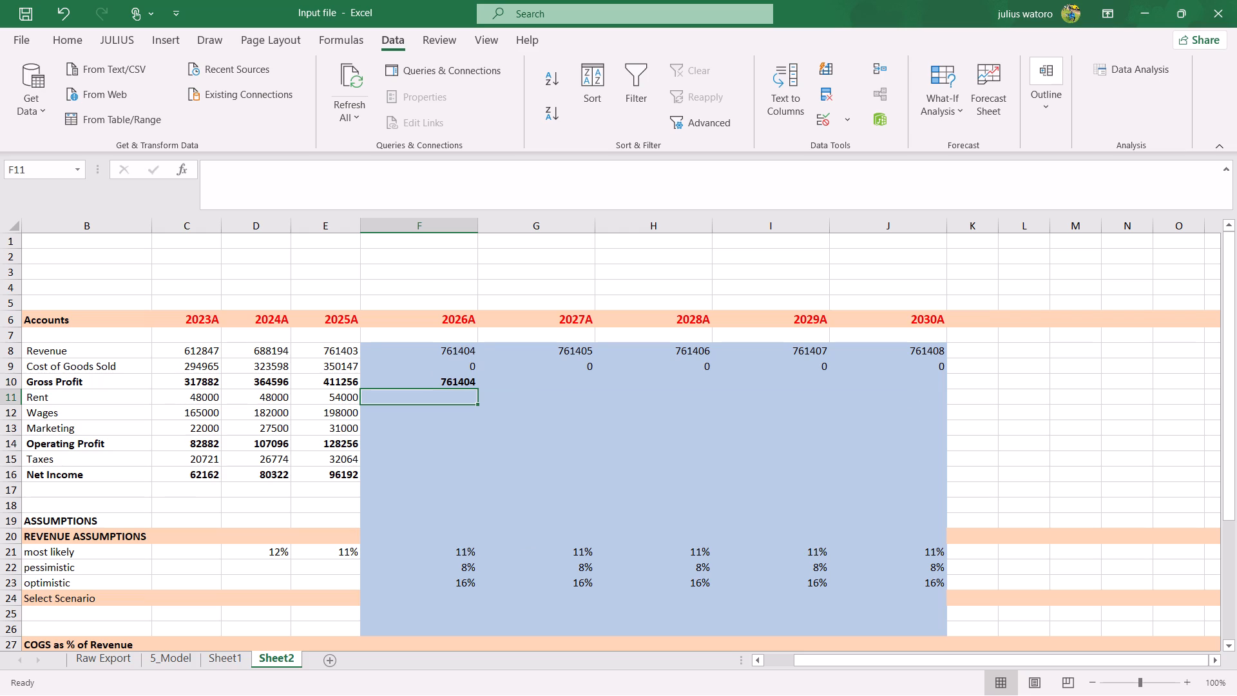
Check the 2026 Gross Profit formula on Sheet1, and fill Sheet2's 2026A Gross Profit formula across to 2030A.
{"action": "left_click", "coordinate": [236, 653]}
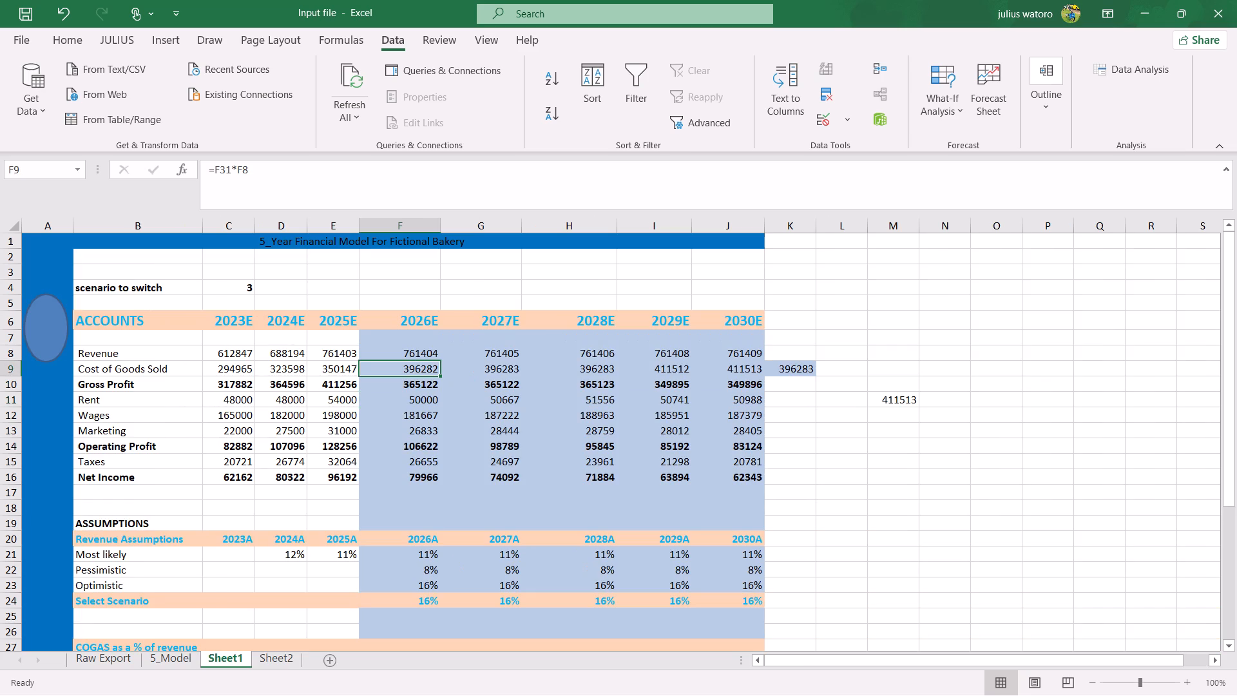
{"action": "left_click", "coordinate": [438, 386]}
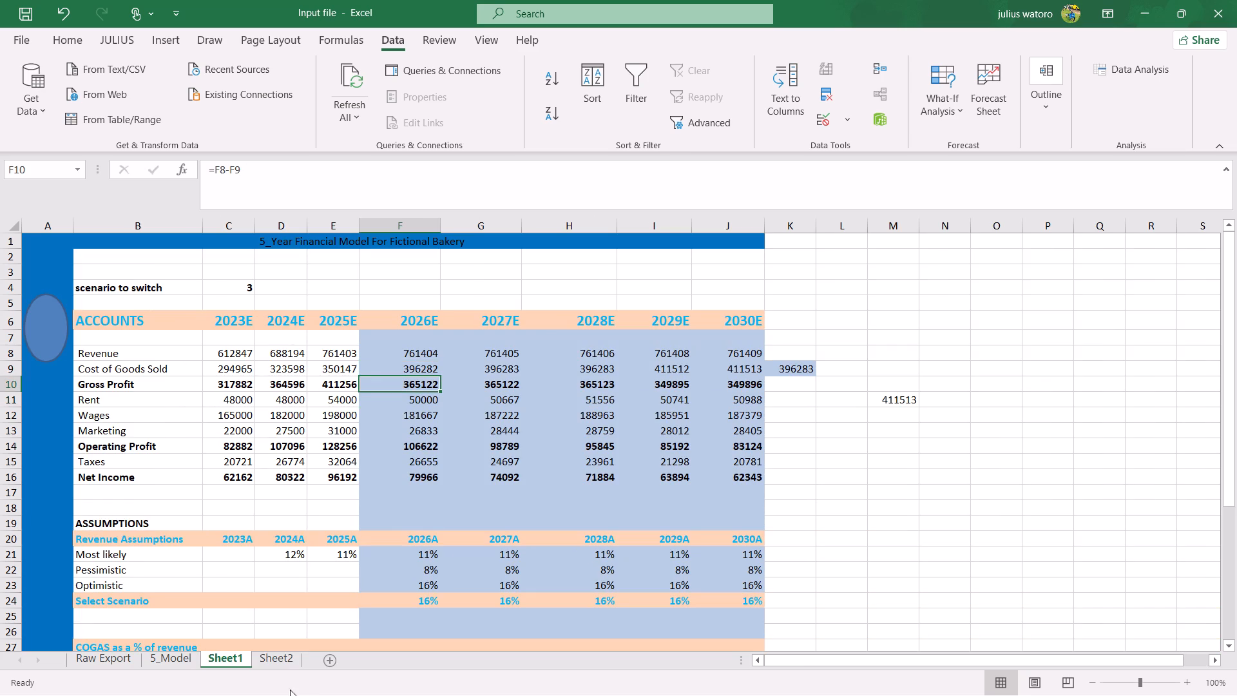
{"action": "left_click", "coordinate": [275, 658]}
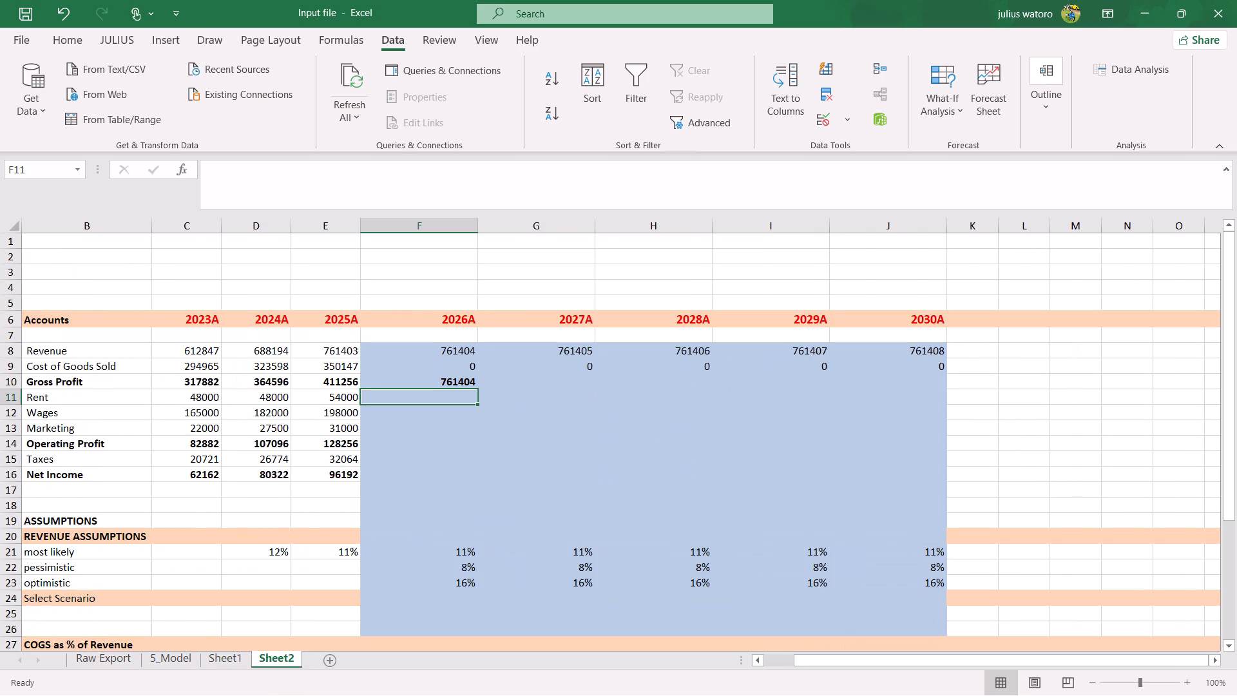
{"action": "left_click_drag", "start_coordinate": [450, 381], "coordinate": [472, 385]}
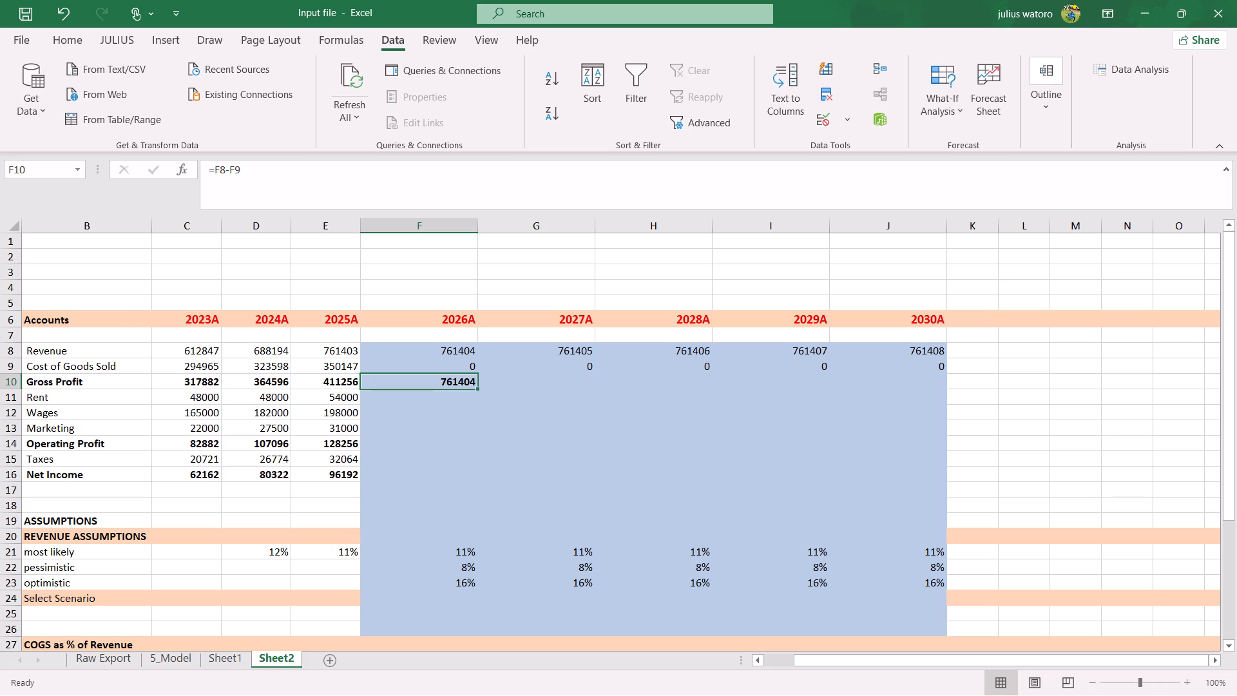
{"action": "left_click_drag", "start_coordinate": [477, 389], "coordinate": [881, 378]}
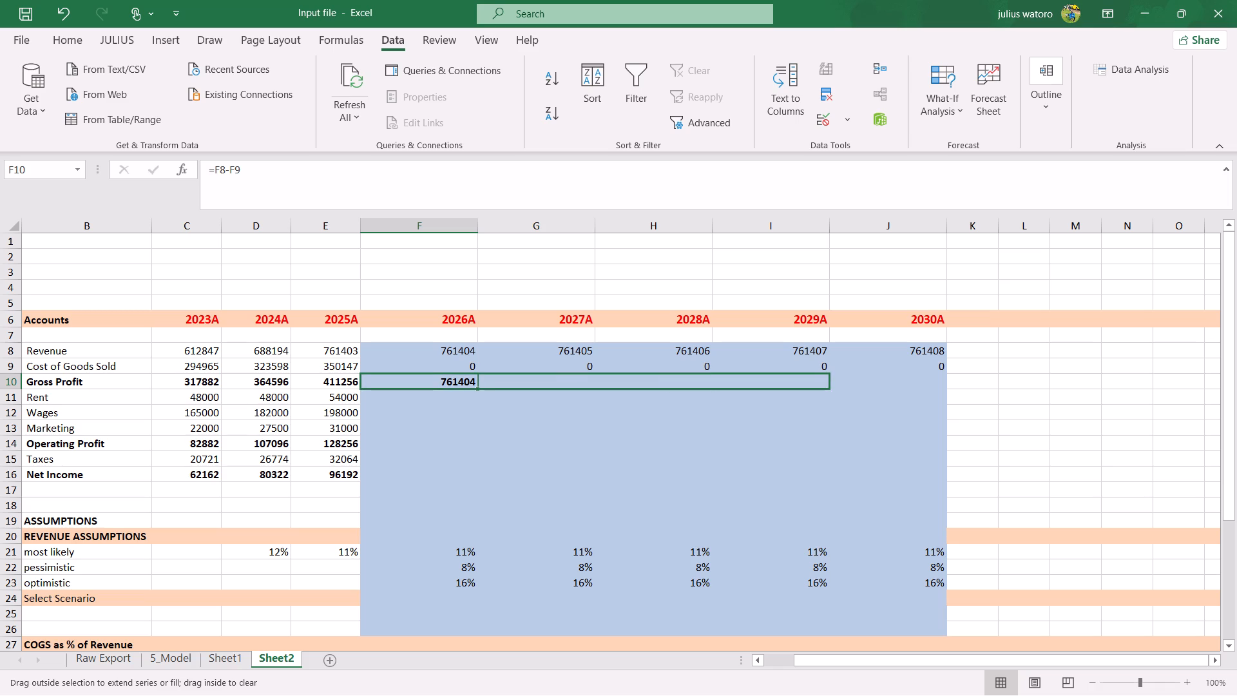
{"action": "left_click_drag", "start_coordinate": [881, 378], "coordinate": [904, 384]}
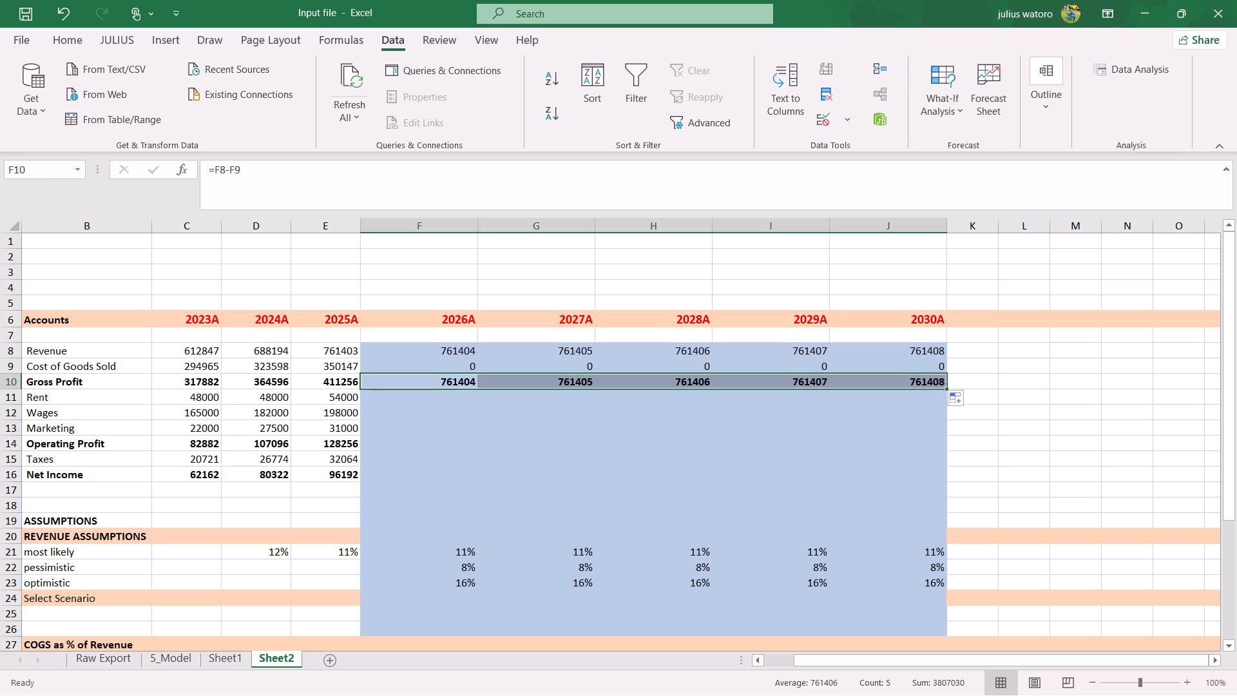
Enter the 2026A Rent formula =AVERAGE($C$11:$E$11) on Sheet2, averaging 2023A to 2025A with absolute references.
{"action": "left_click", "coordinate": [403, 398]}
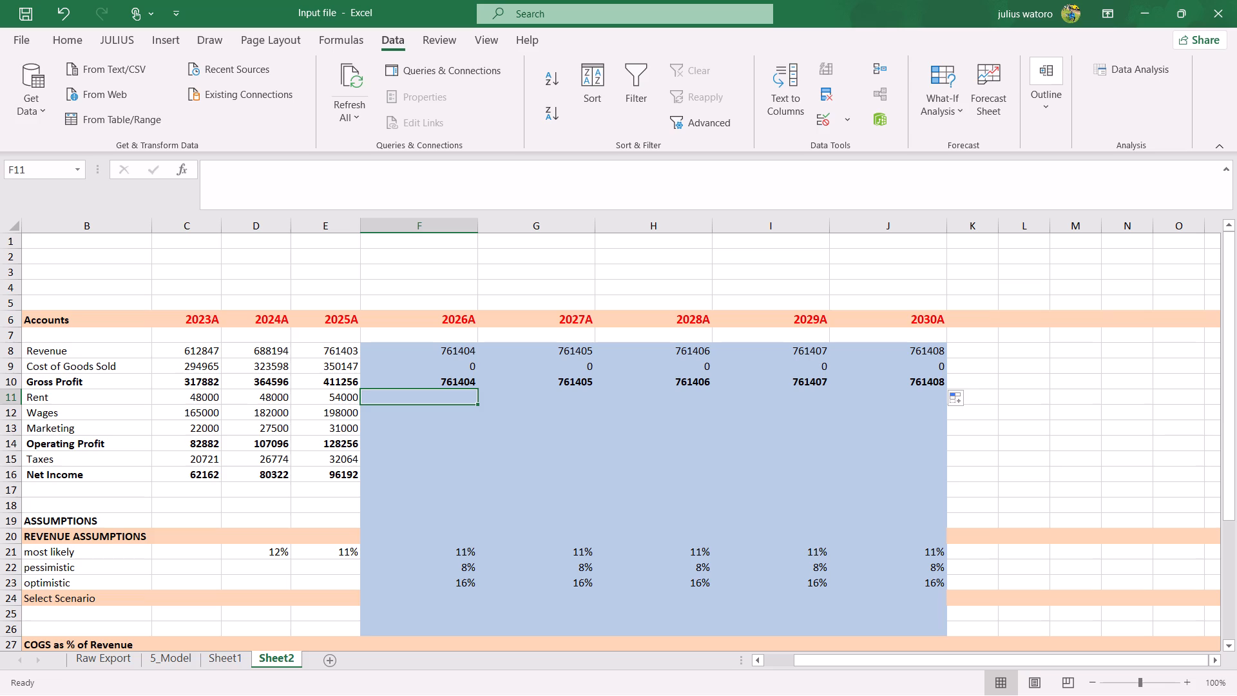
{"action": "key", "text": "equal"}
{"action": "type", "text": "avera"}
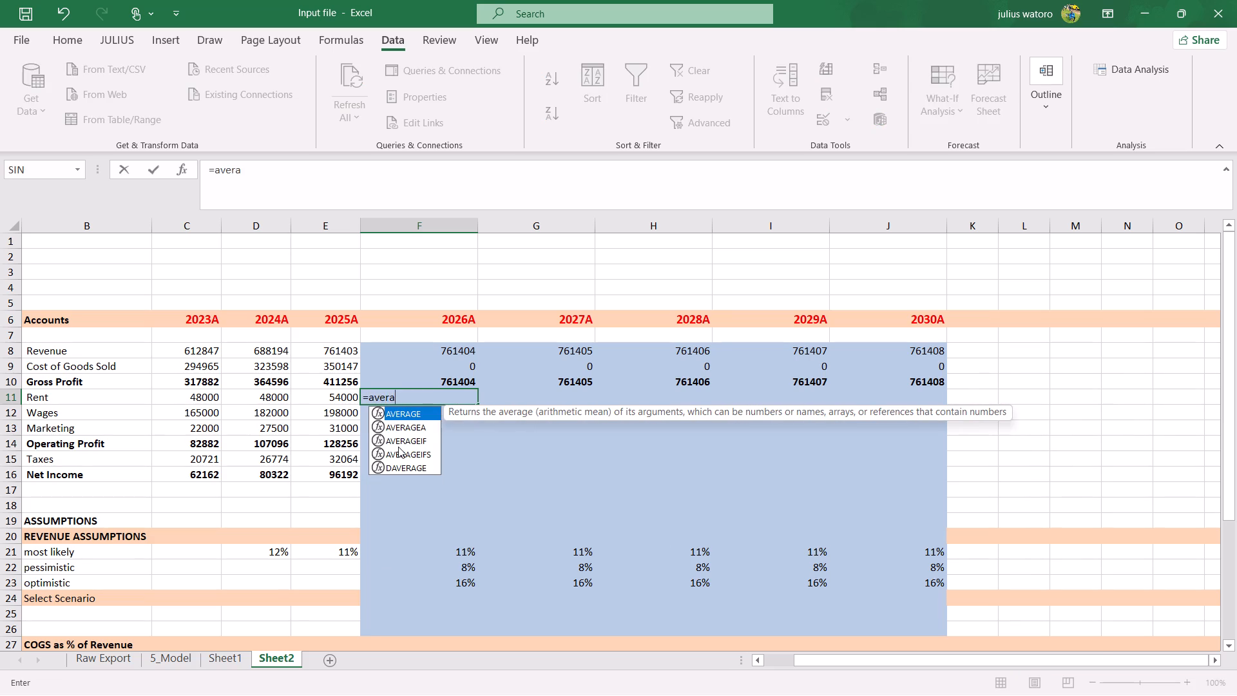
{"action": "key", "text": "Tab"}
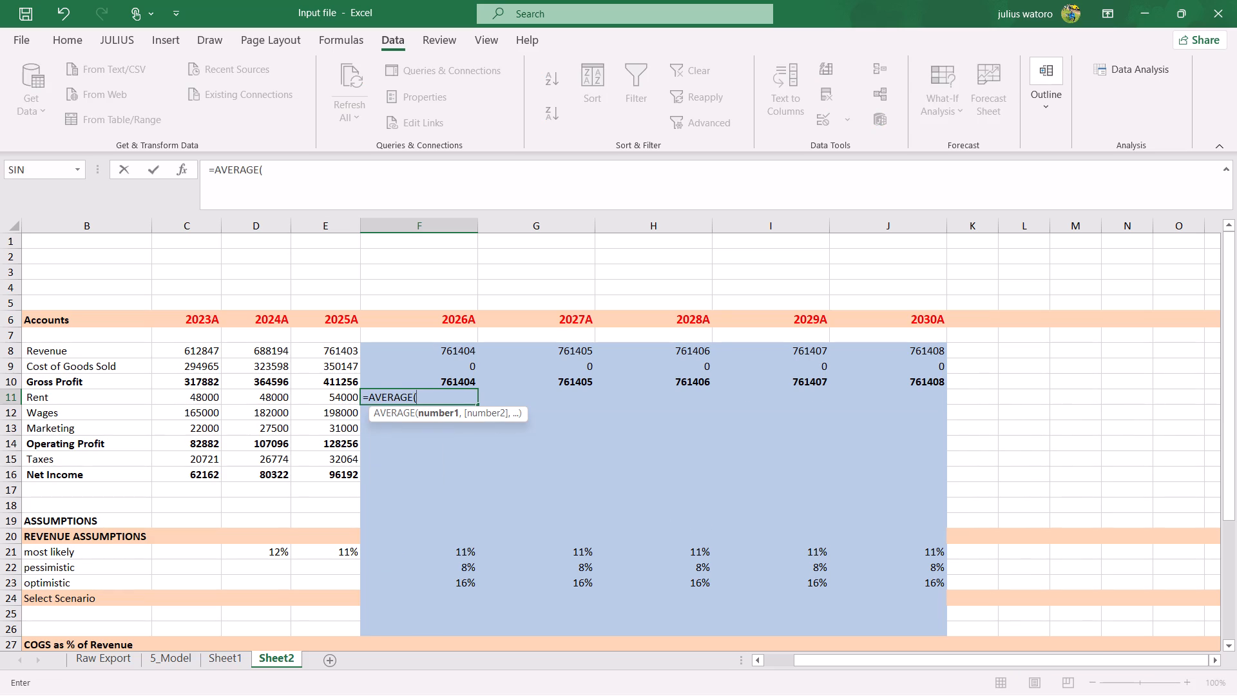
{"action": "left_click_drag", "start_coordinate": [204, 394], "coordinate": [282, 394]}
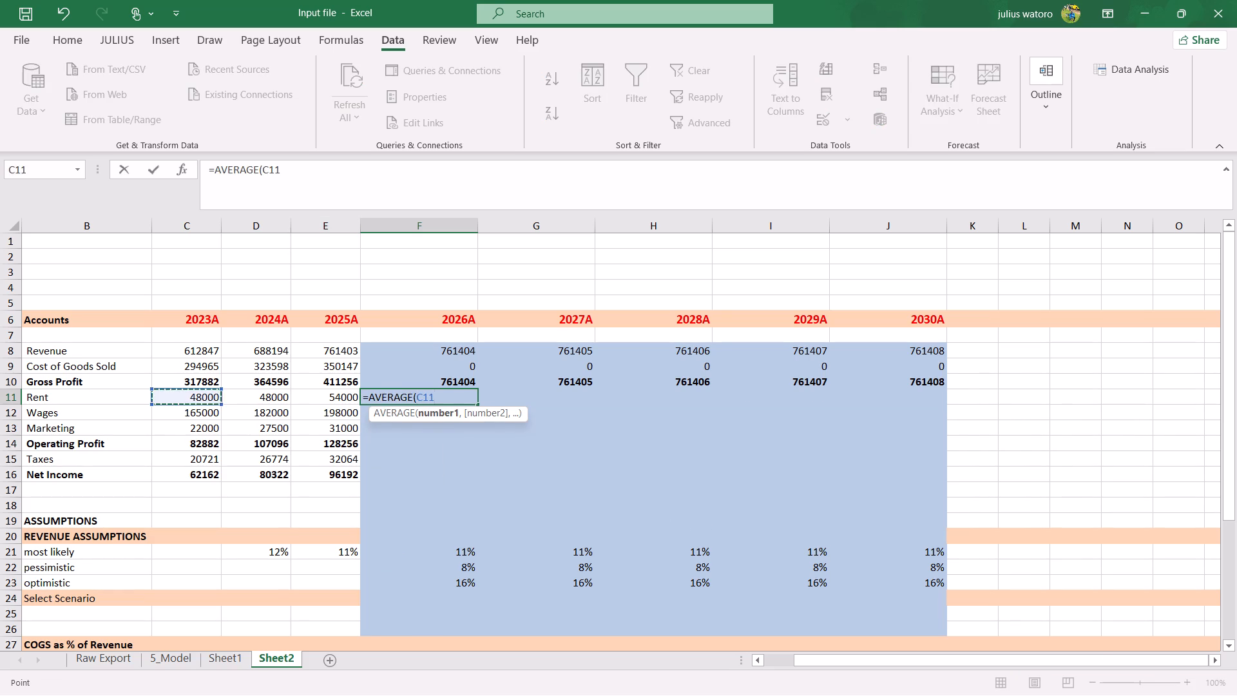
{"action": "left_click_drag", "start_coordinate": [282, 394], "coordinate": [350, 396]}
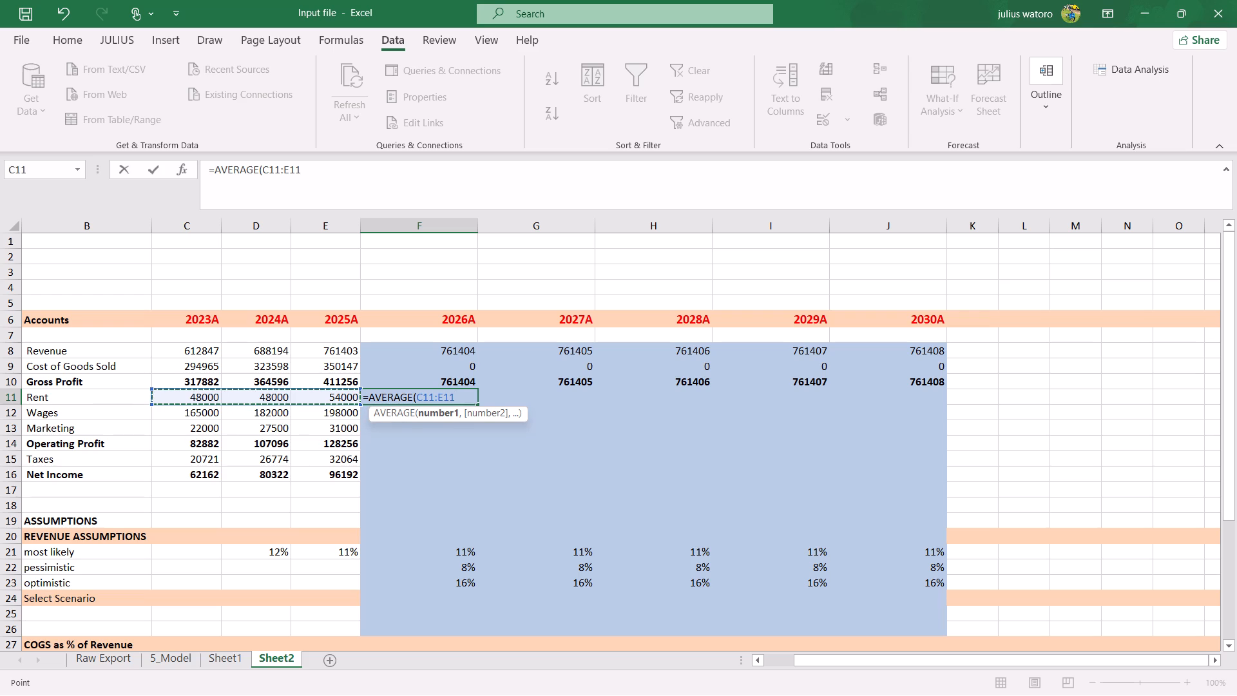
{"action": "key", "text": "shift+parenright"}
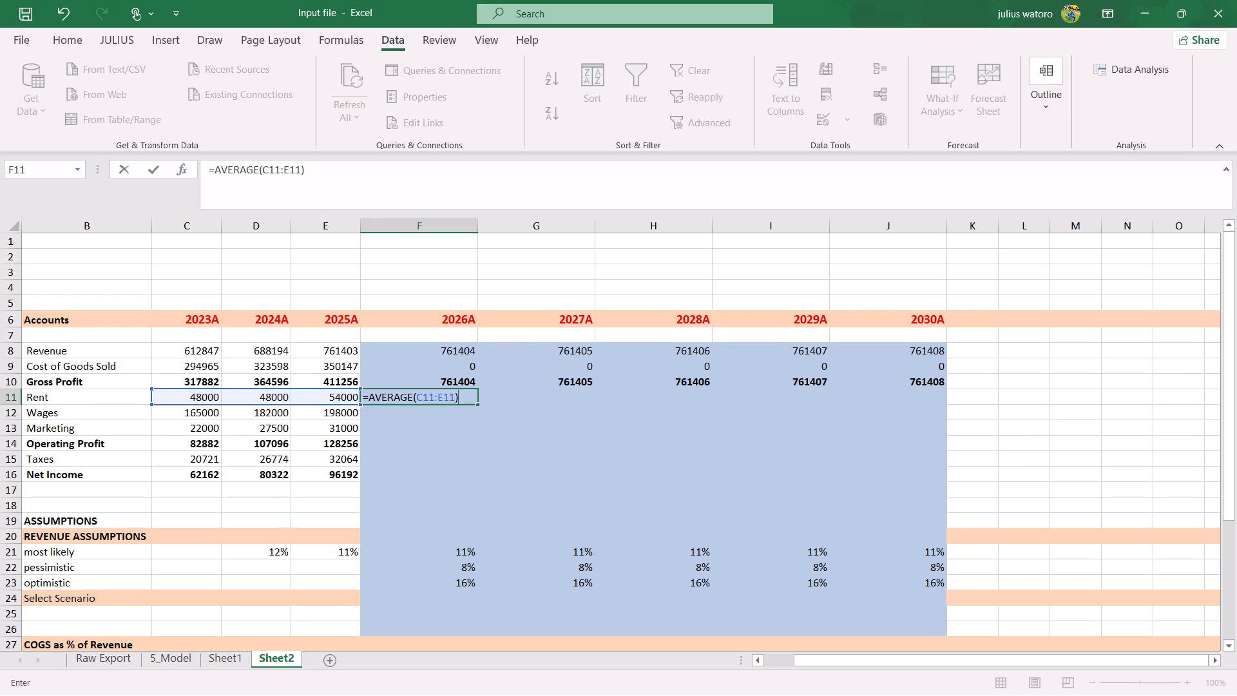
{"action": "left_click", "coordinate": [289, 169]}
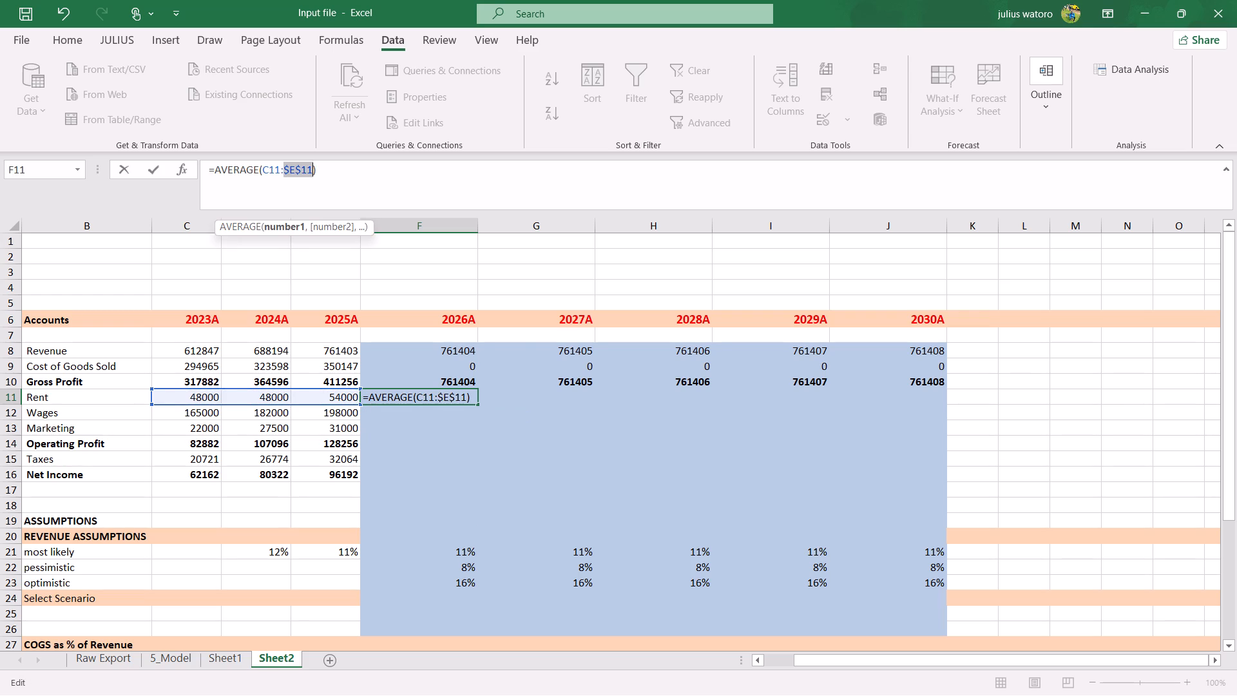
{"action": "left_click", "coordinate": [265, 173]}
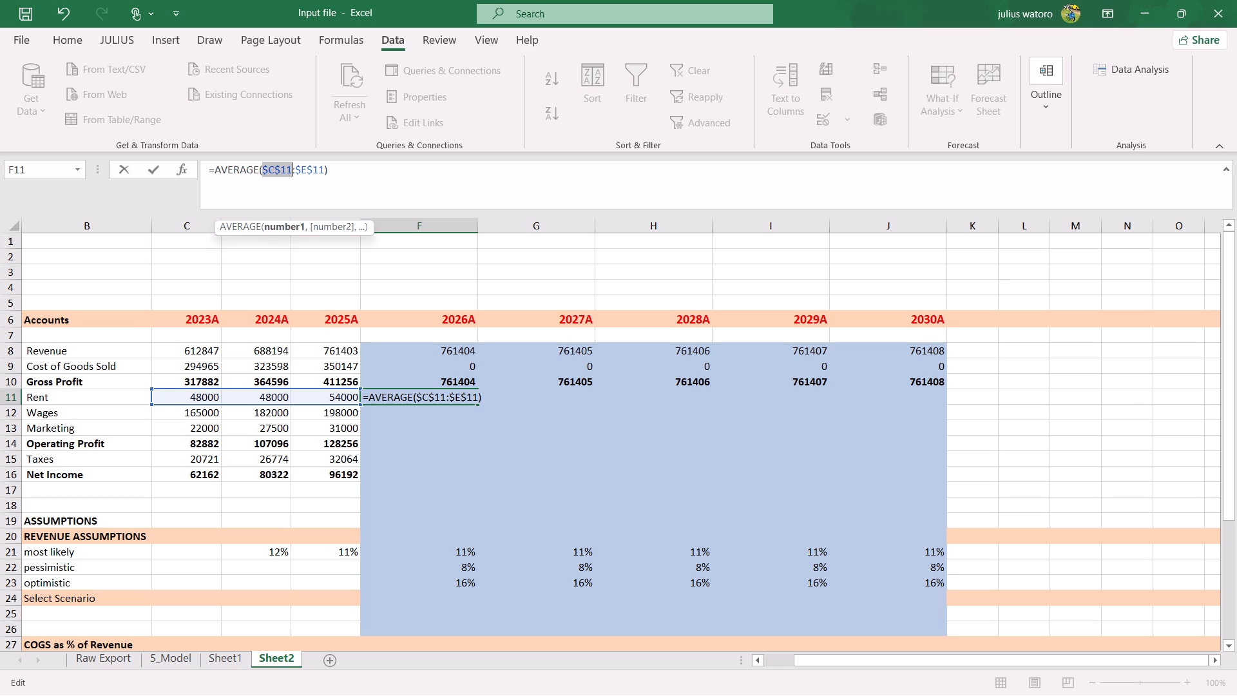
{"action": "key", "text": "Return"}
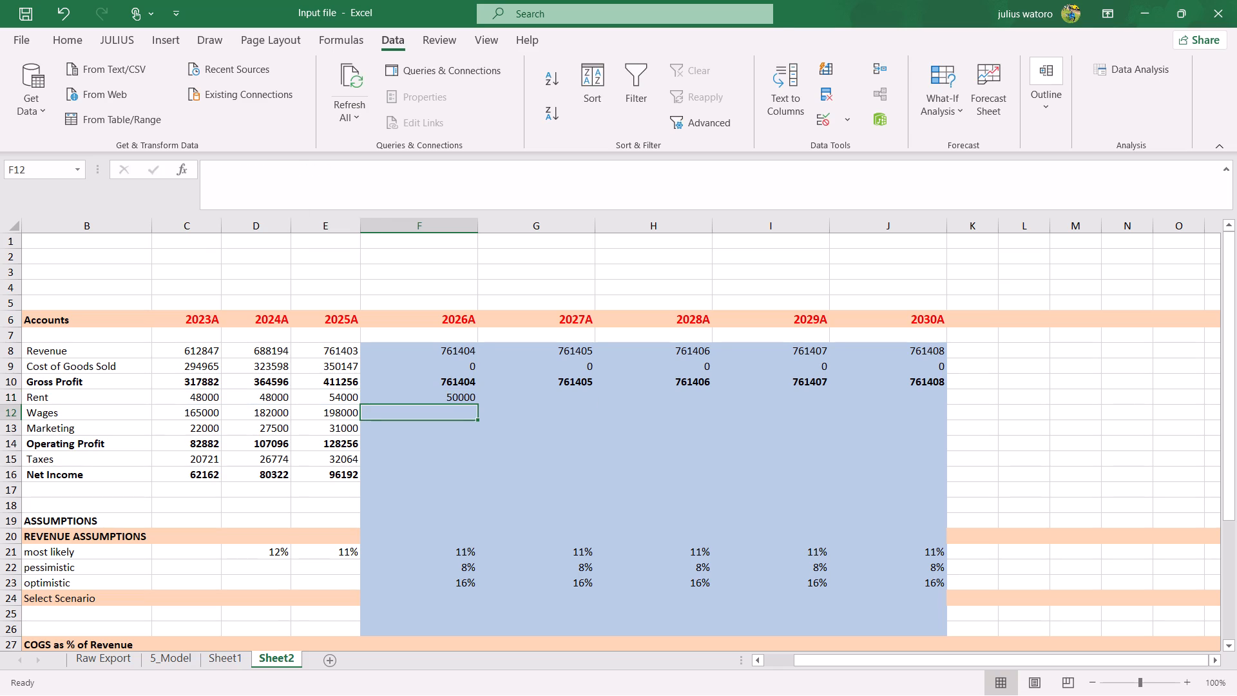
Examine the Rent row on 5_Model, comparing the 2026A and 2027A average formulas with the historical cells they reference.
{"action": "left_click", "coordinate": [178, 655]}
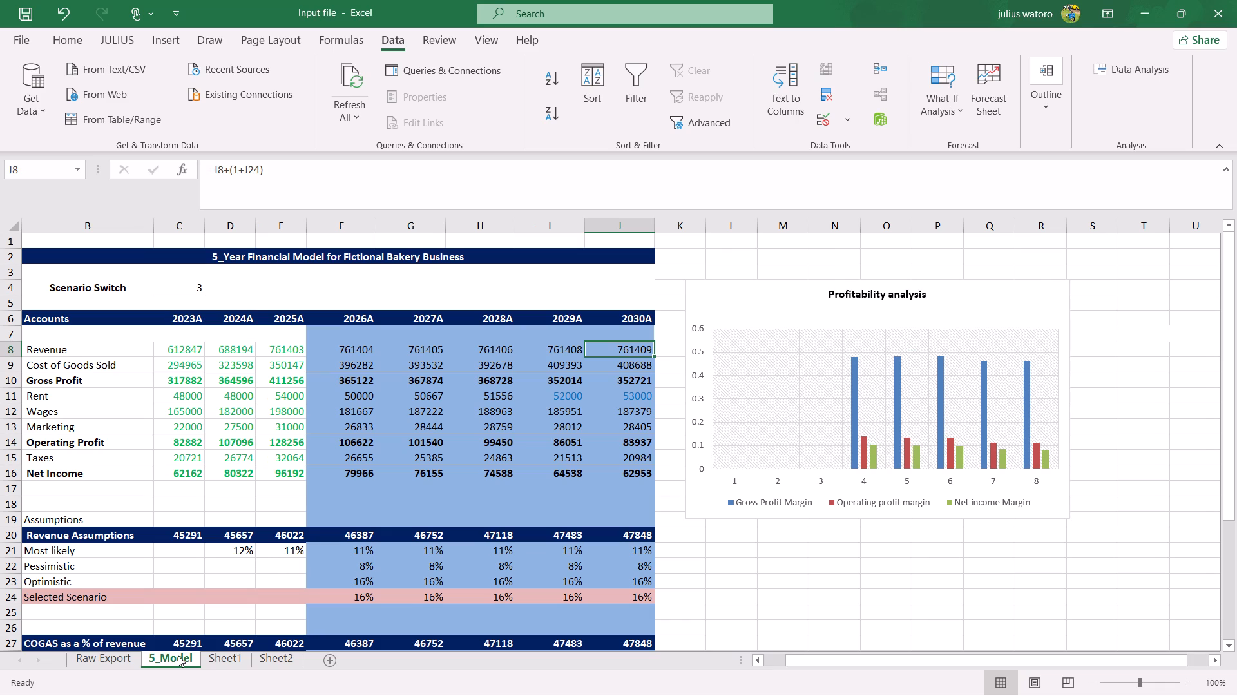
{"action": "left_click", "coordinate": [409, 394]}
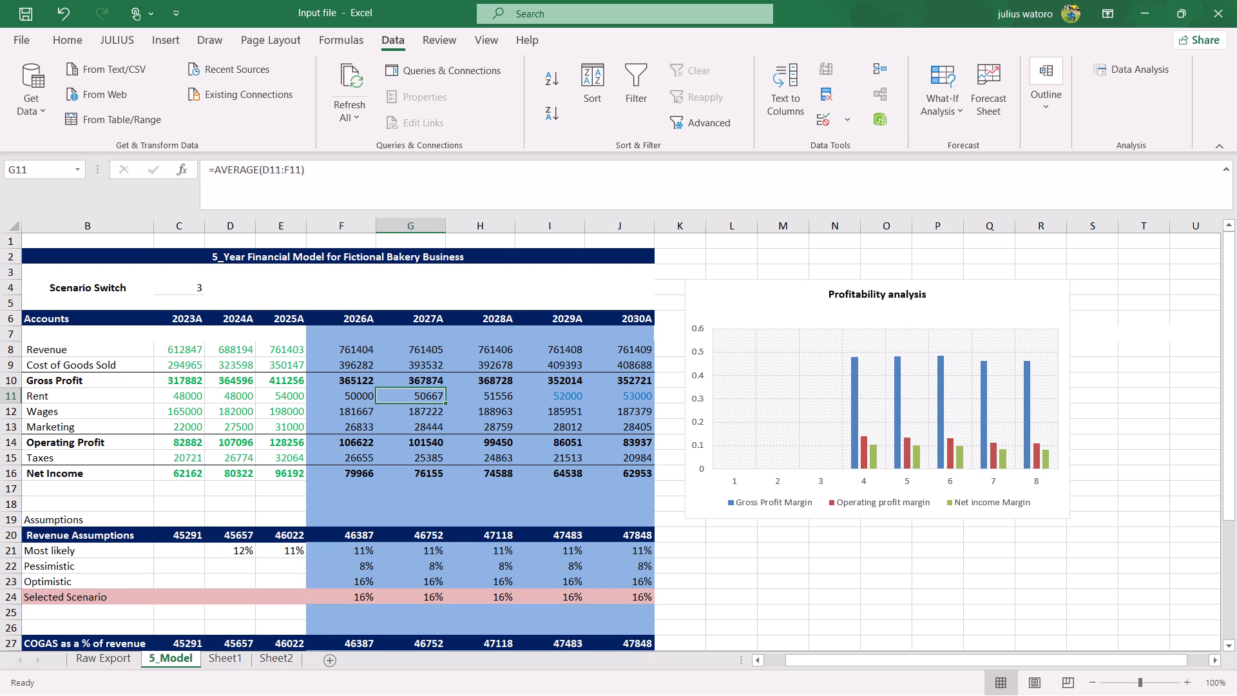
{"action": "left_click", "coordinate": [276, 395]}
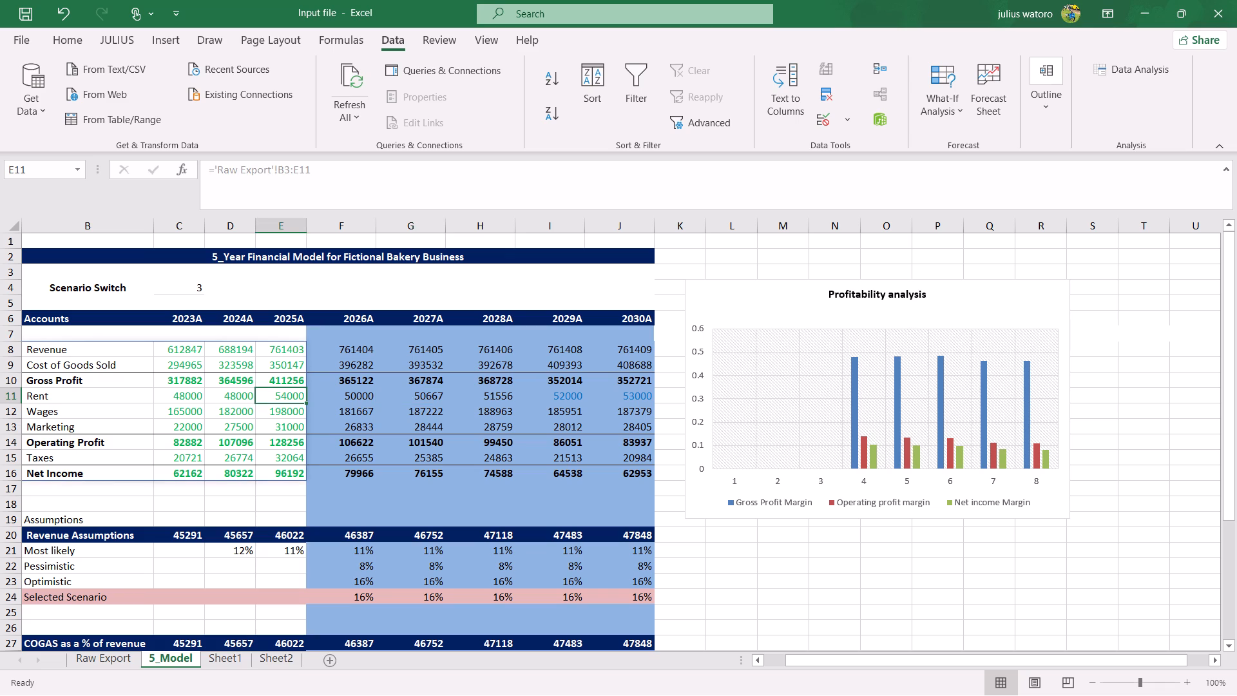
{"action": "left_click", "coordinate": [245, 401]}
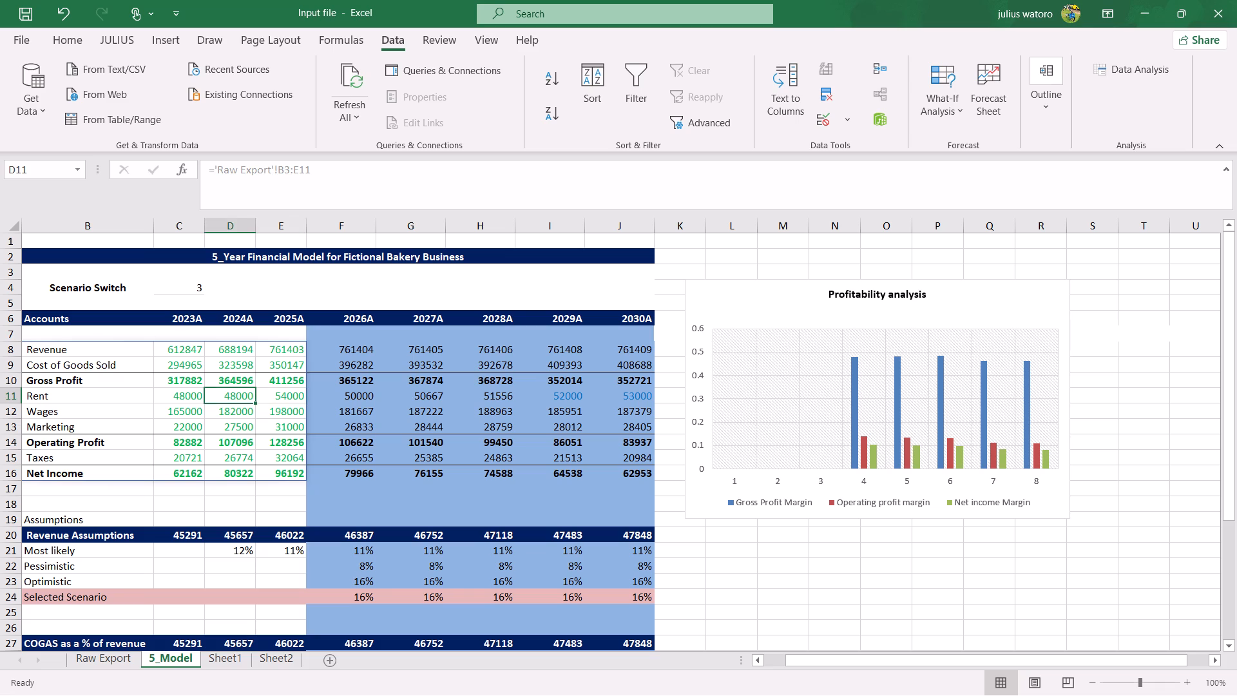
{"action": "left_click", "coordinate": [200, 401]}
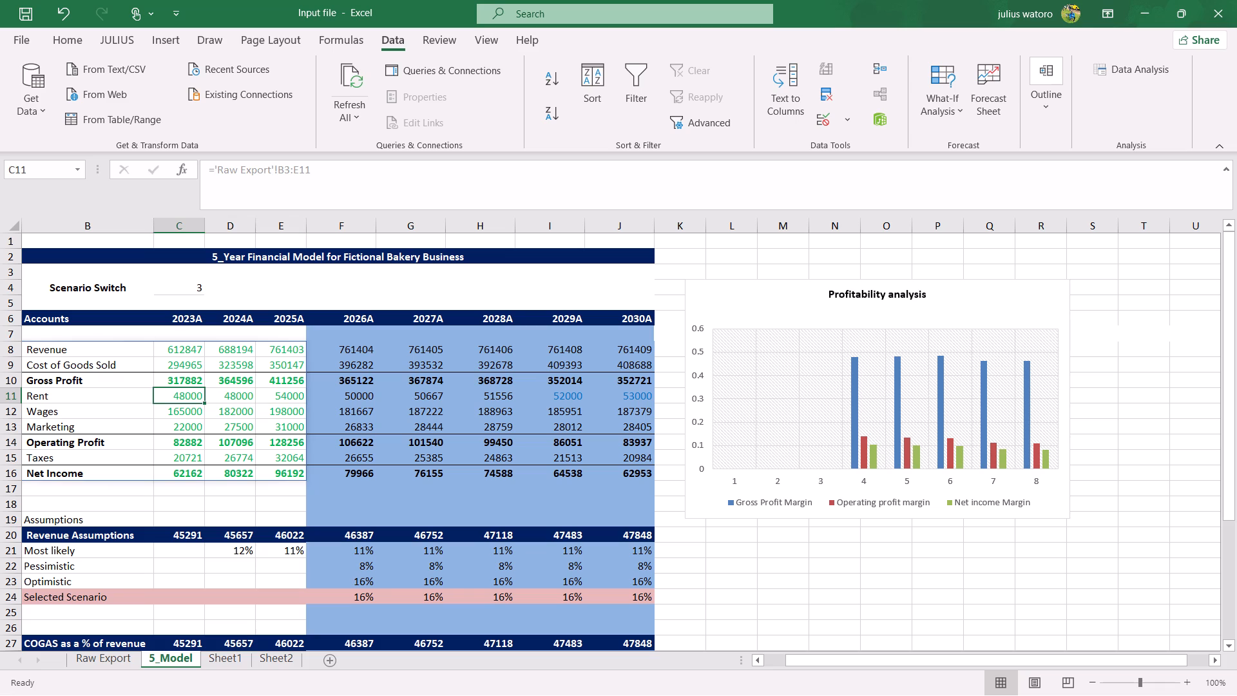
{"action": "left_click", "coordinate": [367, 394]}
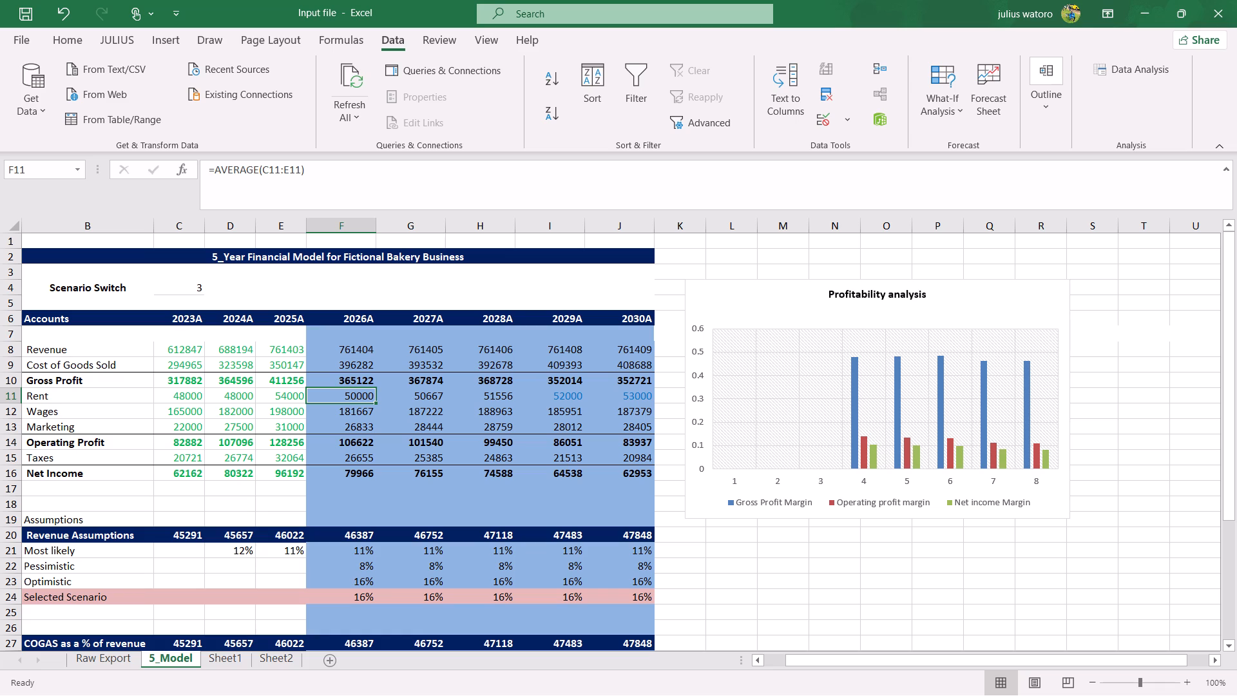
{"action": "left_click", "coordinate": [436, 398]}
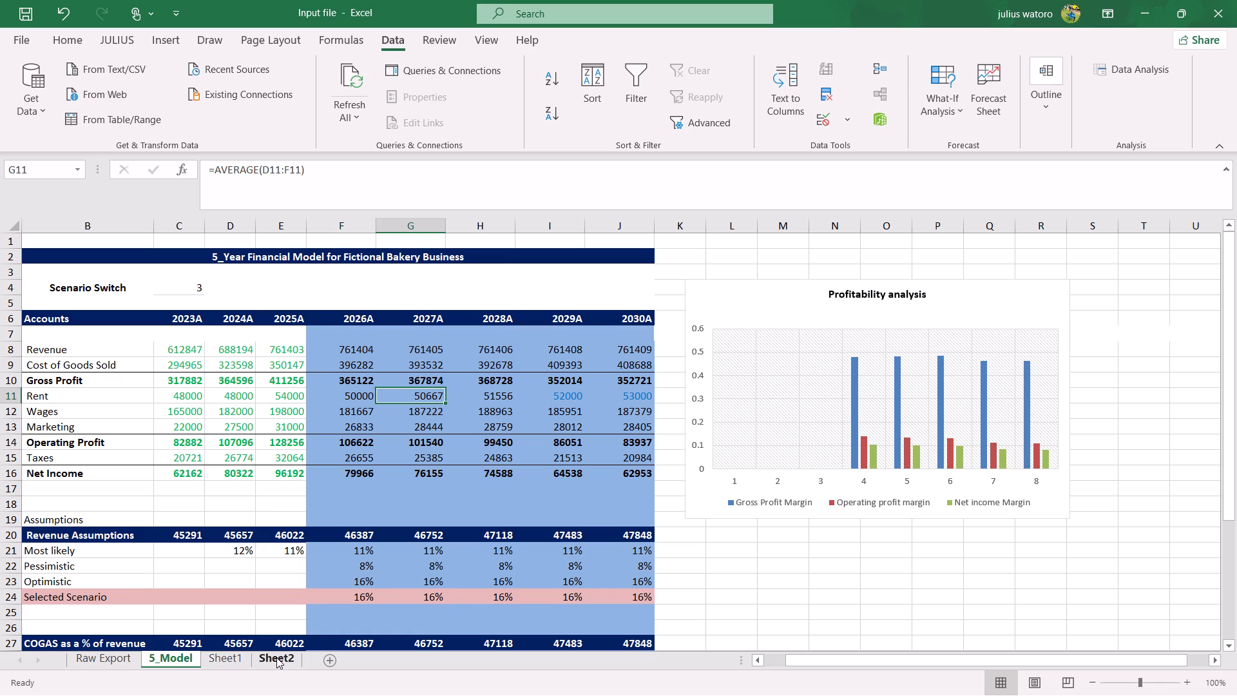
Change Sheet2's 2026A Rent formula to relative references, =AVERAGE(C11:E11).
{"action": "left_click", "coordinate": [276, 657]}
{"action": "left_click", "coordinate": [420, 398]}
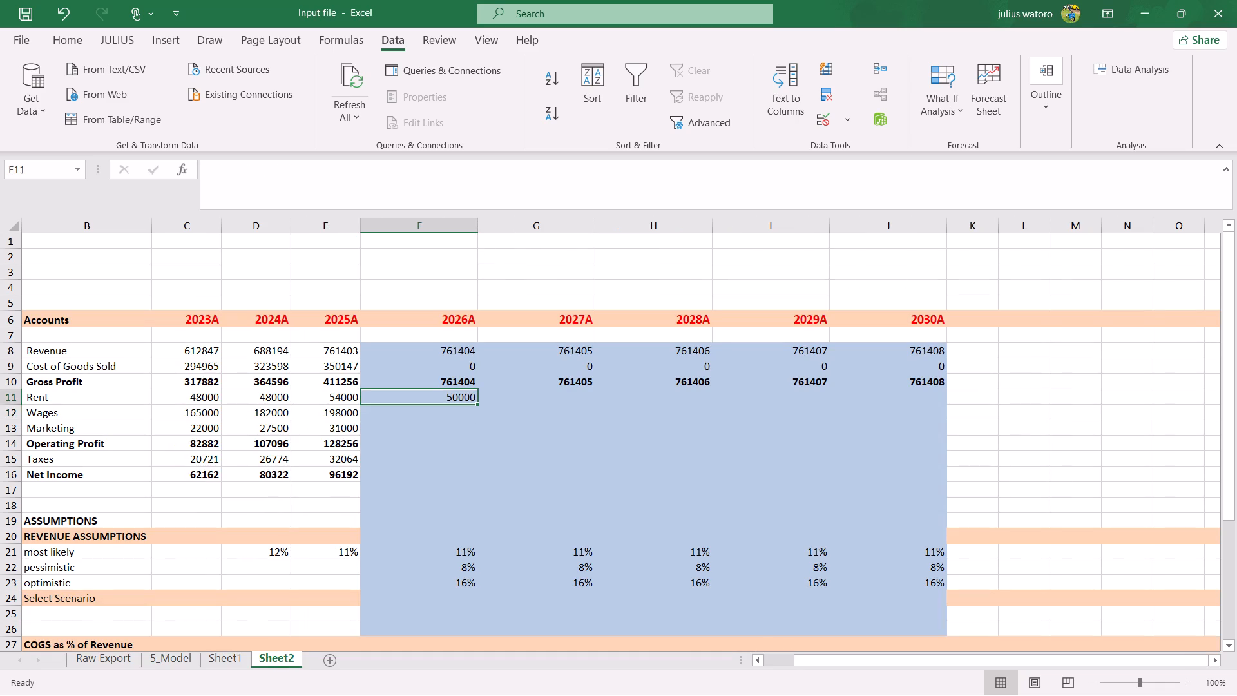
{"action": "left_click", "coordinate": [314, 172]}
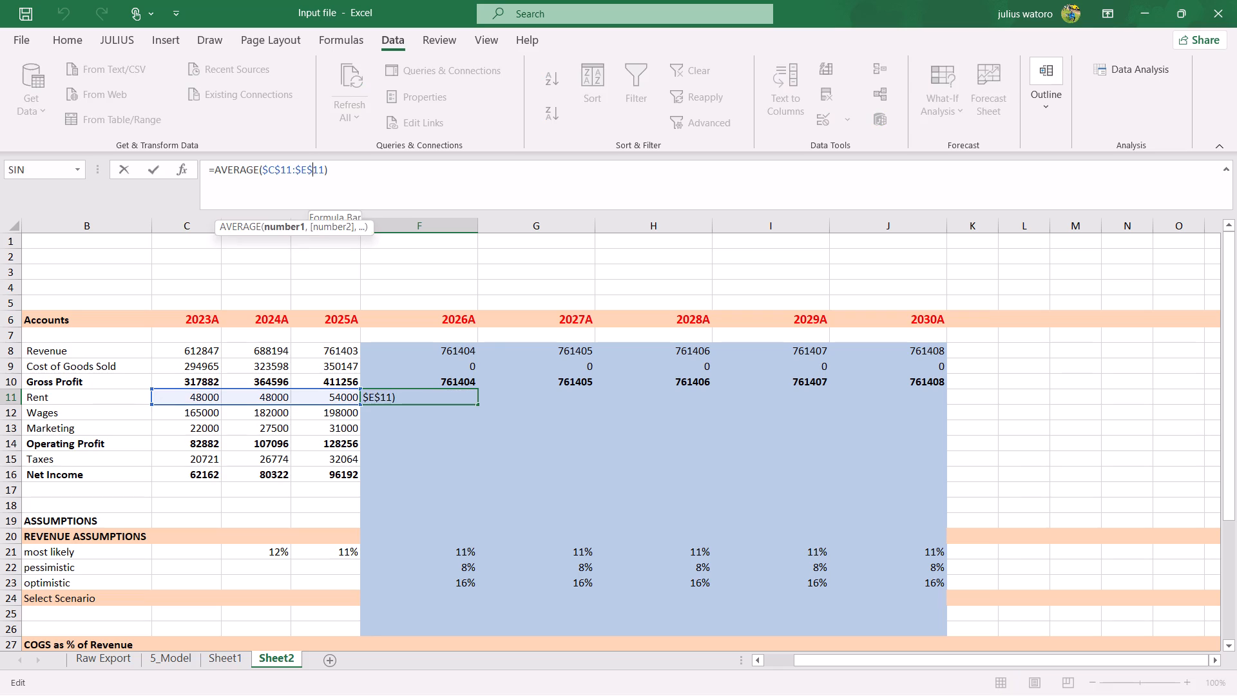
{"action": "key", "text": "BackSpace"}
{"action": "key", "text": "Left"}
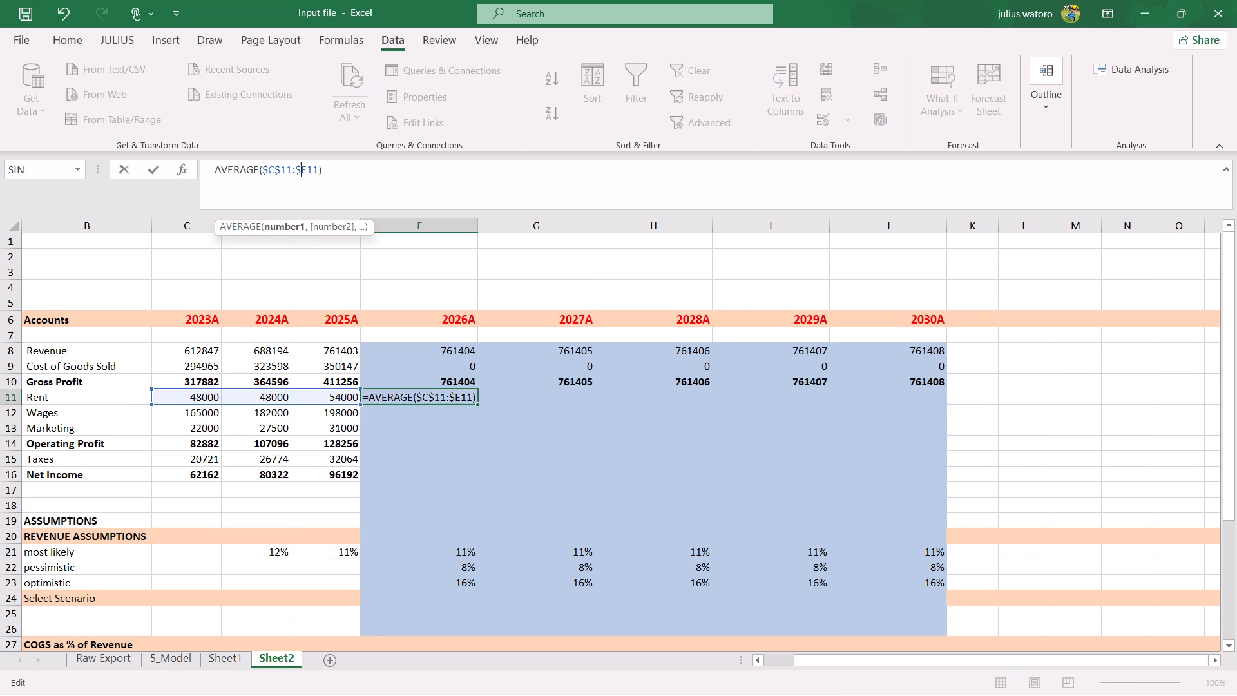
{"action": "key", "text": "BackSpace"}
{"action": "key", "text": "Left"}
{"action": "key", "text": "Left"}
{"action": "key", "text": "Left"}
{"action": "key", "text": "BackSpace"}
{"action": "key", "text": "Left"}
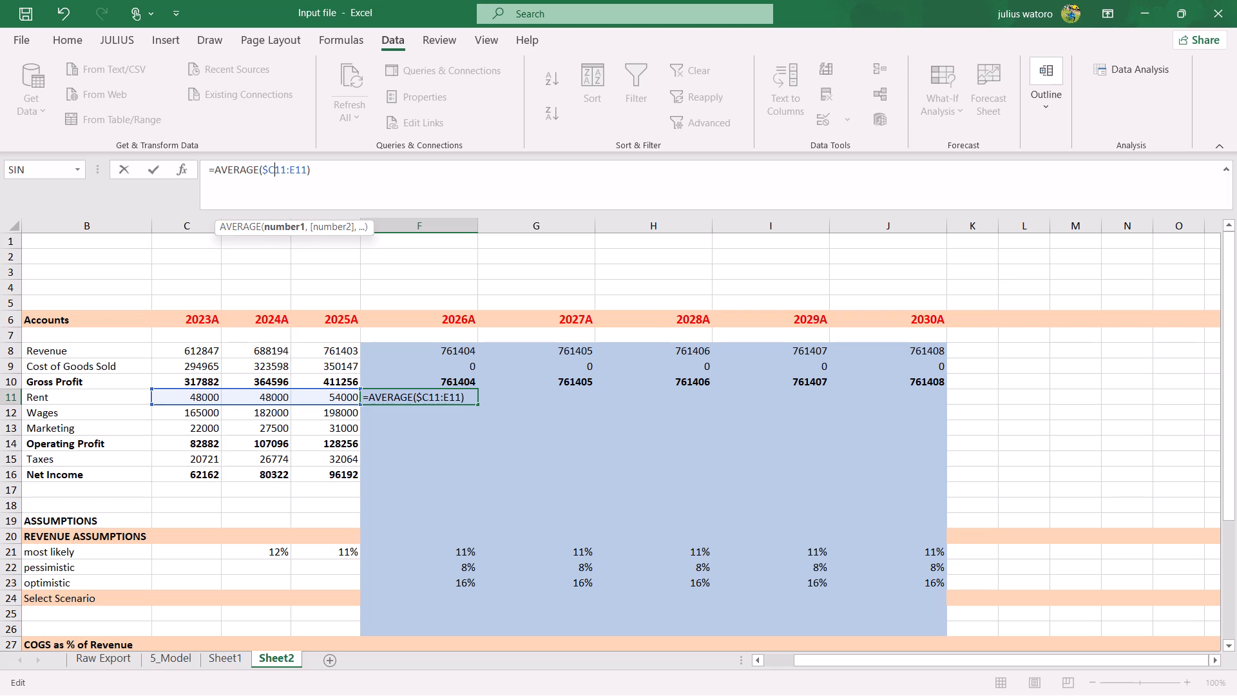
{"action": "key", "text": "BackSpace"}
{"action": "key", "text": "Return"}
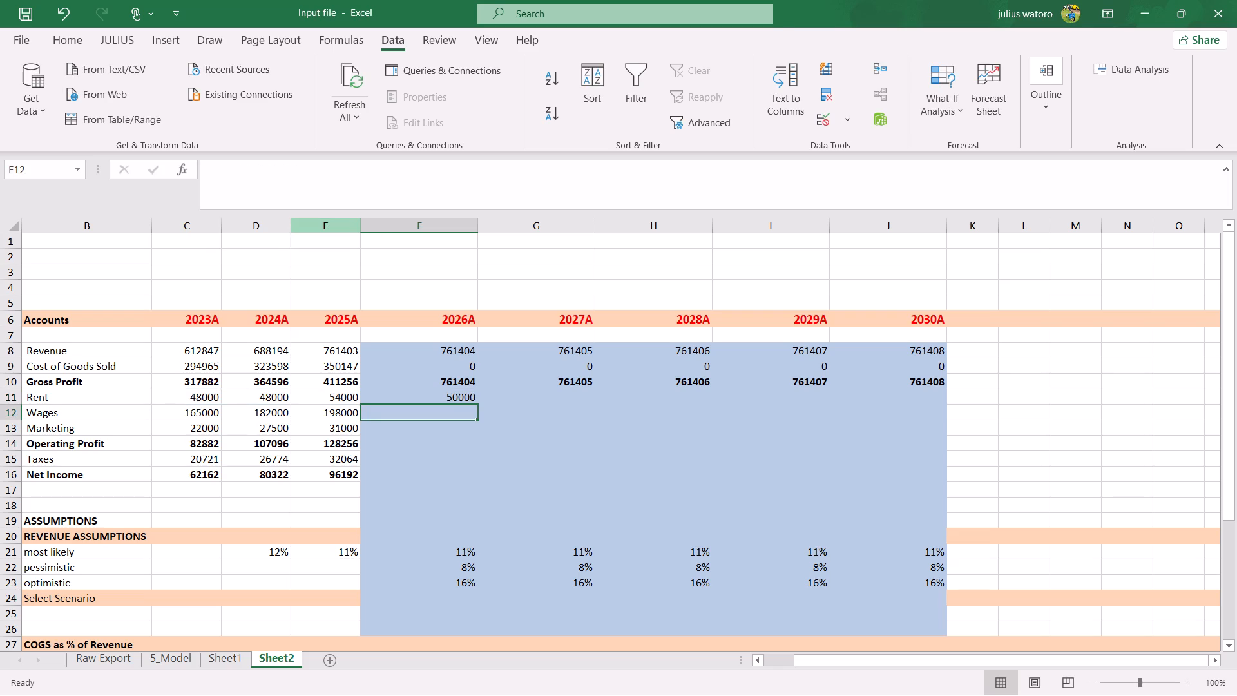
Fill the 2026A Rent formula across to 2030A on Sheet2.
{"action": "left_click", "coordinate": [446, 388]}
{"action": "left_click", "coordinate": [457, 400]}
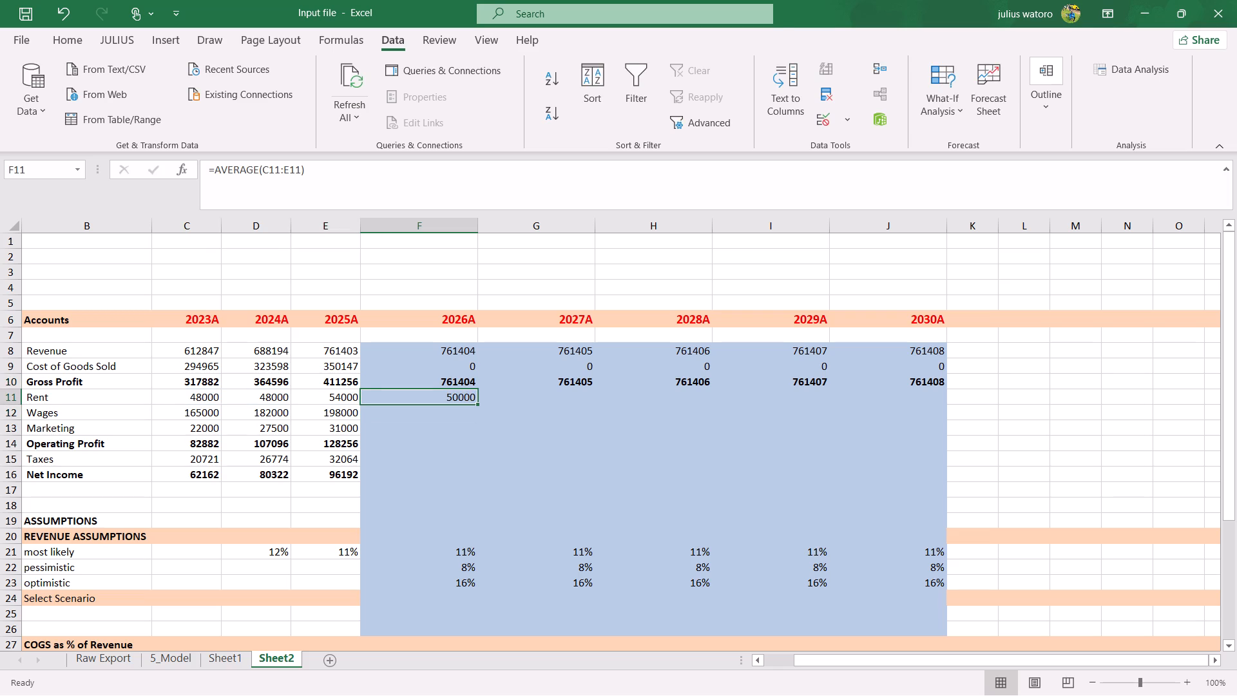
{"action": "left_click_drag", "start_coordinate": [475, 400], "coordinate": [893, 398]}
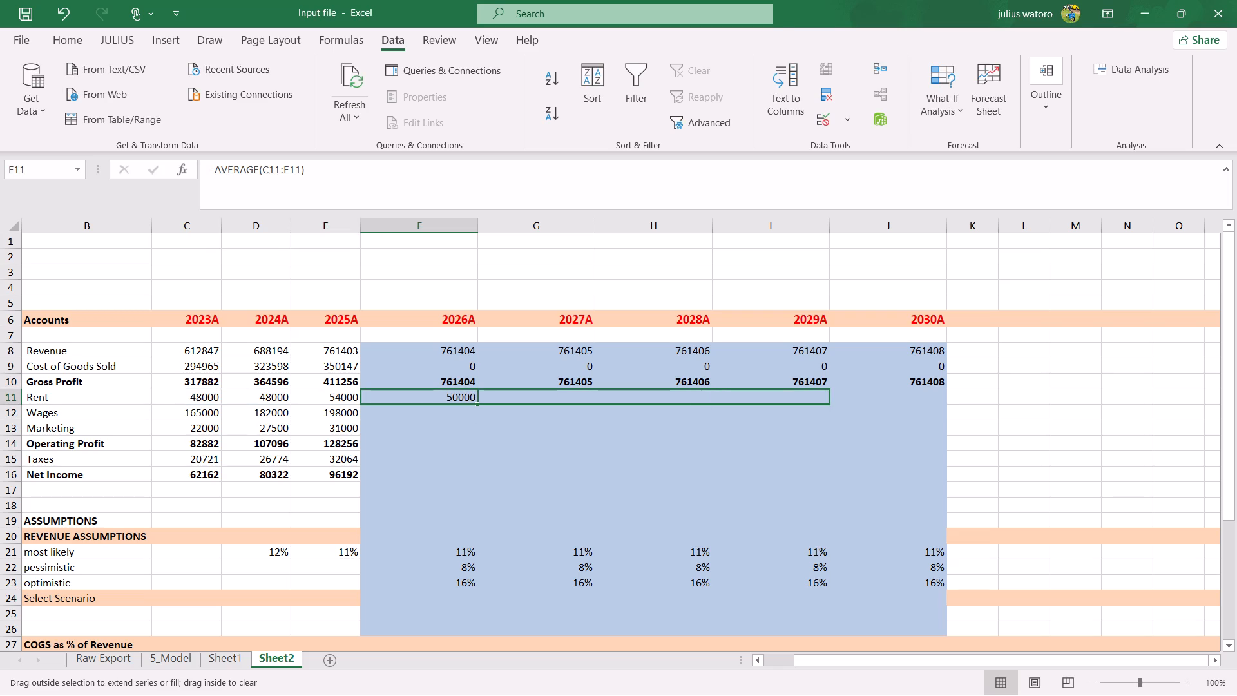
{"action": "left_click_drag", "start_coordinate": [893, 398], "coordinate": [944, 398]}
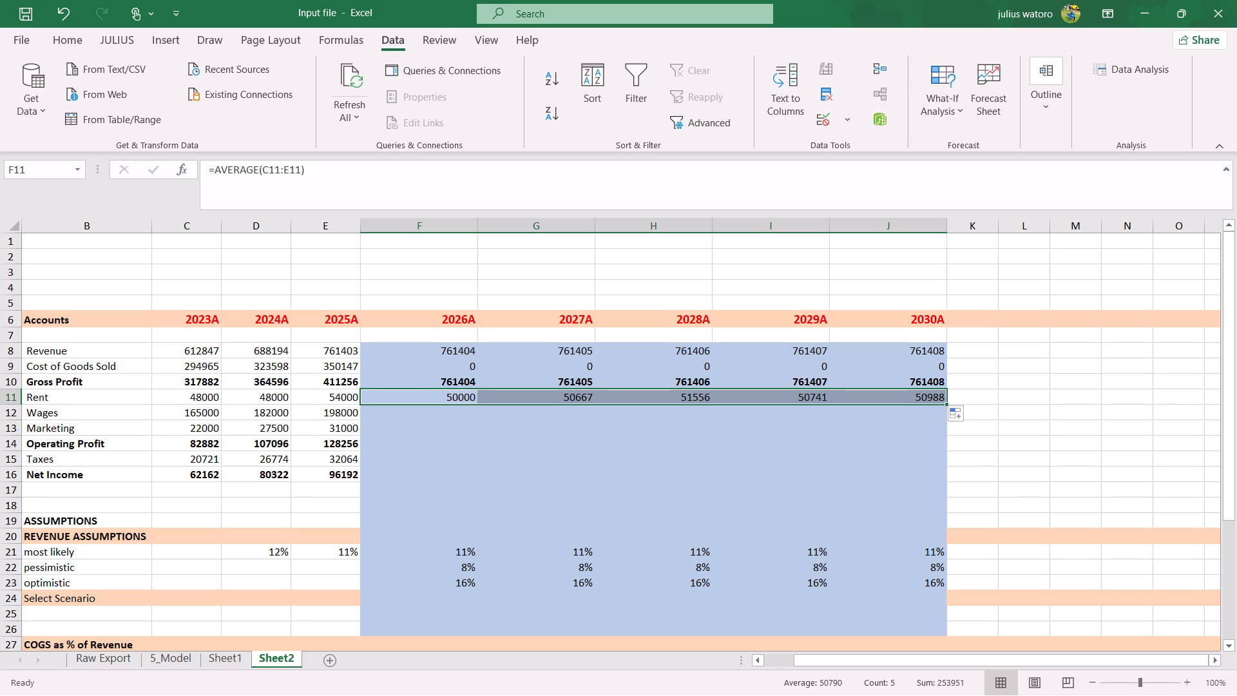
Enter the 2026A Wages formula =AVERAGE(C12:E12) on Sheet2, keeping its range limited to 2023A through 2025A.
{"action": "left_click", "coordinate": [412, 417]}
{"action": "type", "text": "=a"}
{"action": "type", "text": "ver"}
{"action": "key", "text": "Tab"}
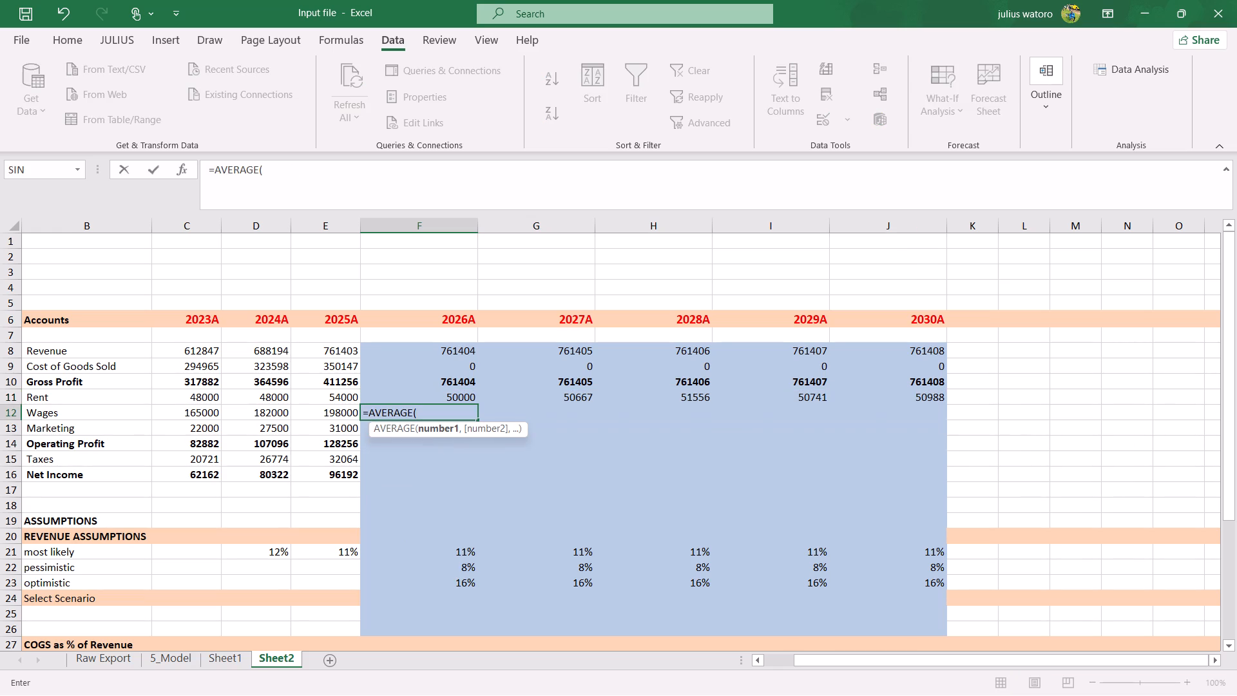
{"action": "left_click_drag", "start_coordinate": [203, 411], "coordinate": [364, 414]}
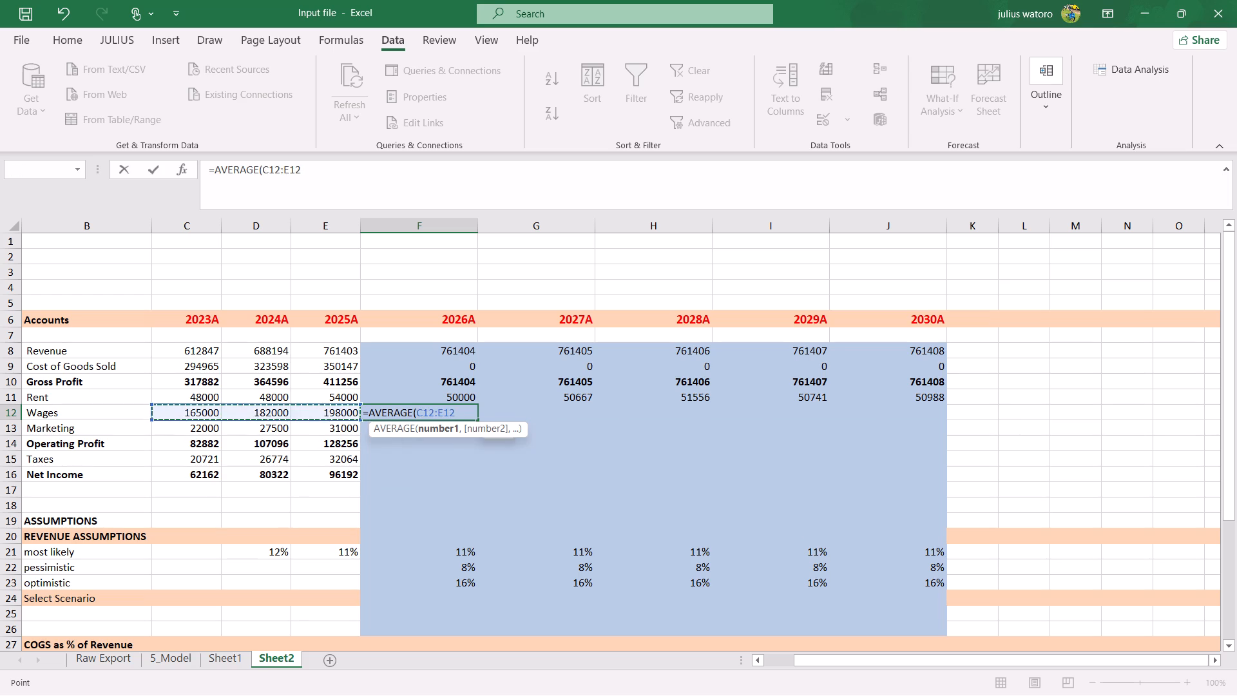
{"action": "left_click_drag", "start_coordinate": [364, 414], "coordinate": [365, 414]}
{"action": "key", "text": "shift+parenright"}
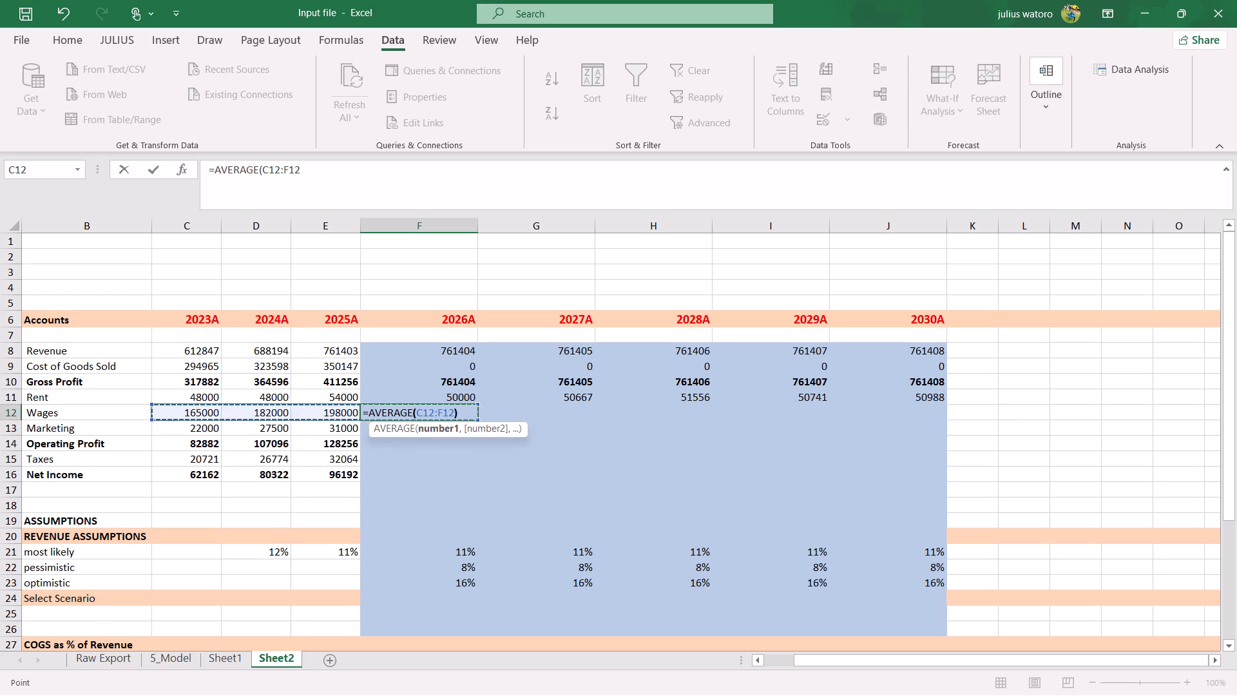
{"action": "key", "text": "Return"}
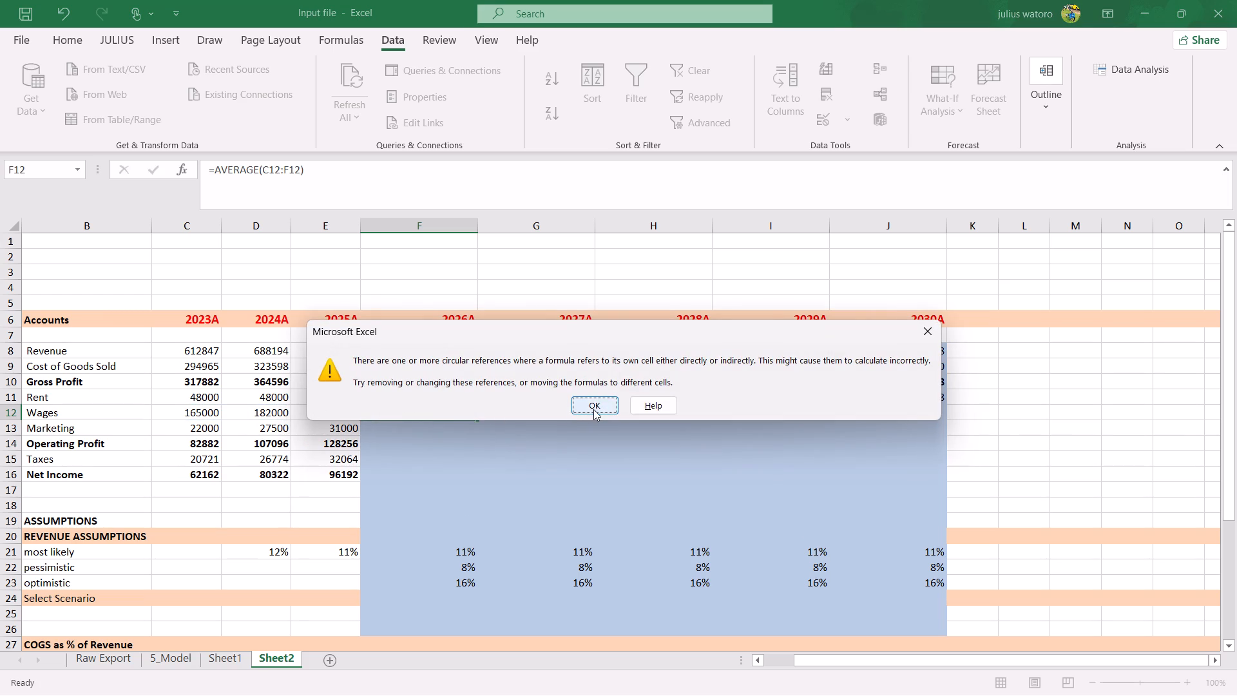
{"action": "left_click", "coordinate": [593, 409]}
{"action": "left_click", "coordinate": [459, 411]}
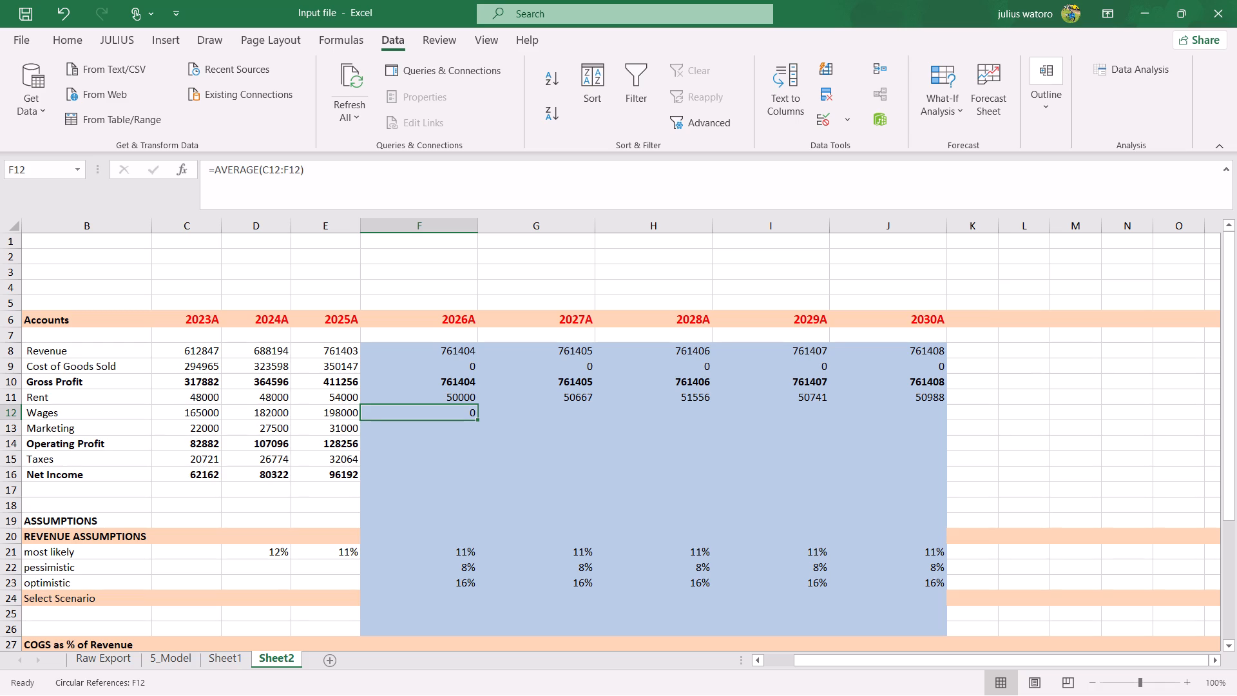
{"action": "left_click", "coordinate": [290, 171]}
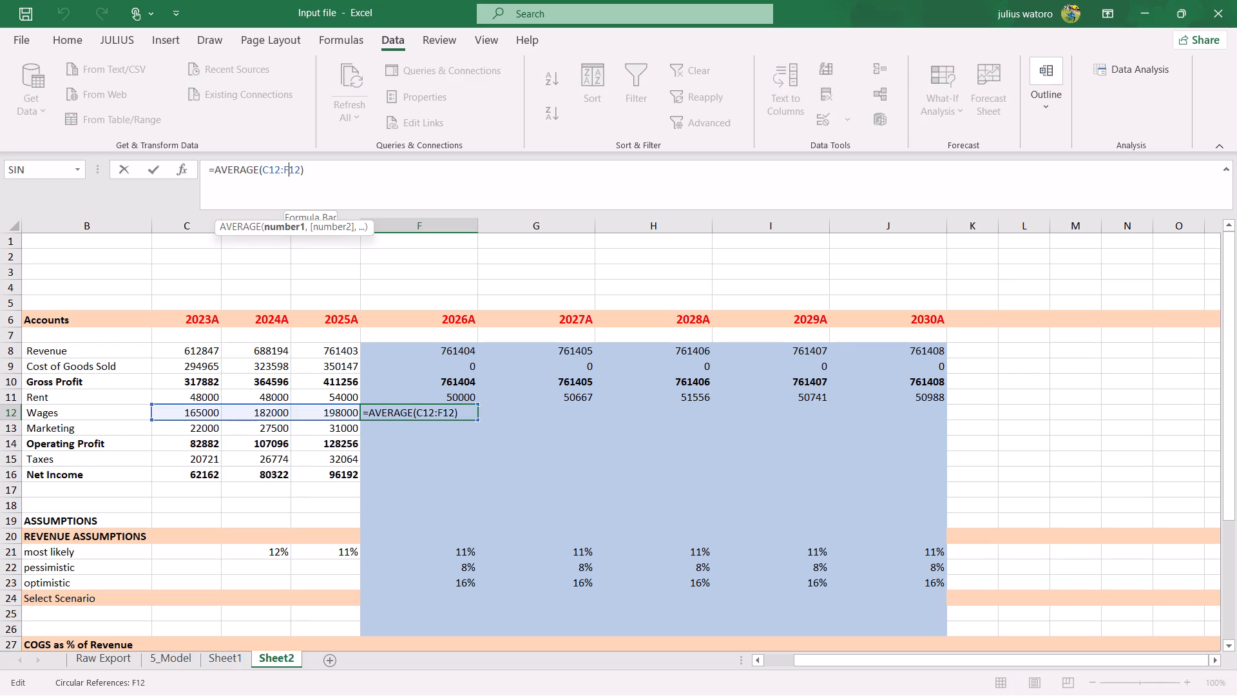
{"action": "key", "text": "BackSpace"}
{"action": "key", "text": "e"}
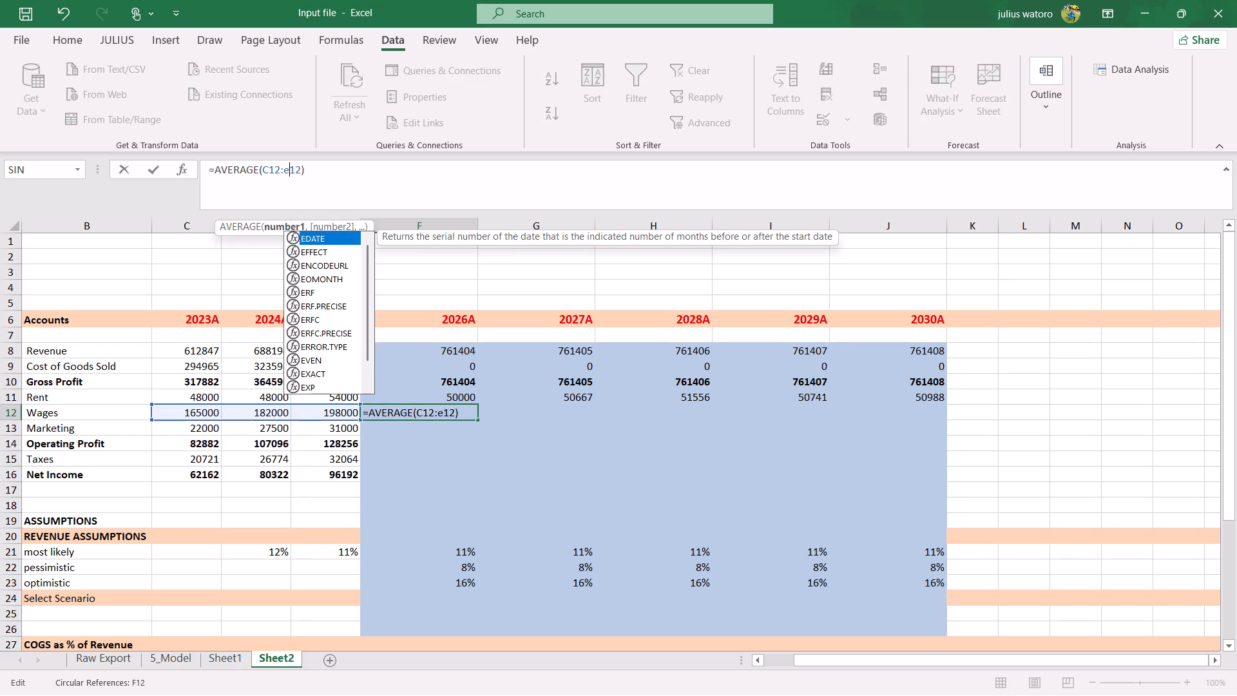
{"action": "key", "text": "Return"}
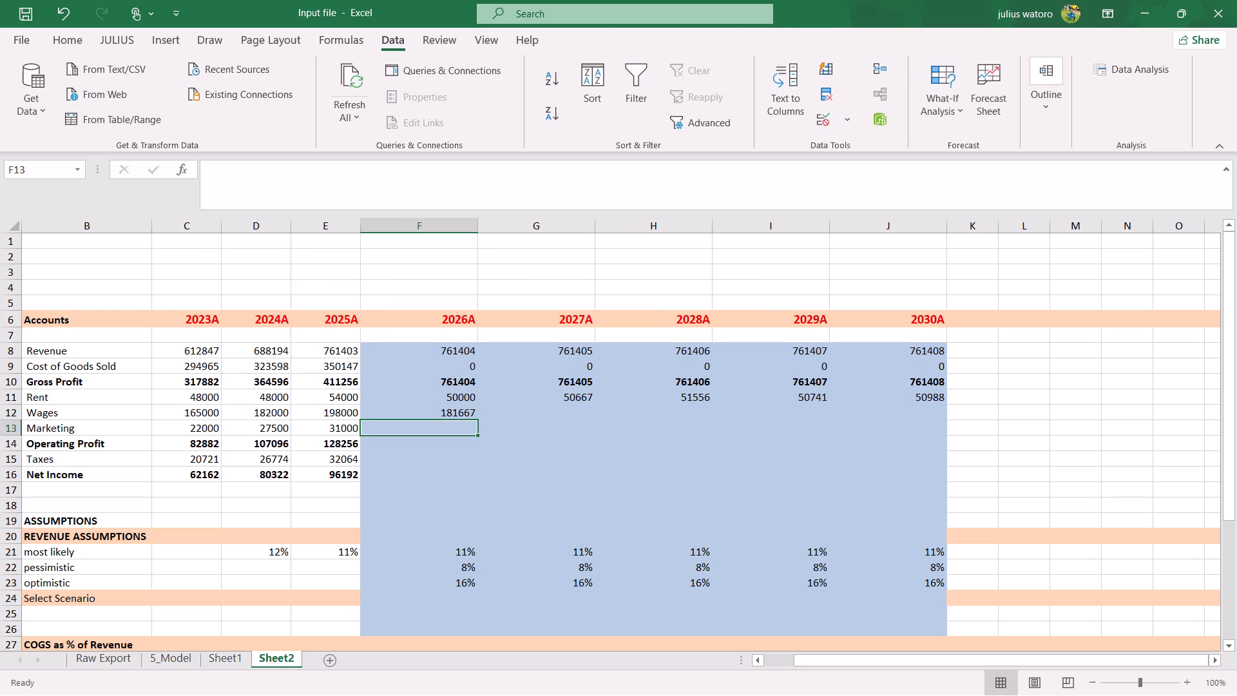
Fill the 2026A Wages formula across to 2030A on Sheet2.
{"action": "left_click_drag", "start_coordinate": [441, 409], "coordinate": [480, 420]}
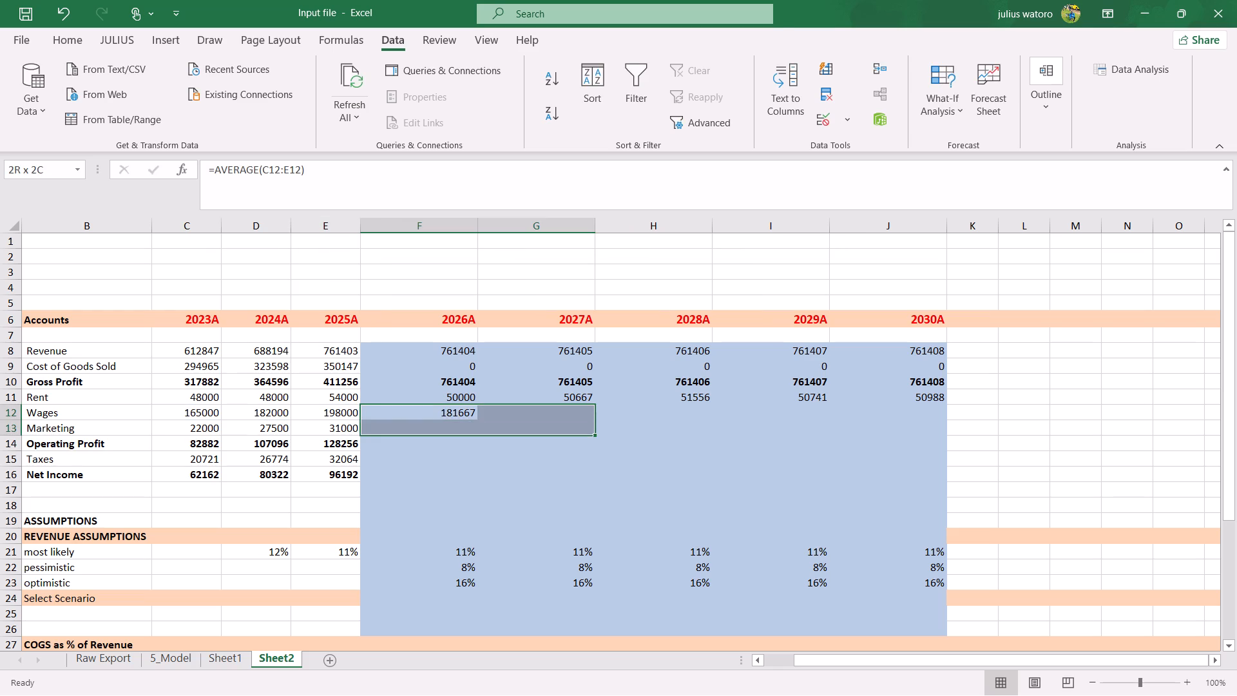
{"action": "left_click_drag", "start_coordinate": [480, 420], "coordinate": [473, 413]}
{"action": "left_click_drag", "start_coordinate": [478, 418], "coordinate": [502, 416]}
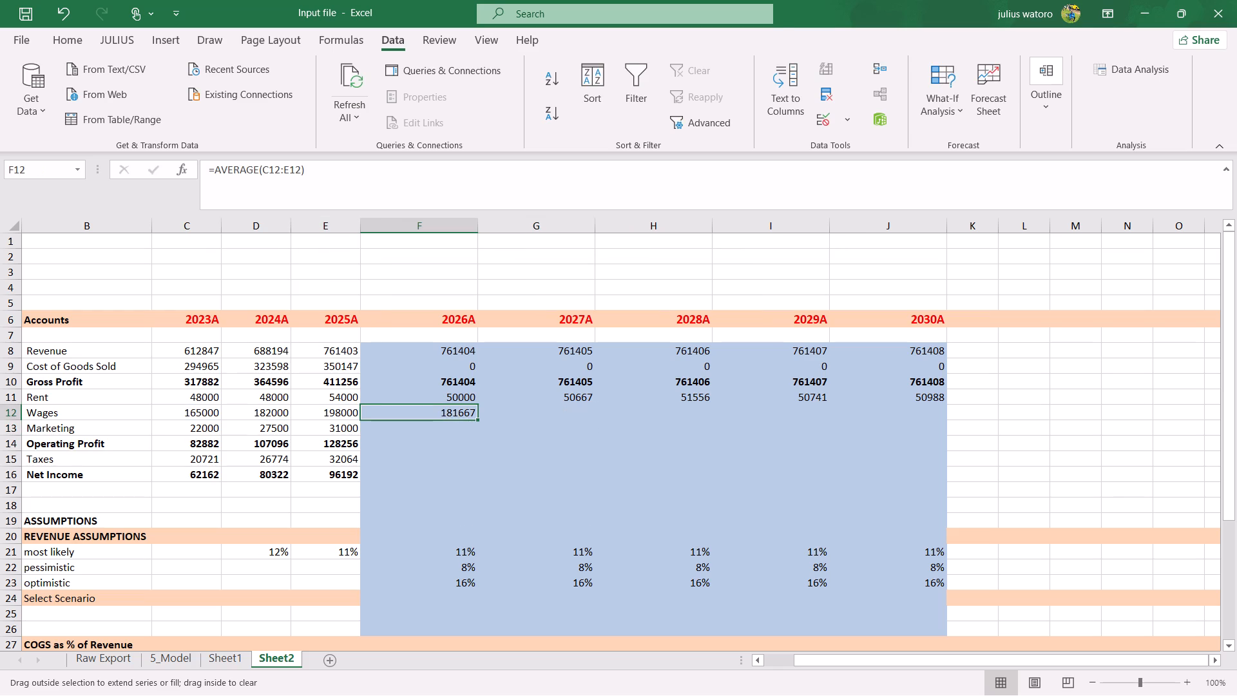
{"action": "left_click_drag", "start_coordinate": [502, 416], "coordinate": [948, 414]}
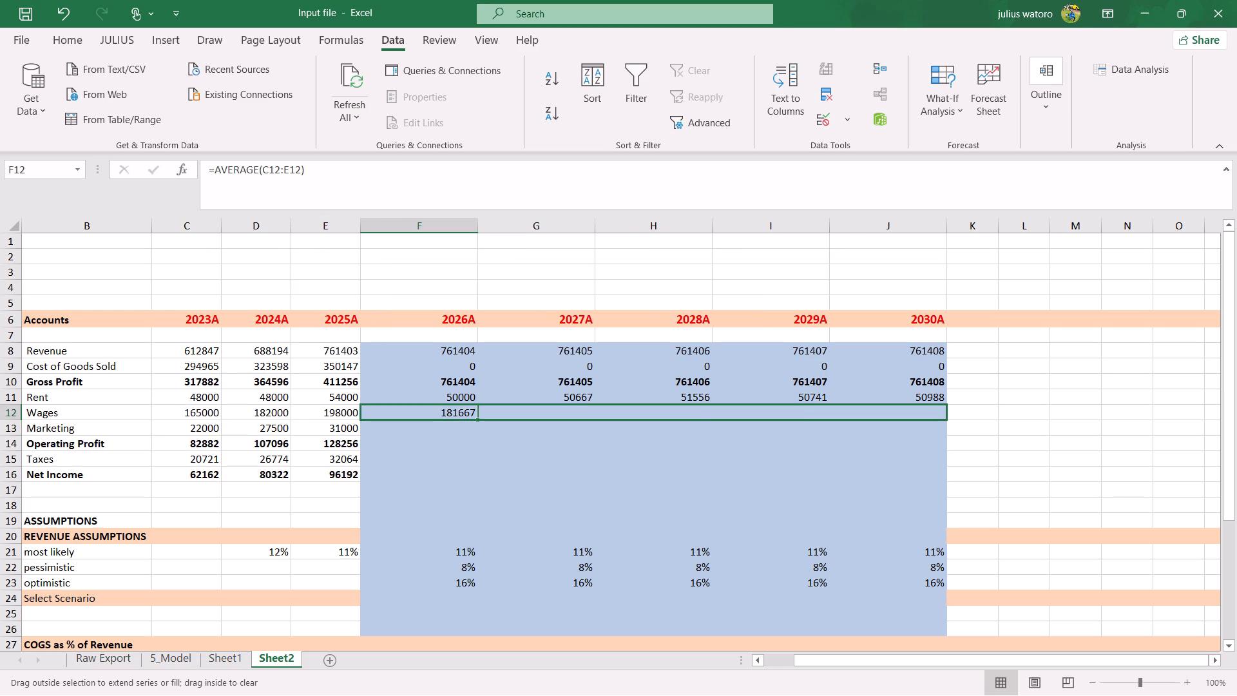
{"action": "left_click_drag", "start_coordinate": [948, 414], "coordinate": [945, 411]}
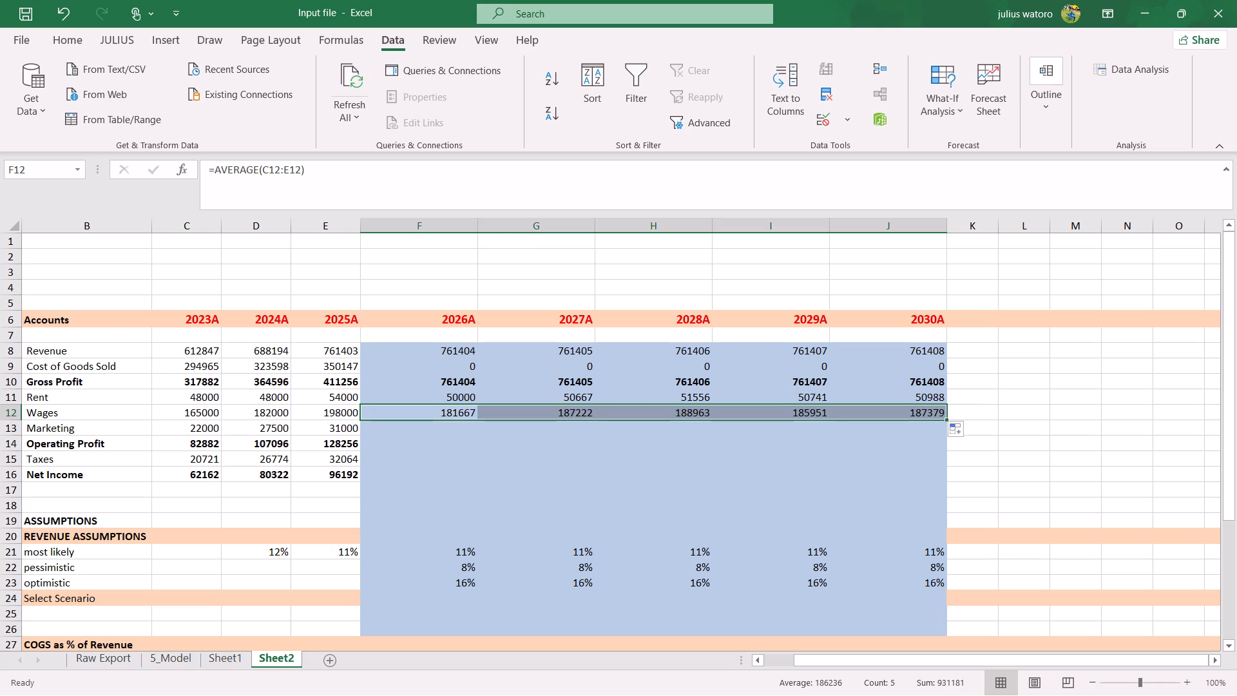
Enter the 2026A Marketing formula =AVERAGE(C13:E13) on Sheet2, averaging 2023A through 2025A.
{"action": "left_click", "coordinate": [423, 429]}
{"action": "key", "text": "equal"}
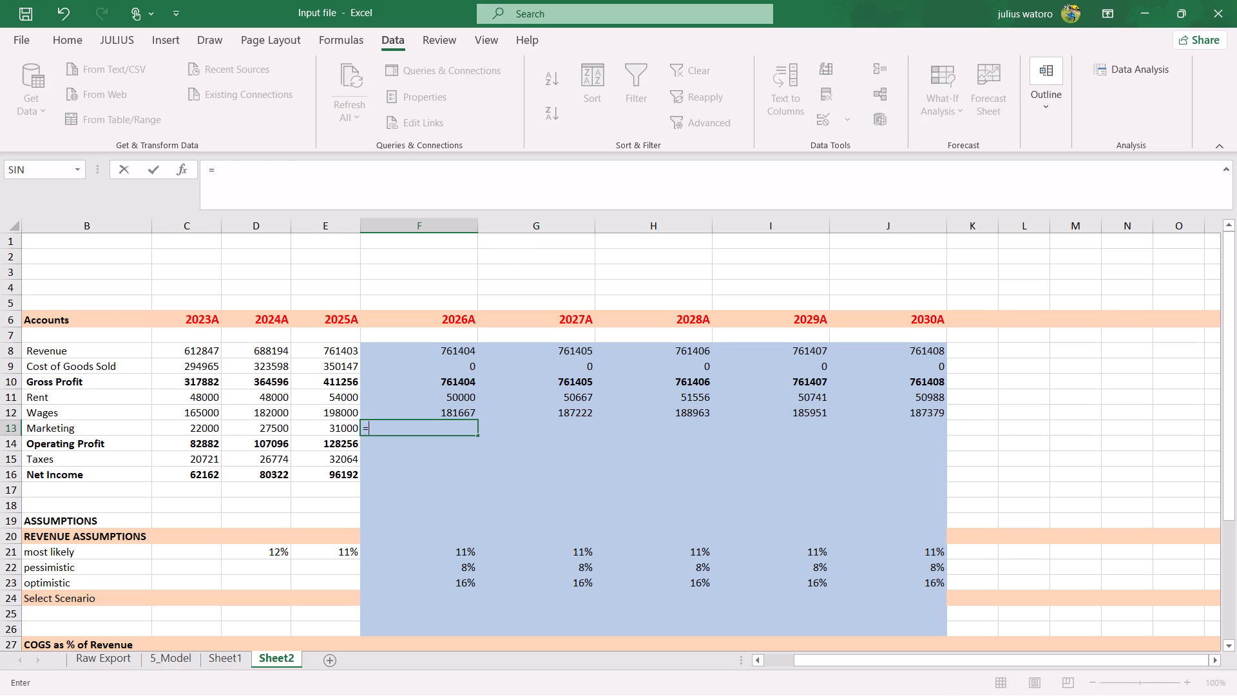
{"action": "type", "text": "aver"}
{"action": "key", "text": "Tab"}
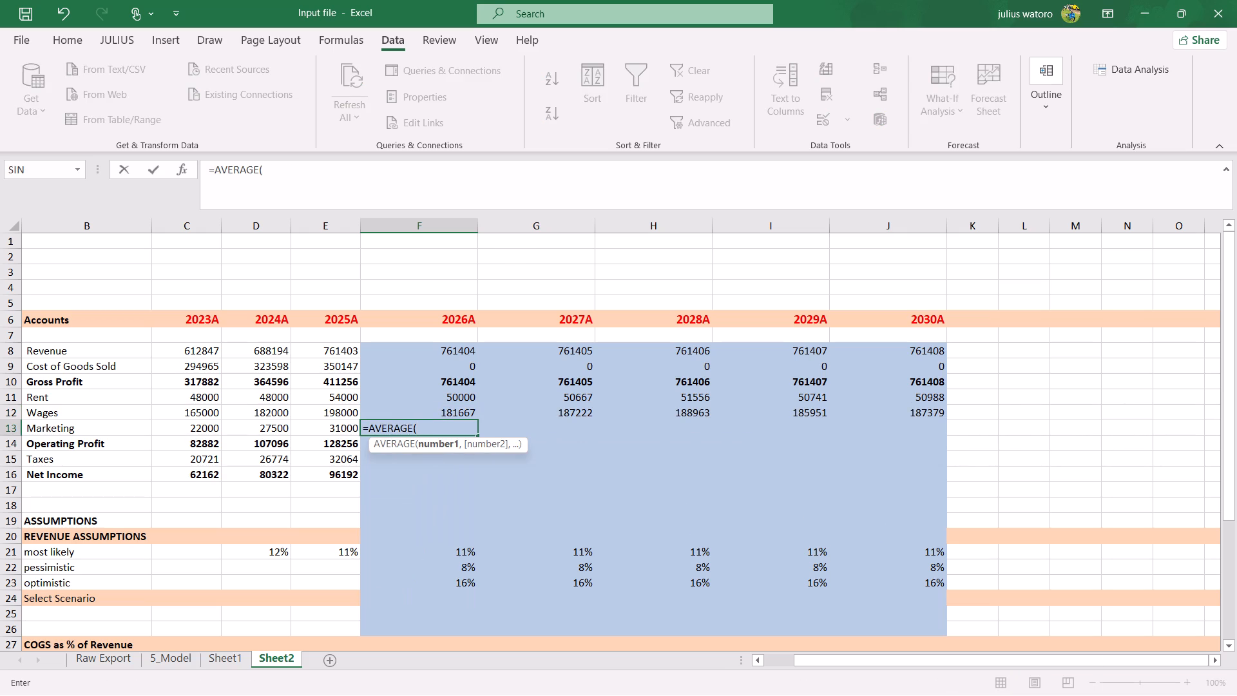
{"action": "left_click_drag", "start_coordinate": [211, 427], "coordinate": [322, 429]}
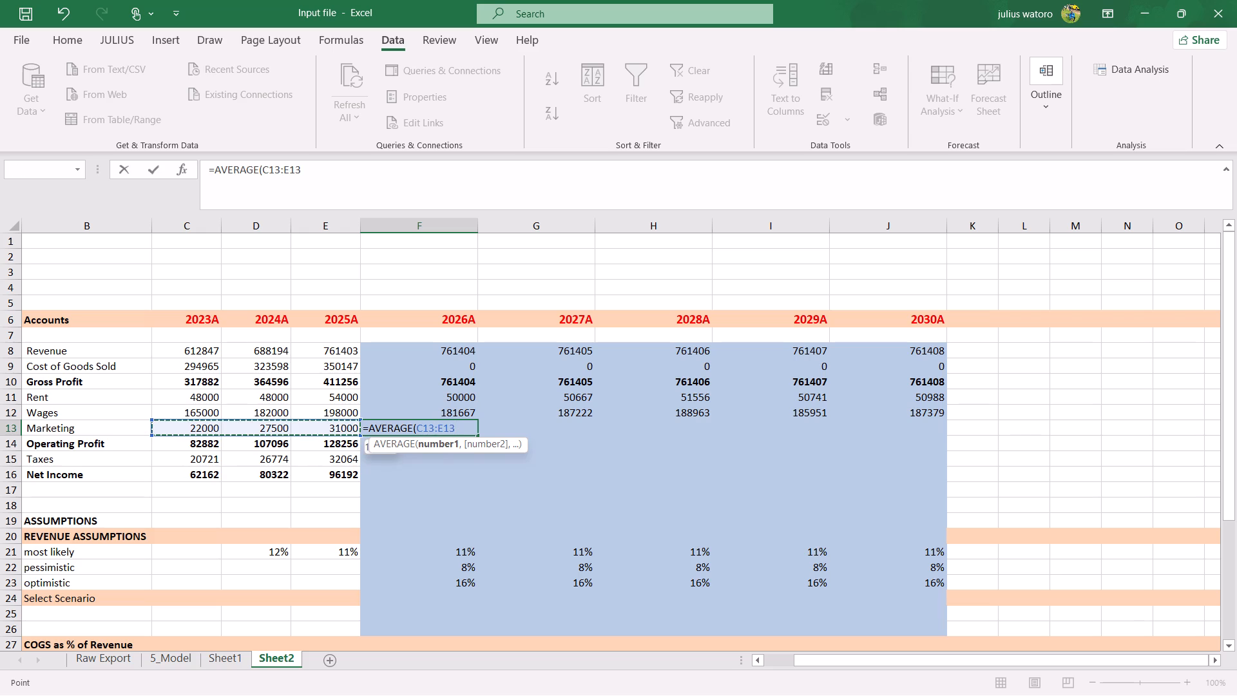
{"action": "left_click_drag", "start_coordinate": [322, 429], "coordinate": [325, 430]}
{"action": "key", "text": "shift+parenright"}
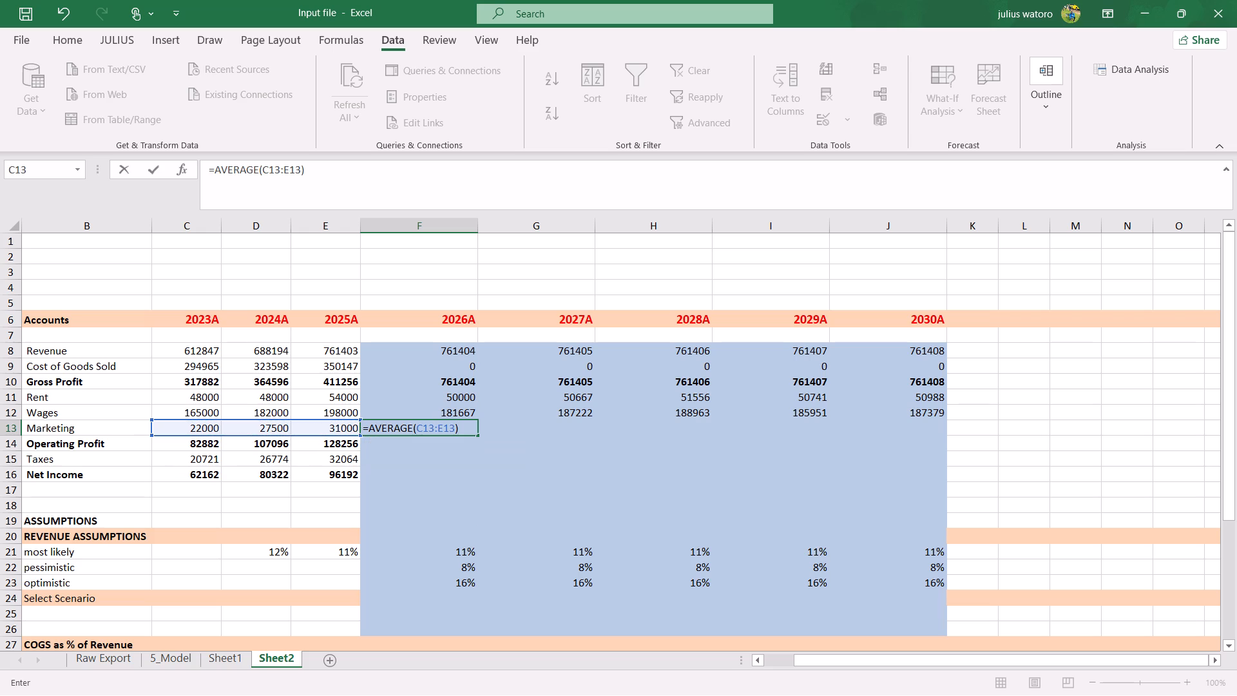
{"action": "key", "text": "Return"}
Fill the 2026A Marketing formula across to 2030A on Sheet2.
{"action": "left_click", "coordinate": [446, 430]}
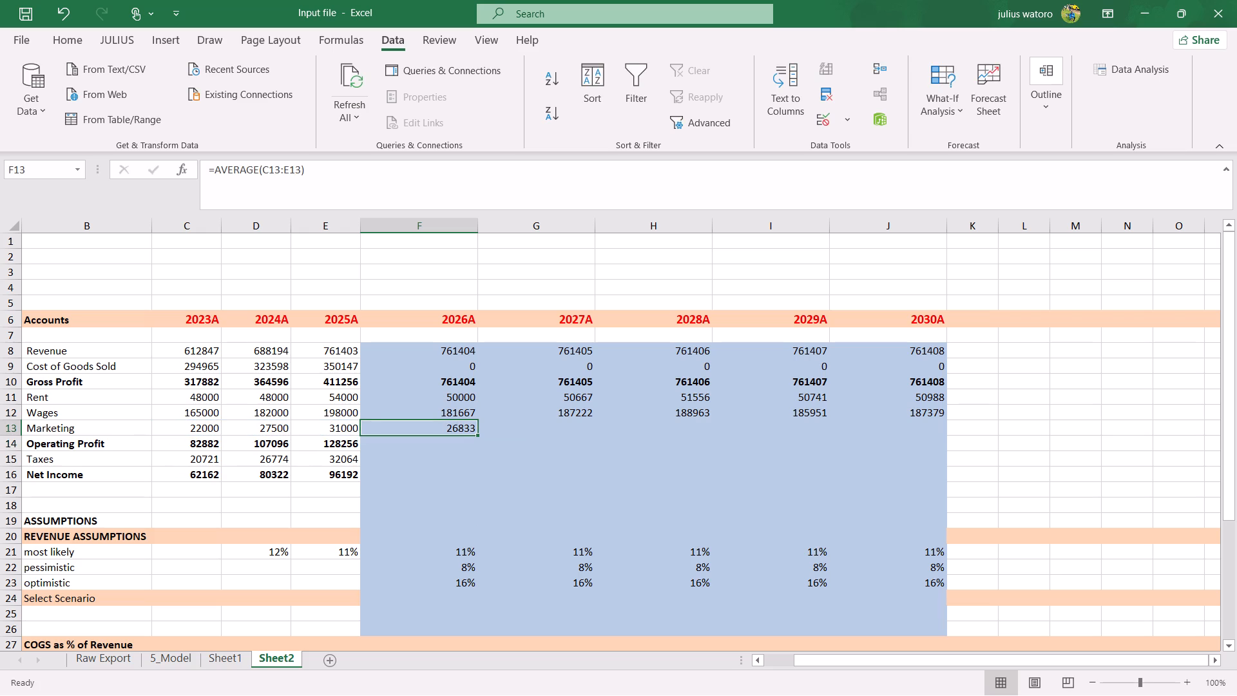
{"action": "left_click_drag", "start_coordinate": [475, 434], "coordinate": [783, 426]}
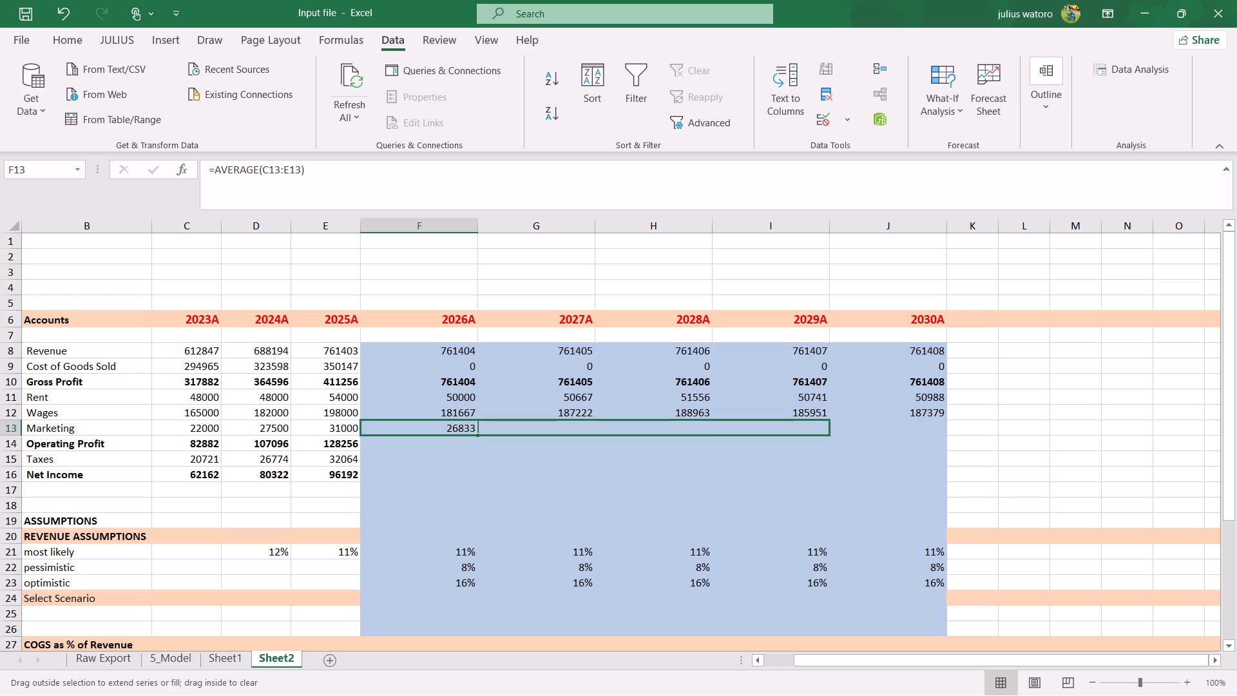
{"action": "left_click_drag", "start_coordinate": [783, 426], "coordinate": [901, 427]}
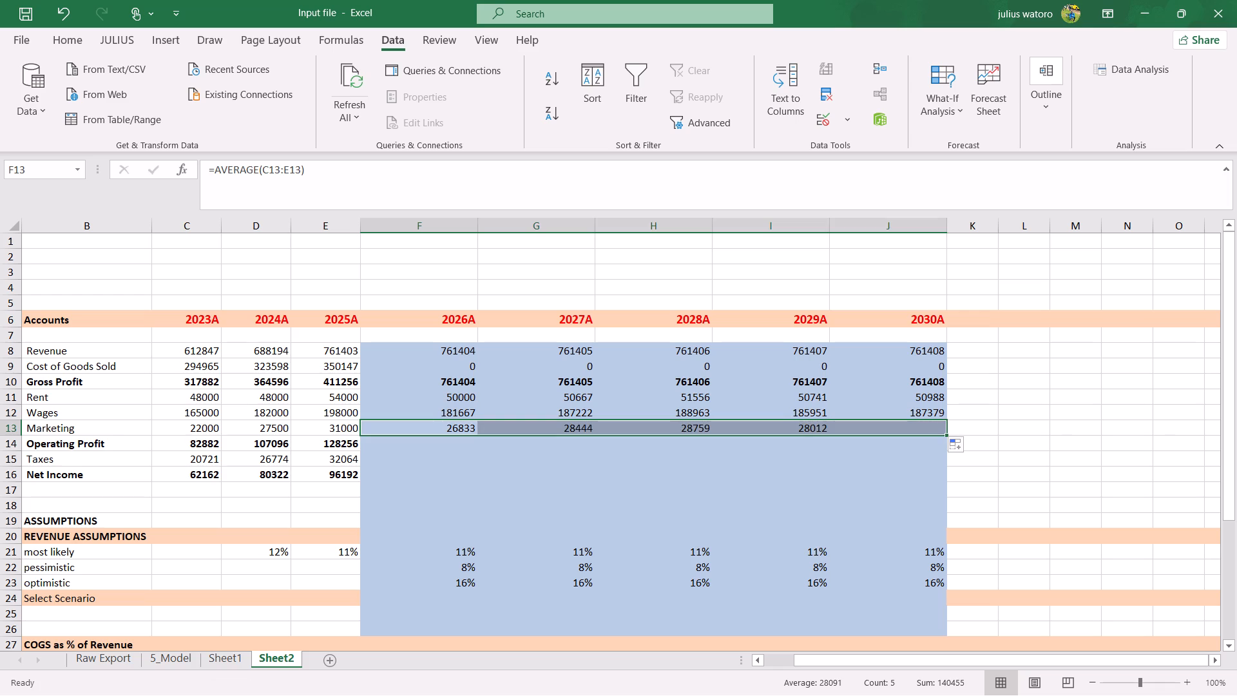
Enter the 2026A Operating Profit formula =F10-(SUM(F11:F13)) on Sheet2, subtracting Rent, Wages and Marketing from Gross Profit.
{"action": "left_click", "coordinate": [441, 445]}
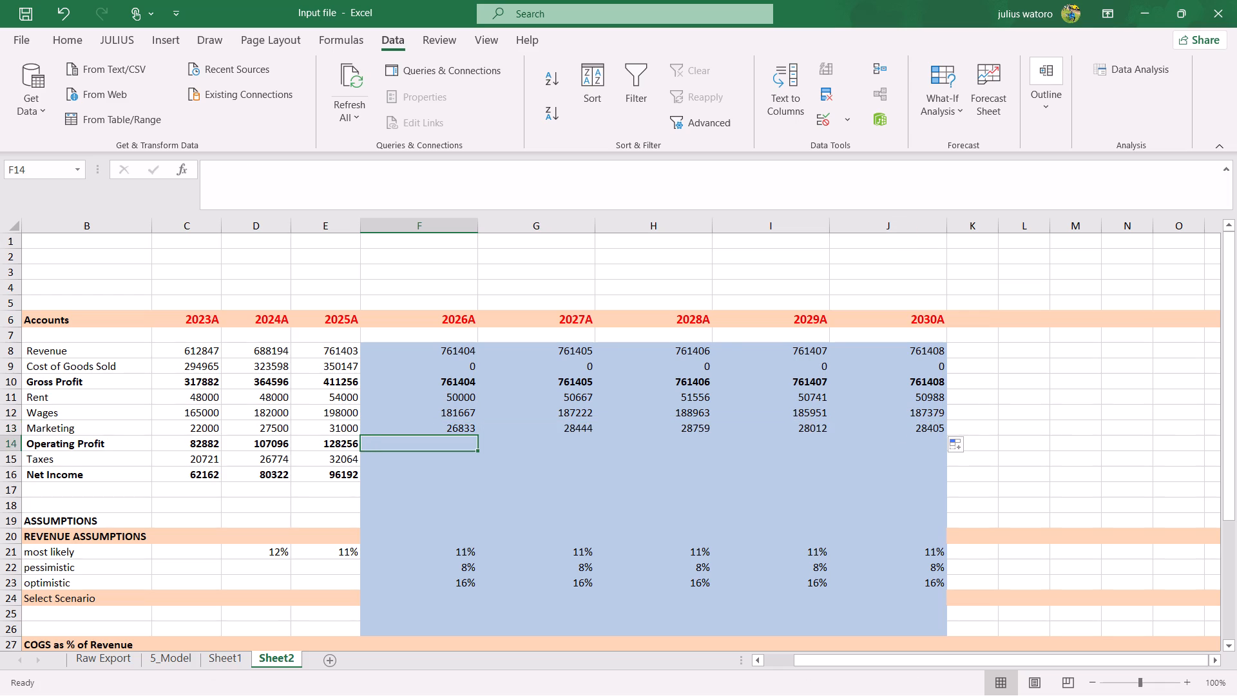
{"action": "key", "text": "equal"}
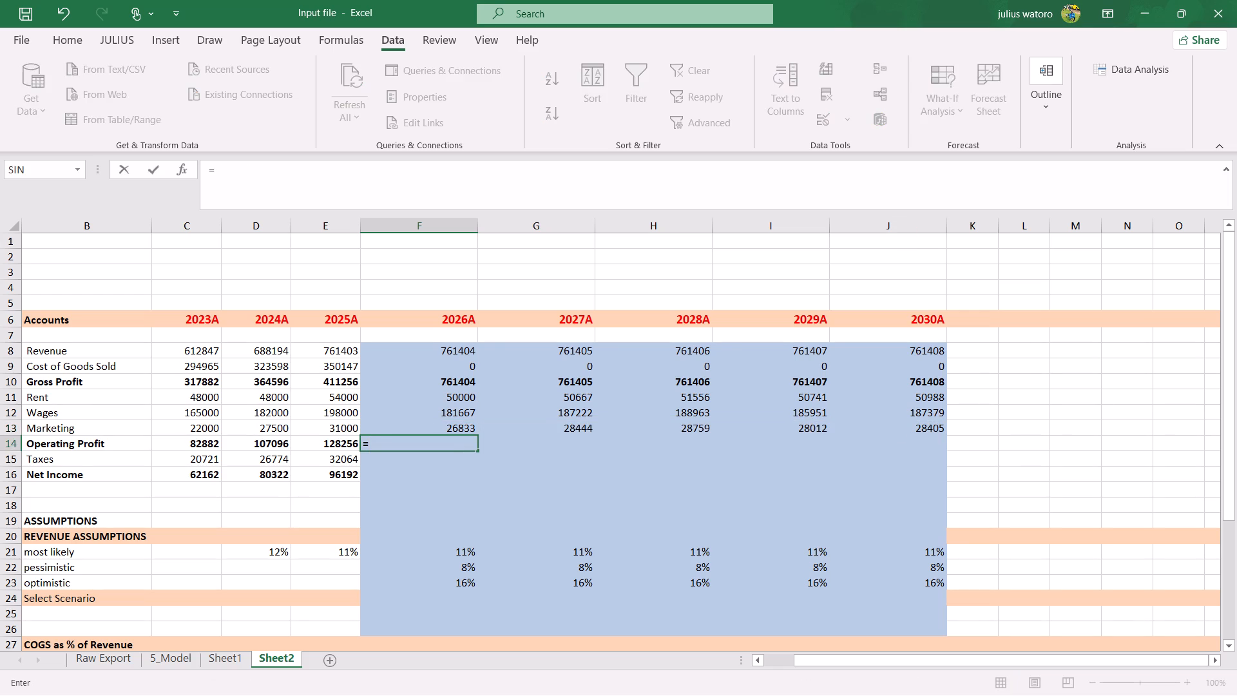
{"action": "key", "text": "s"}
{"action": "type", "text": "um"}
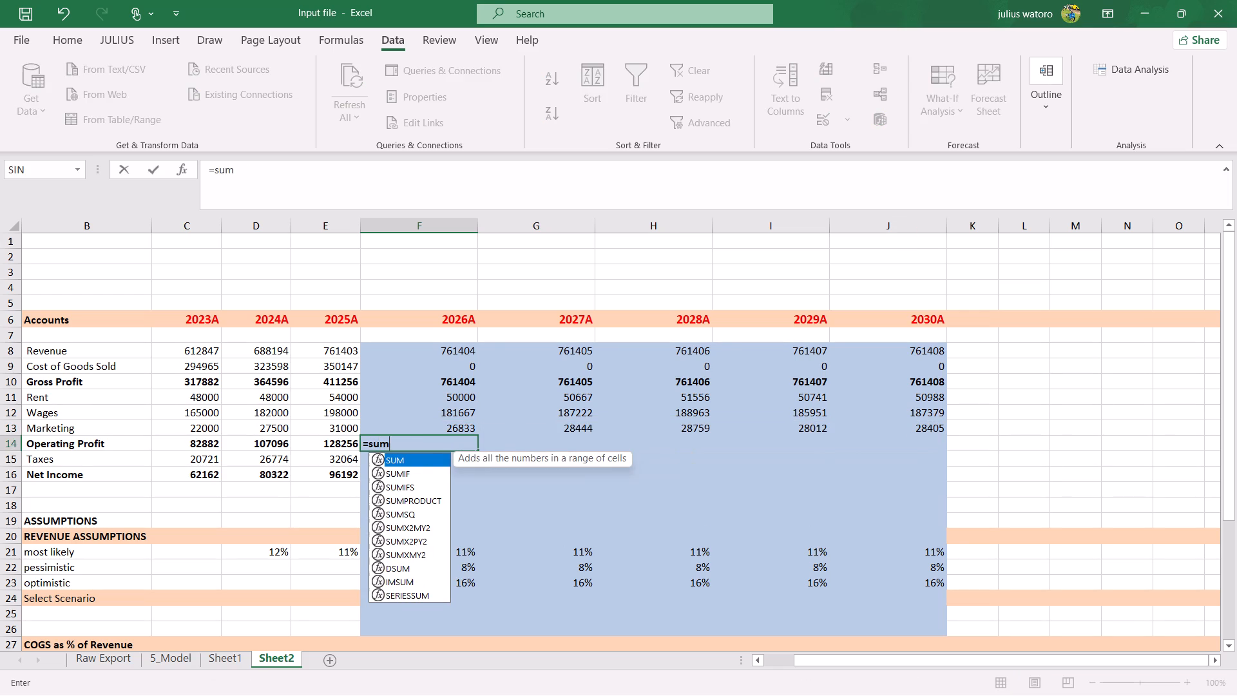
{"action": "key", "text": "BackSpace"}
{"action": "key", "text": "BackSpace"}
{"action": "key", "text": "BackSpace"}
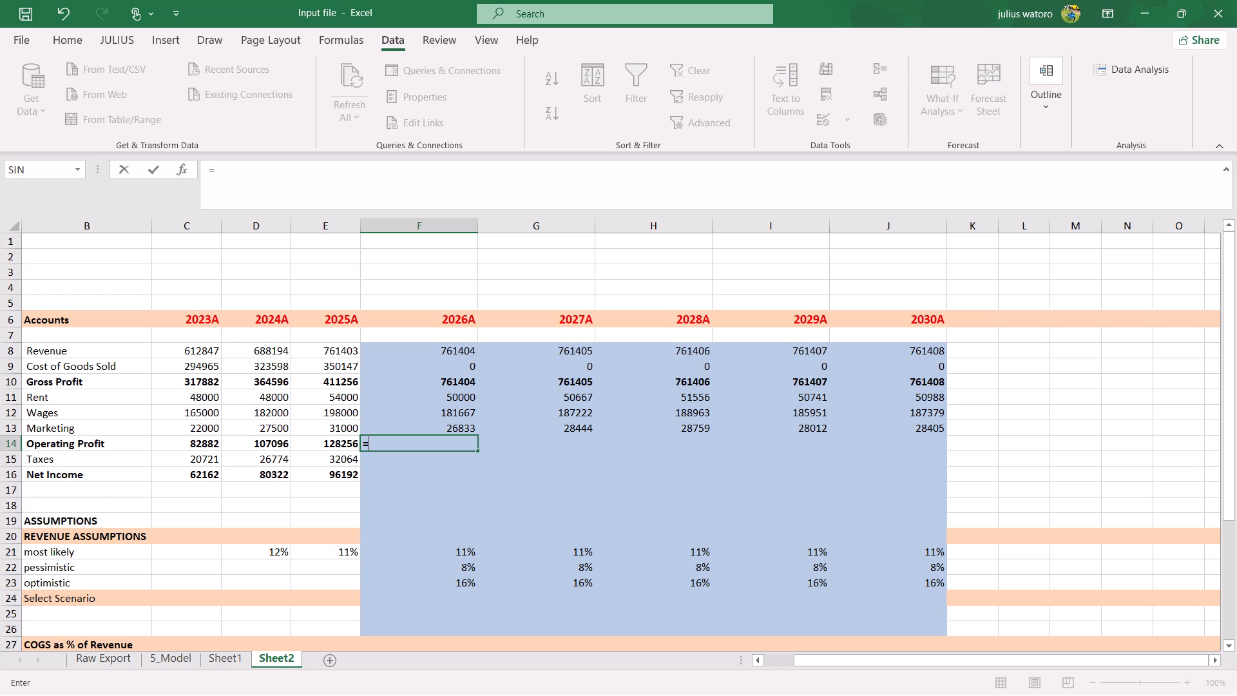
{"action": "left_click", "coordinate": [445, 389]}
{"action": "key", "text": "minus"}
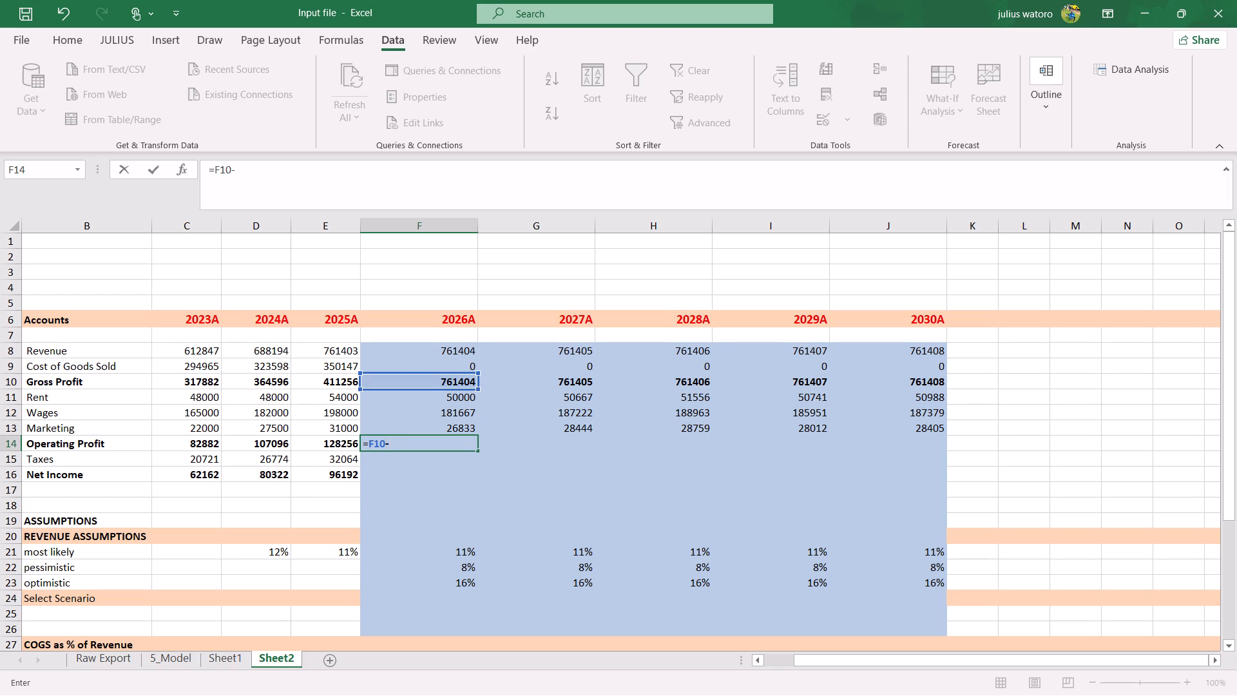
{"action": "key", "text": "shift+parenleft"}
{"action": "type", "text": "sum"}
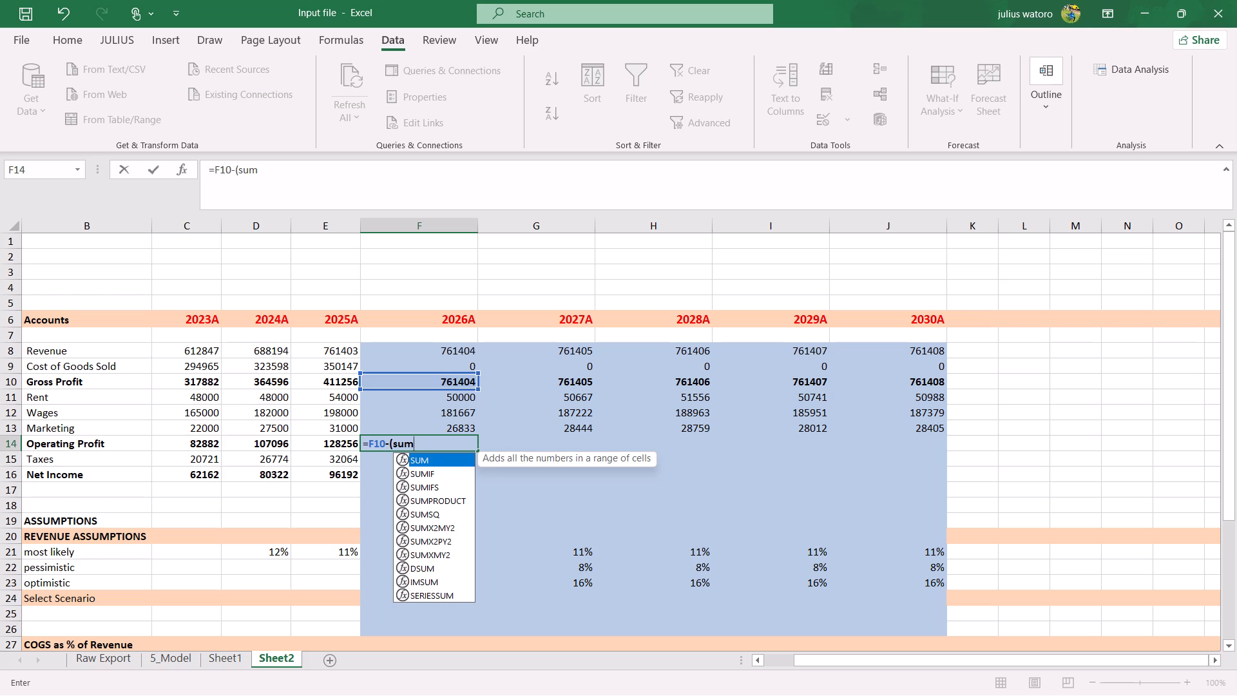
{"action": "key", "text": "Tab"}
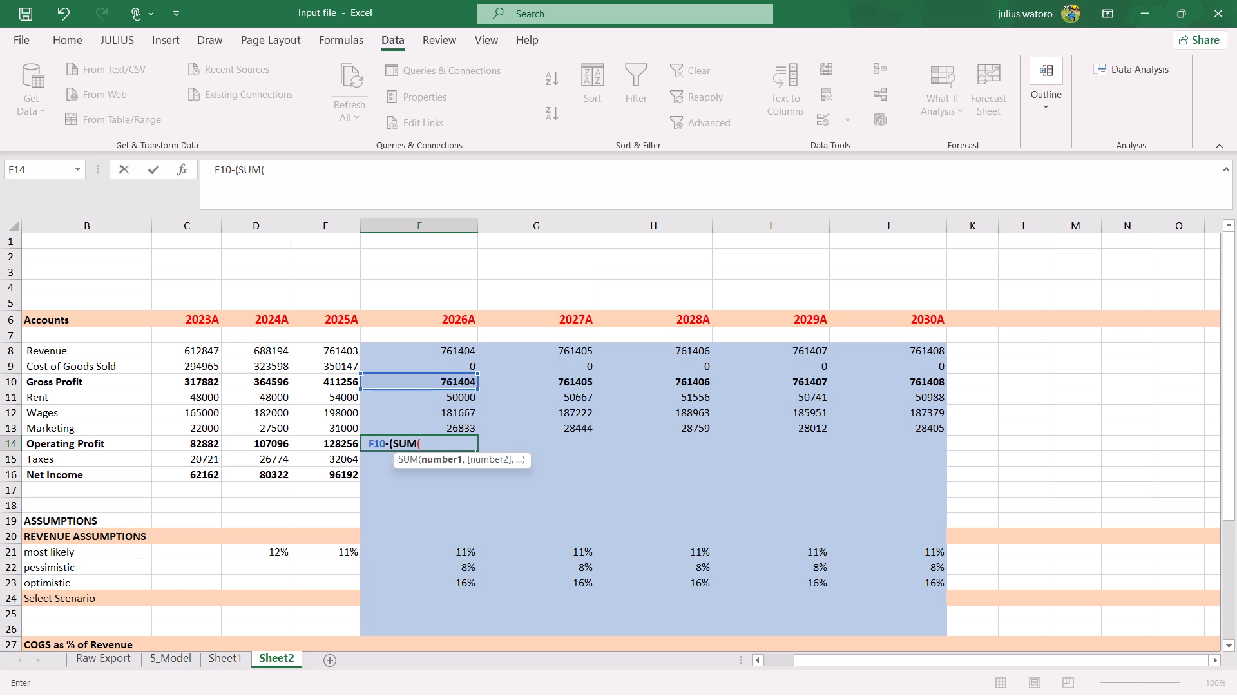
{"action": "left_click_drag", "start_coordinate": [459, 398], "coordinate": [465, 432]}
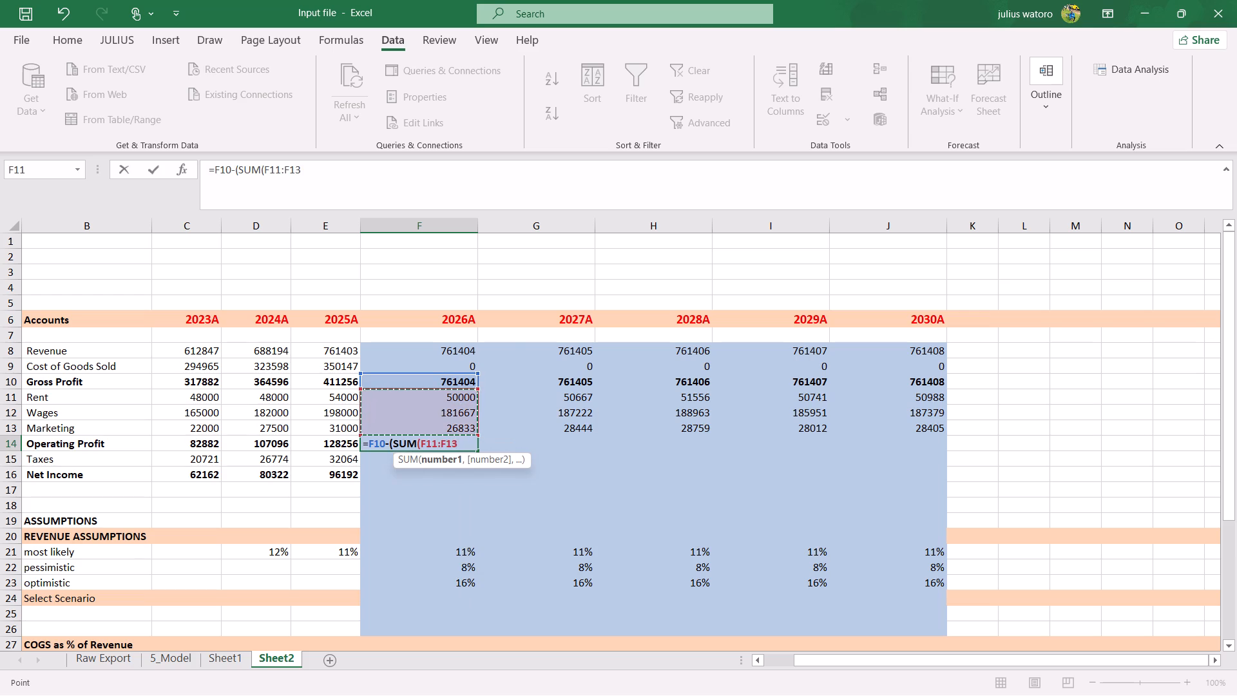
{"action": "key", "text": "shift+parenright"}
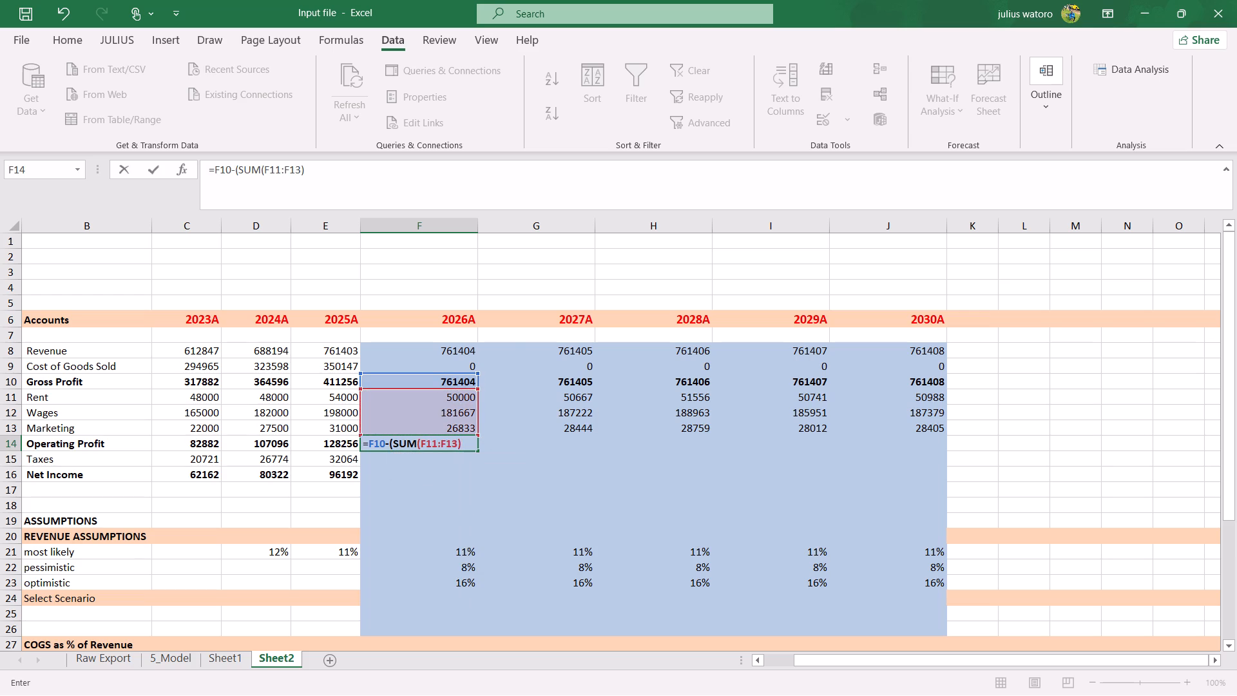
{"action": "key", "text": "shift+parenright"}
{"action": "key", "text": "Return"}
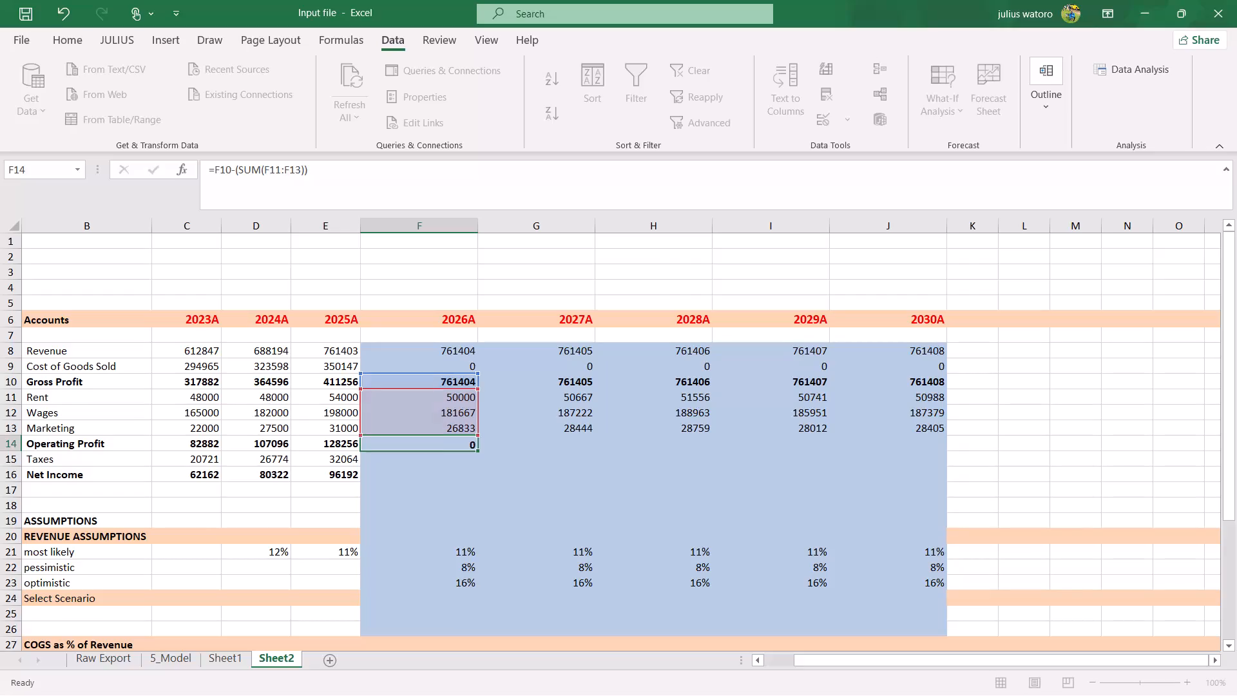
Fill the 2026A Operating Profit formula across to 2030A on Sheet2.
{"action": "left_click", "coordinate": [442, 441]}
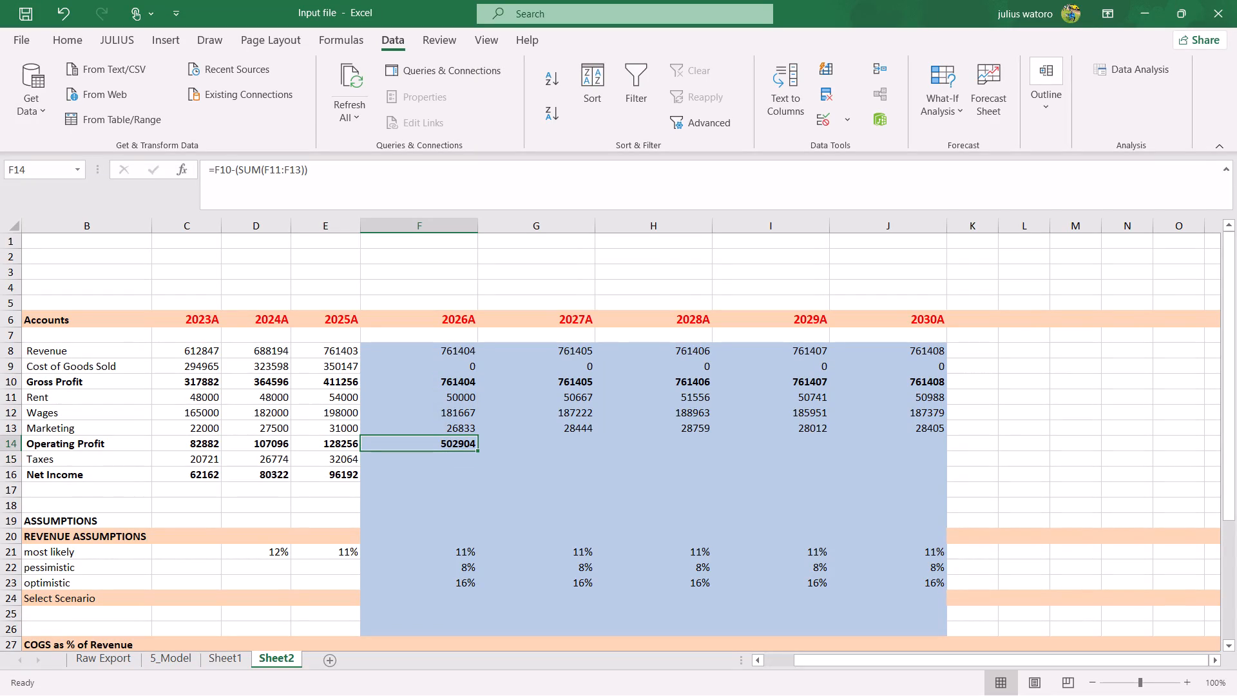
{"action": "left_click_drag", "start_coordinate": [475, 449], "coordinate": [809, 445]}
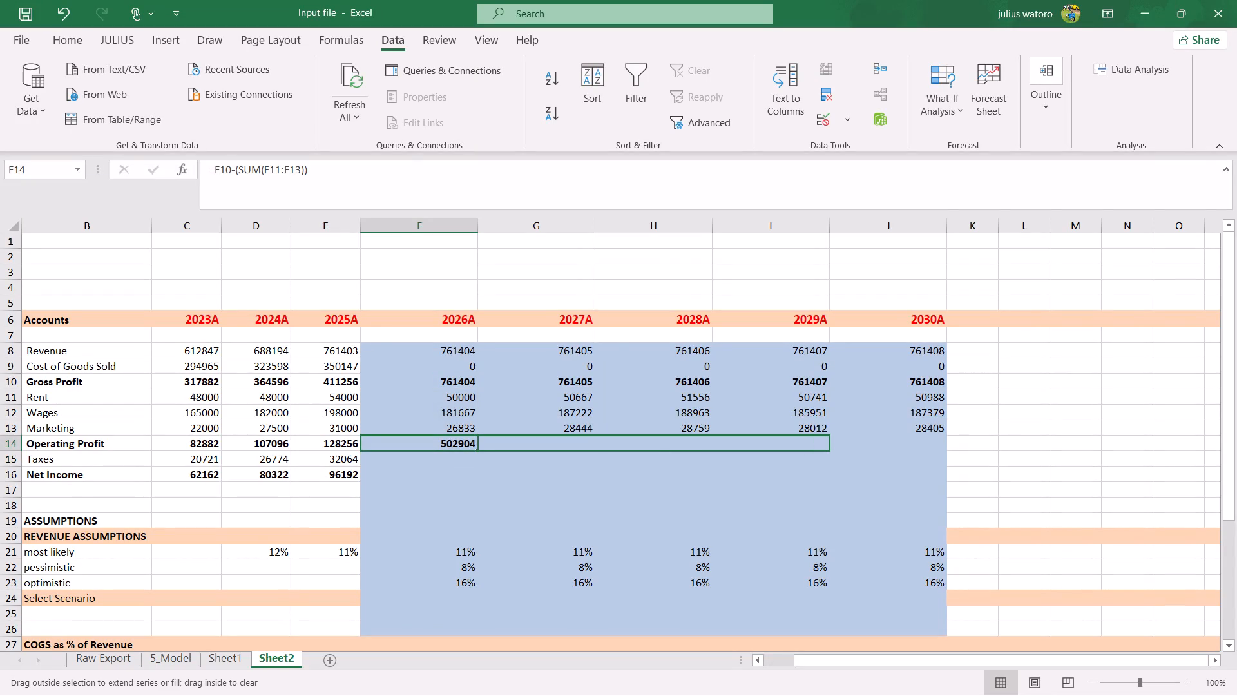
{"action": "left_click_drag", "start_coordinate": [809, 445], "coordinate": [945, 450]}
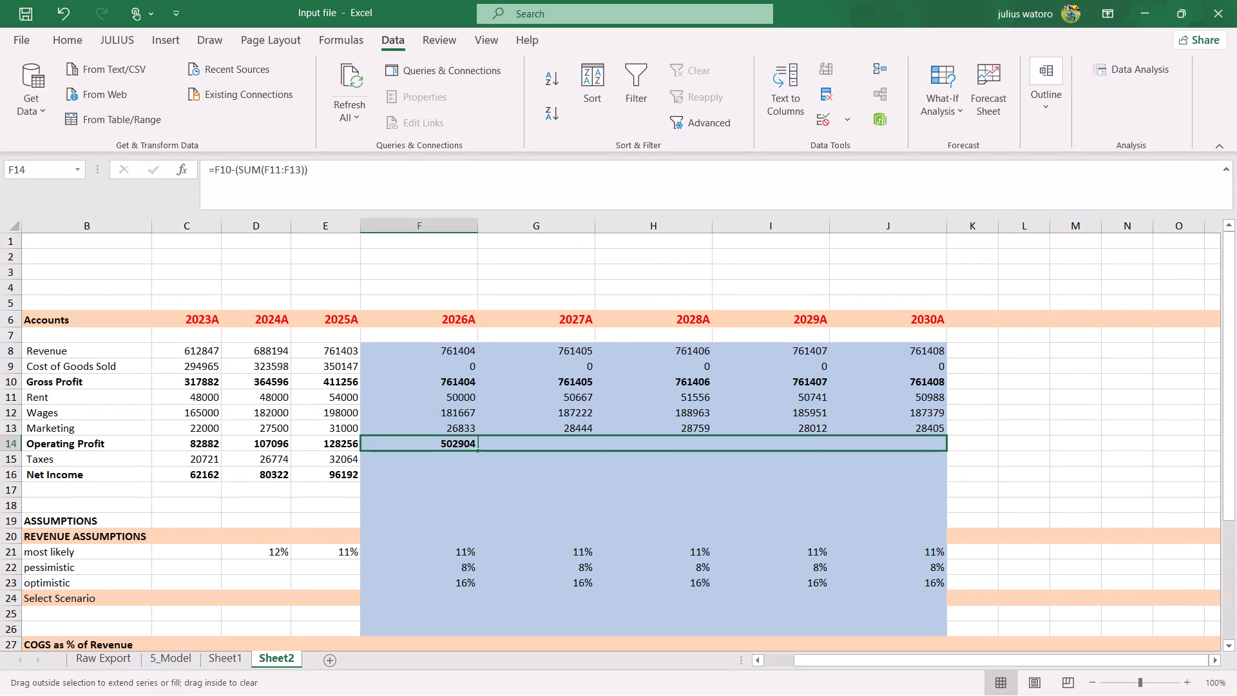
{"action": "left_click_drag", "start_coordinate": [945, 450], "coordinate": [945, 446]}
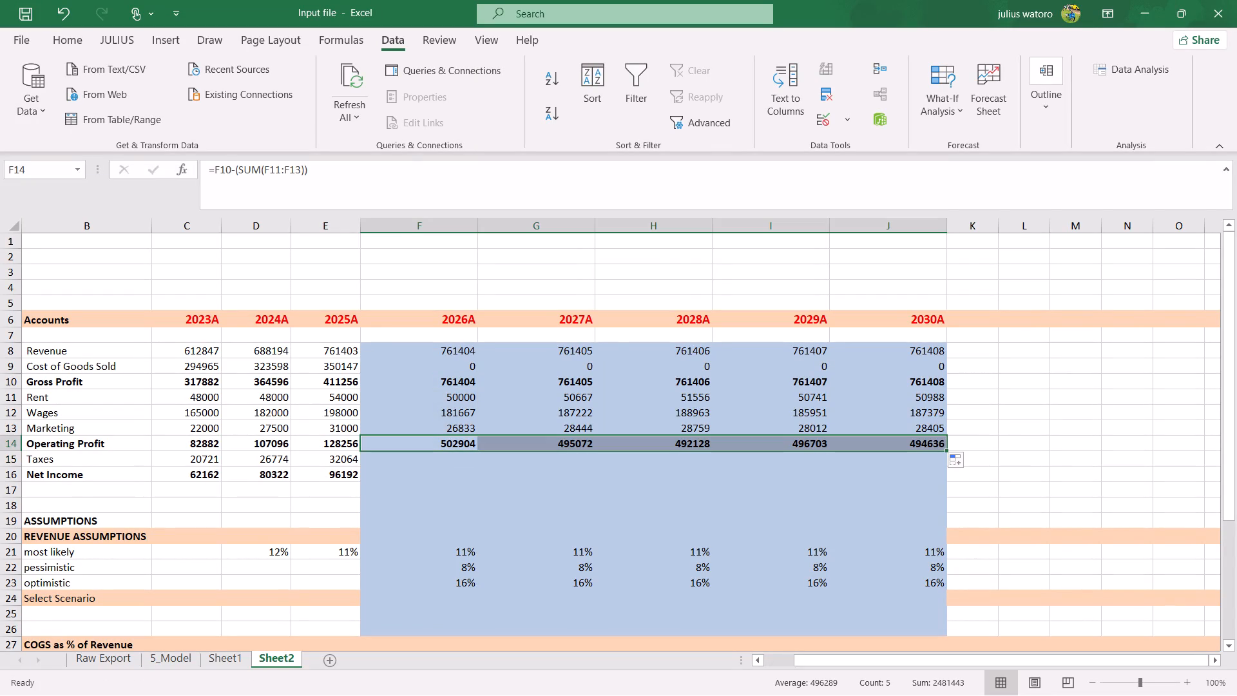
Check the 2026A Operating Profit formula on 5_Model against Sheet2's version and return to Sheet2.
{"action": "left_click", "coordinate": [168, 655]}
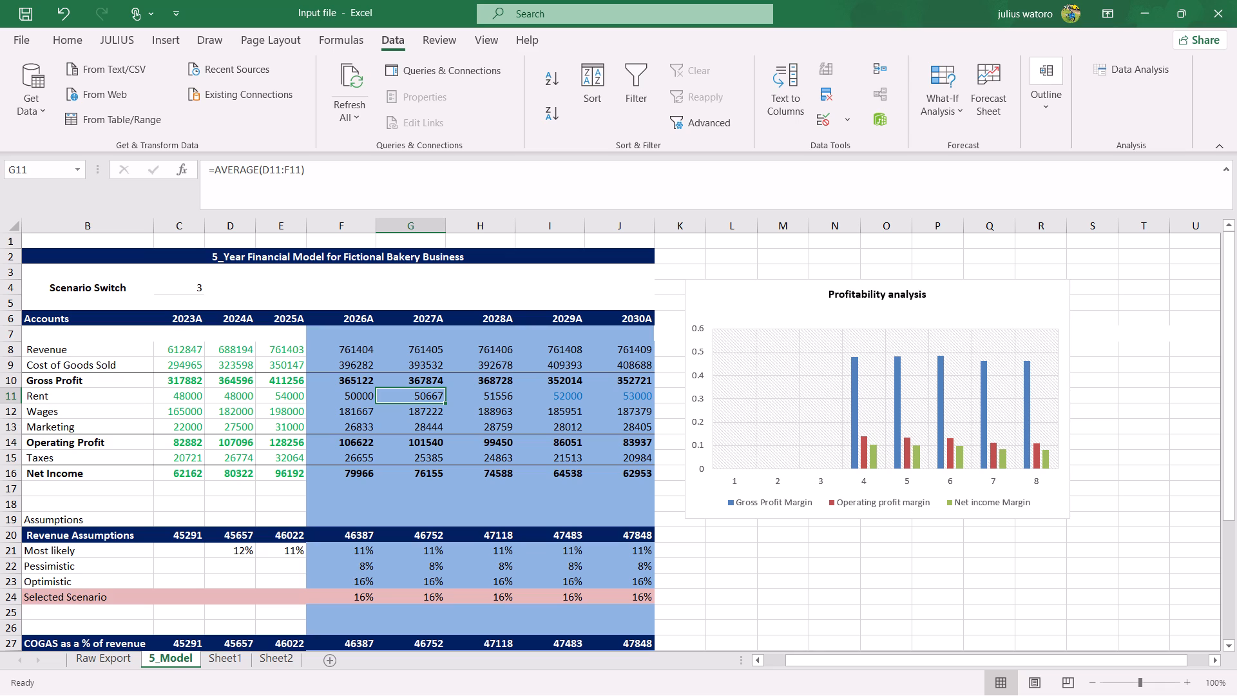
{"action": "left_click", "coordinate": [363, 440]}
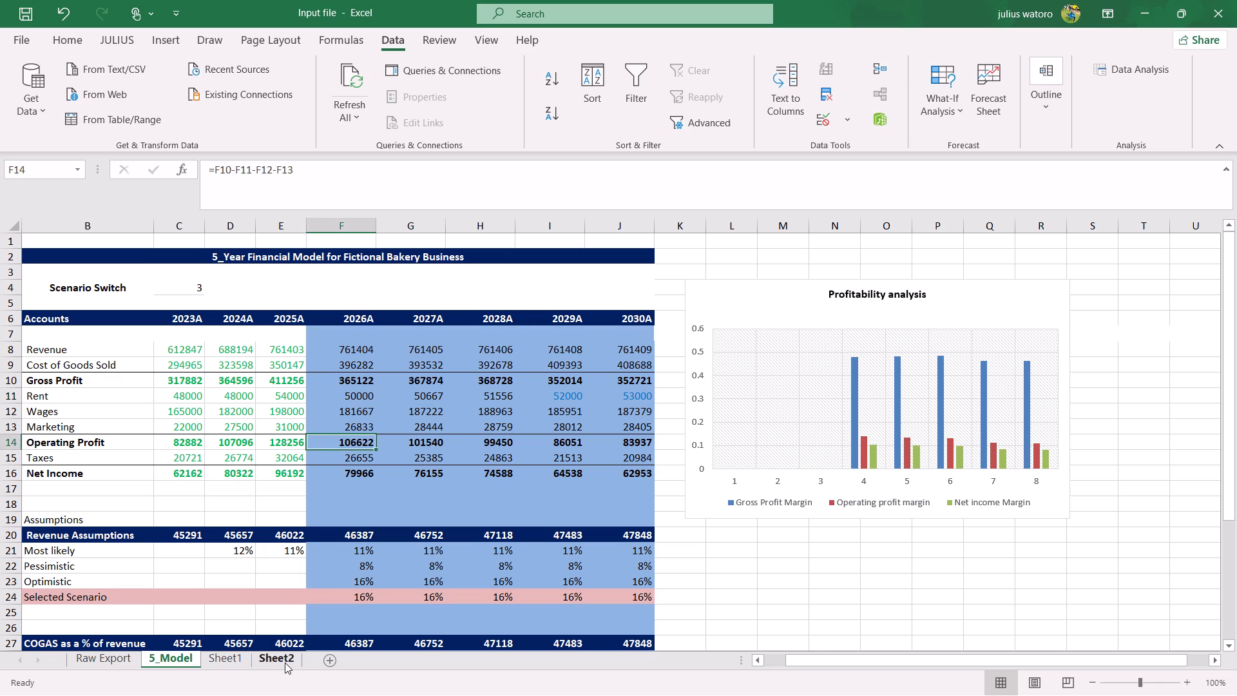
{"action": "left_click", "coordinate": [285, 662]}
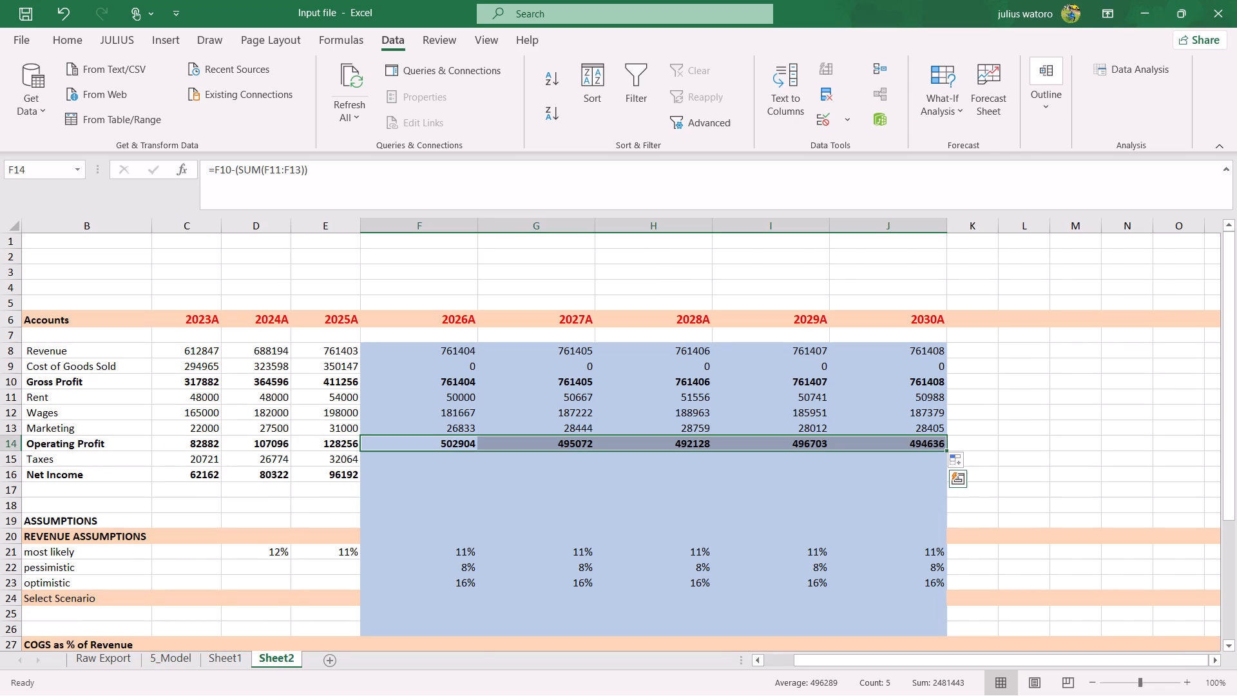
Inspect the 2025A Taxes formula on Sheet2 and select the empty 2026A Taxes cell.
{"action": "left_click", "coordinate": [423, 464]}
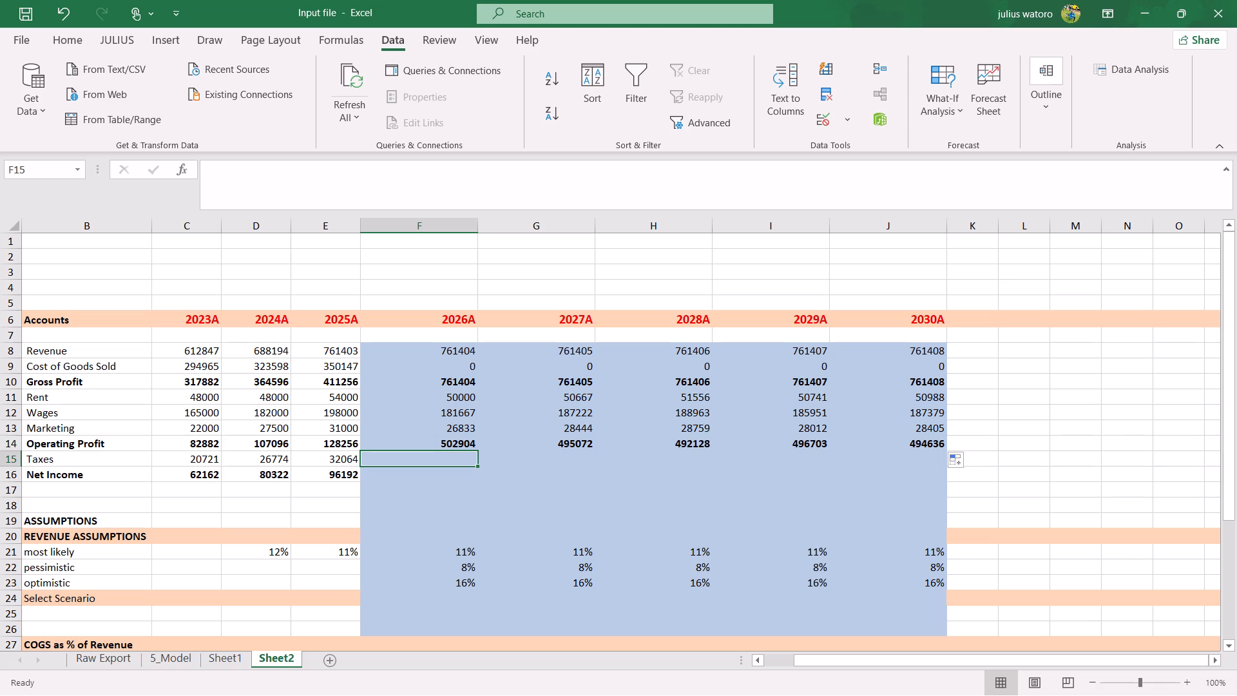
{"action": "left_click", "coordinate": [334, 460]}
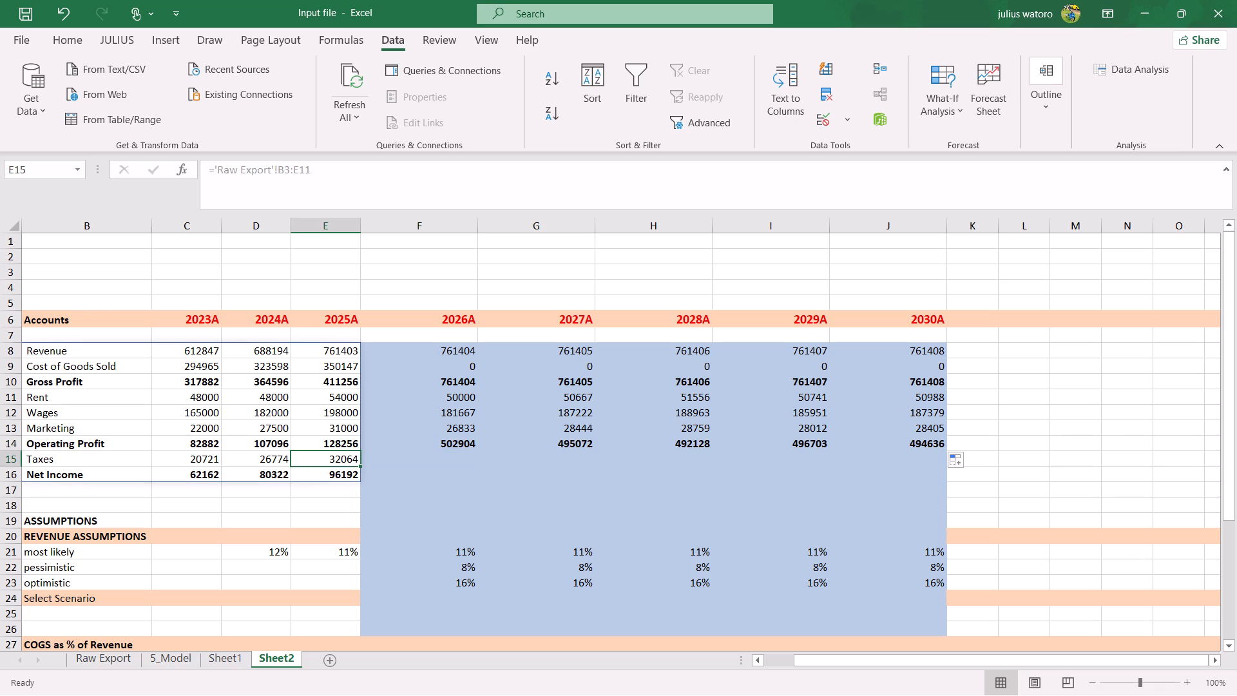
{"action": "left_click", "coordinate": [430, 456]}
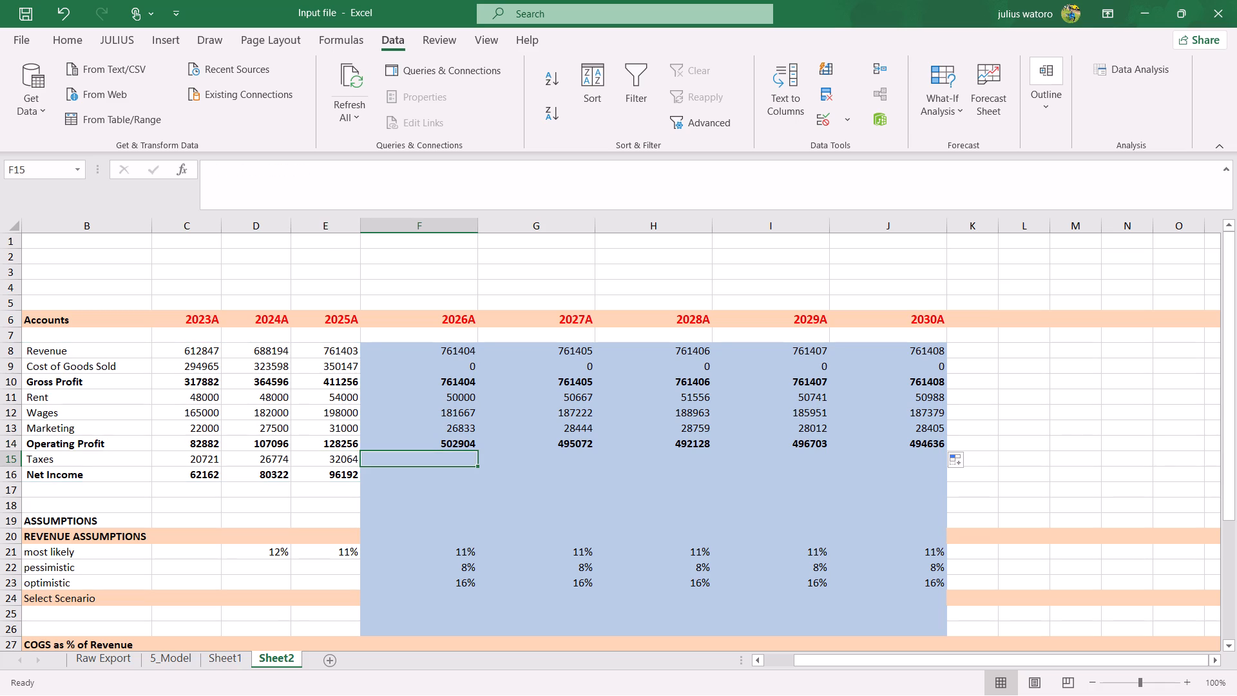
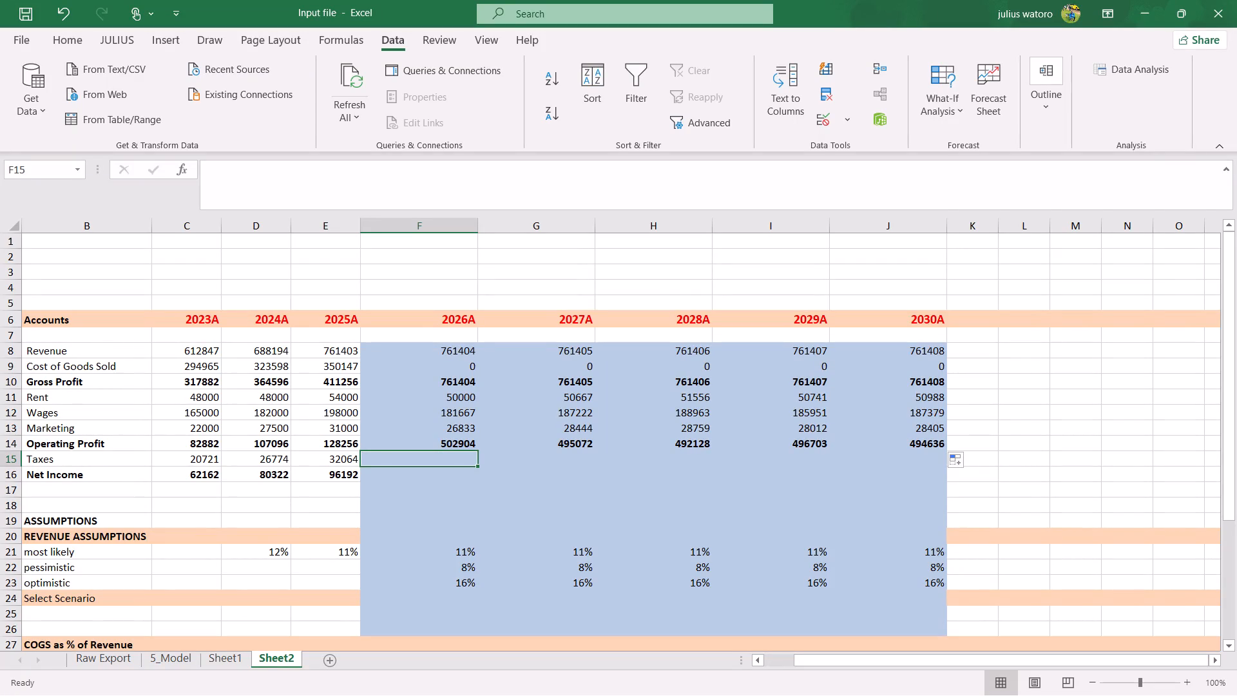
Check the 2026A Taxes formula on 5_Model and return to Sheet2.
{"action": "left_click", "coordinate": [178, 662]}
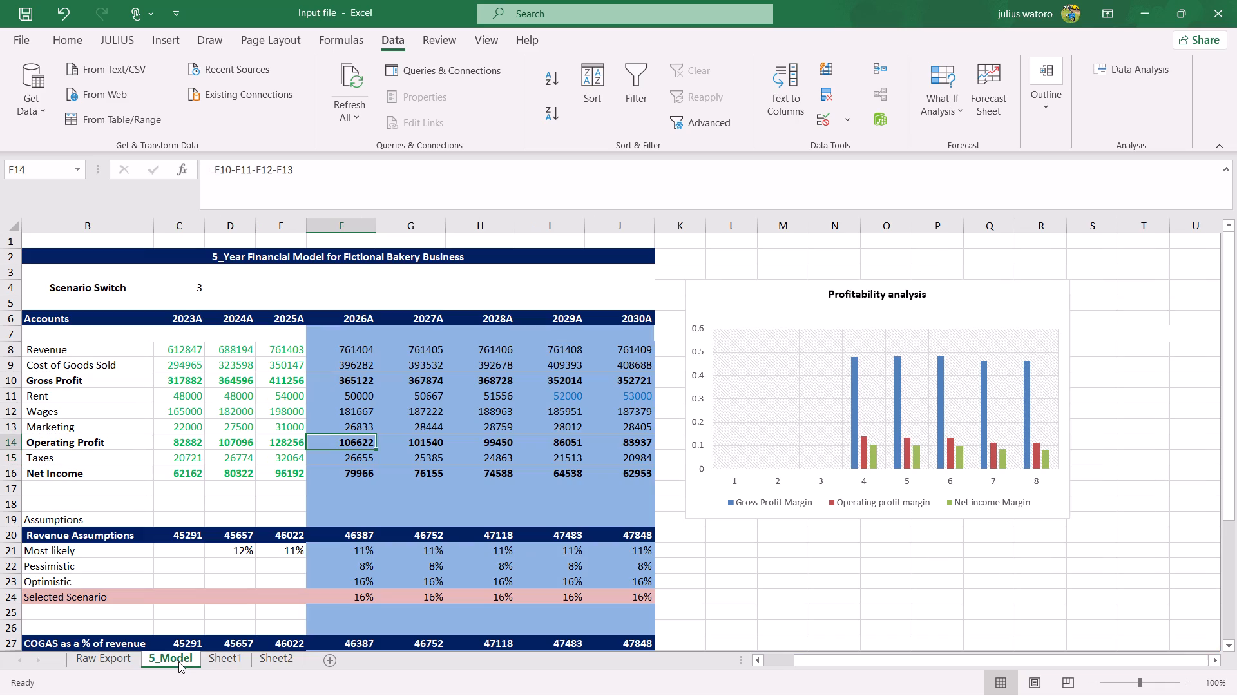
{"action": "left_click", "coordinate": [336, 448]}
{"action": "left_click", "coordinate": [343, 458]}
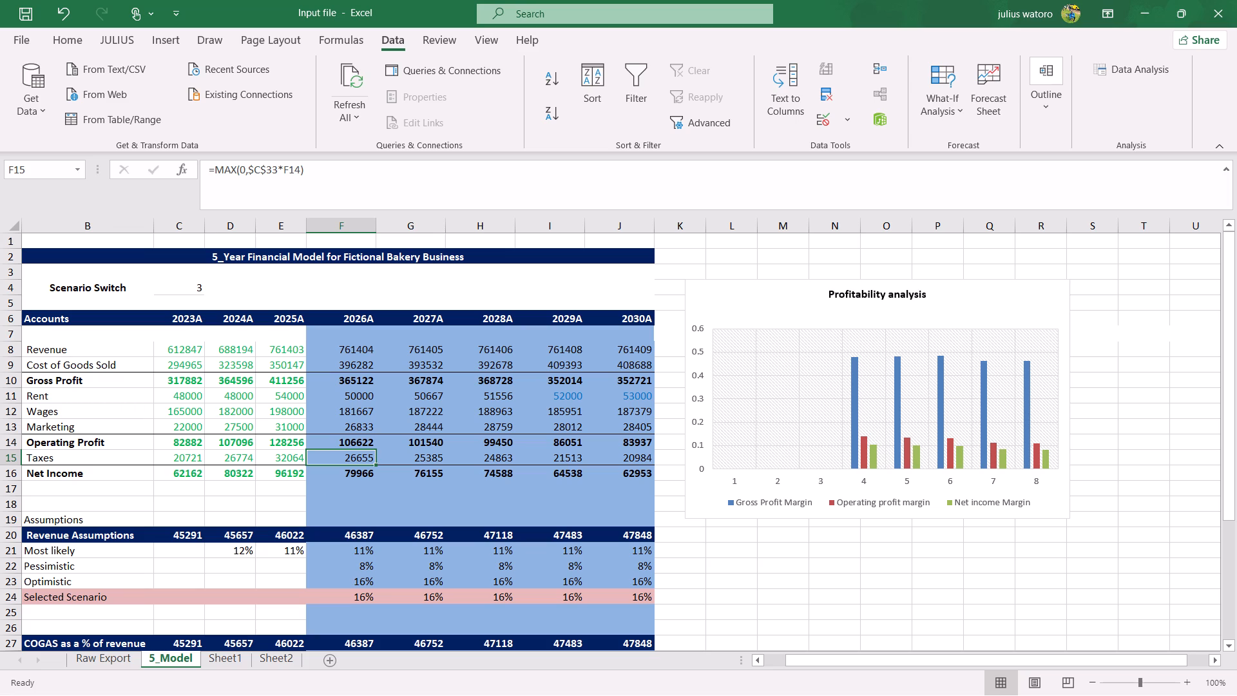
{"action": "left_click", "coordinate": [276, 662]}
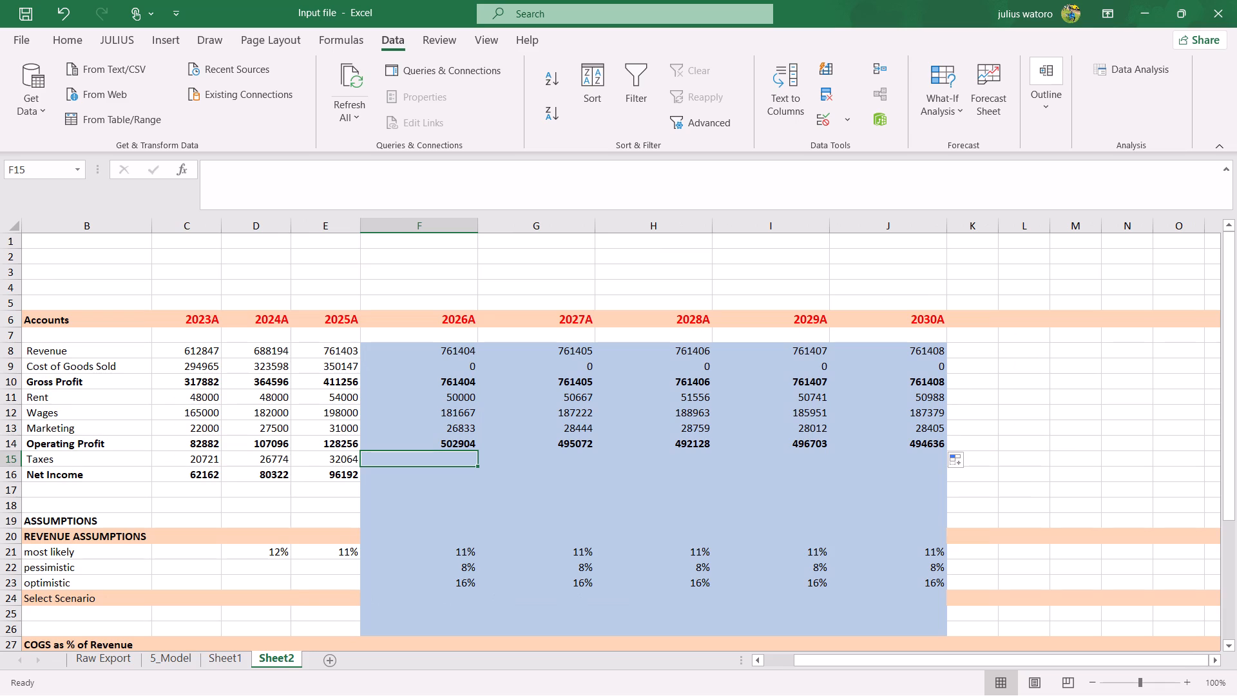
Enter the 2026A Taxes formula in F15 on Sheet2, beginning =MAX(0,C33 so that taxes cannot fall below zero.
{"action": "key", "text": "equal"}
{"action": "type", "text": "max"}
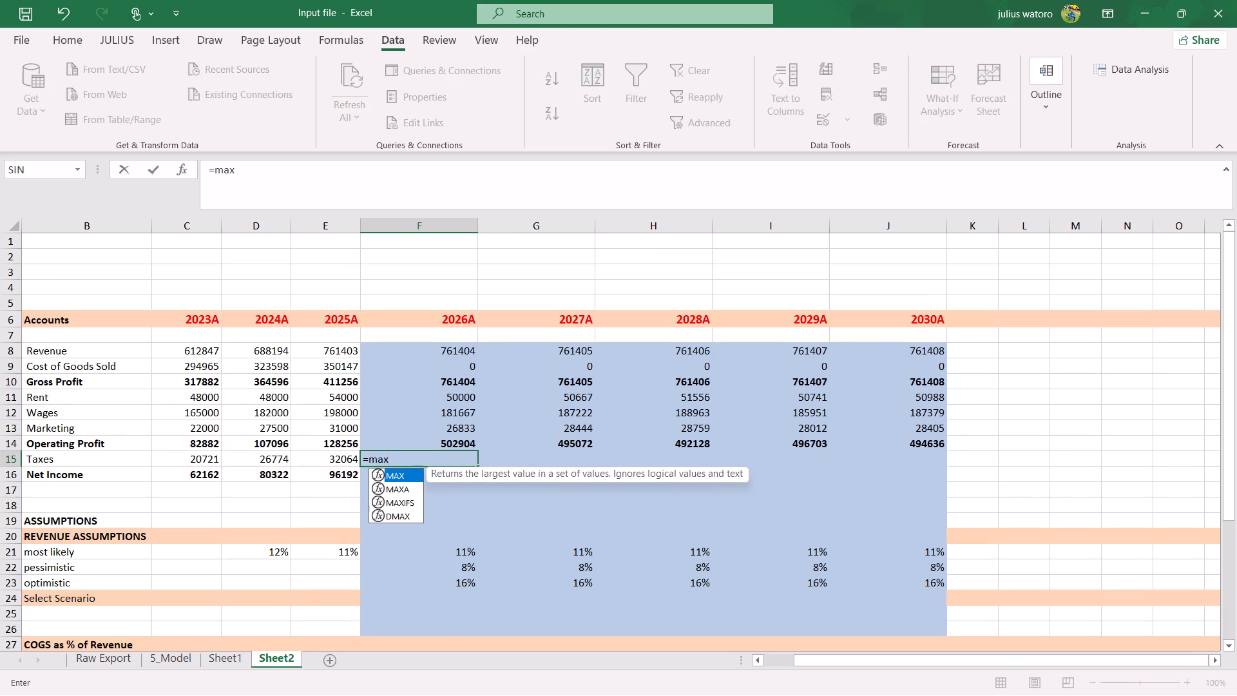
{"action": "key", "text": "Tab"}
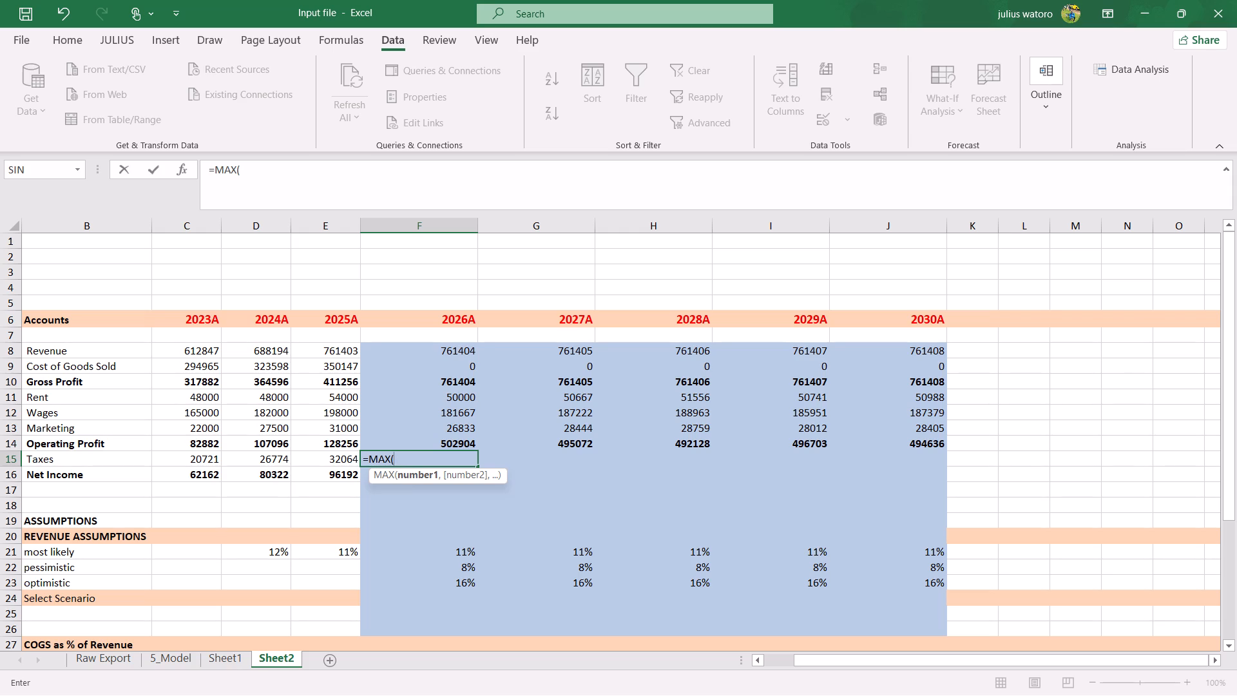
{"action": "key", "text": "0"}
{"action": "key", "text": "comma"}
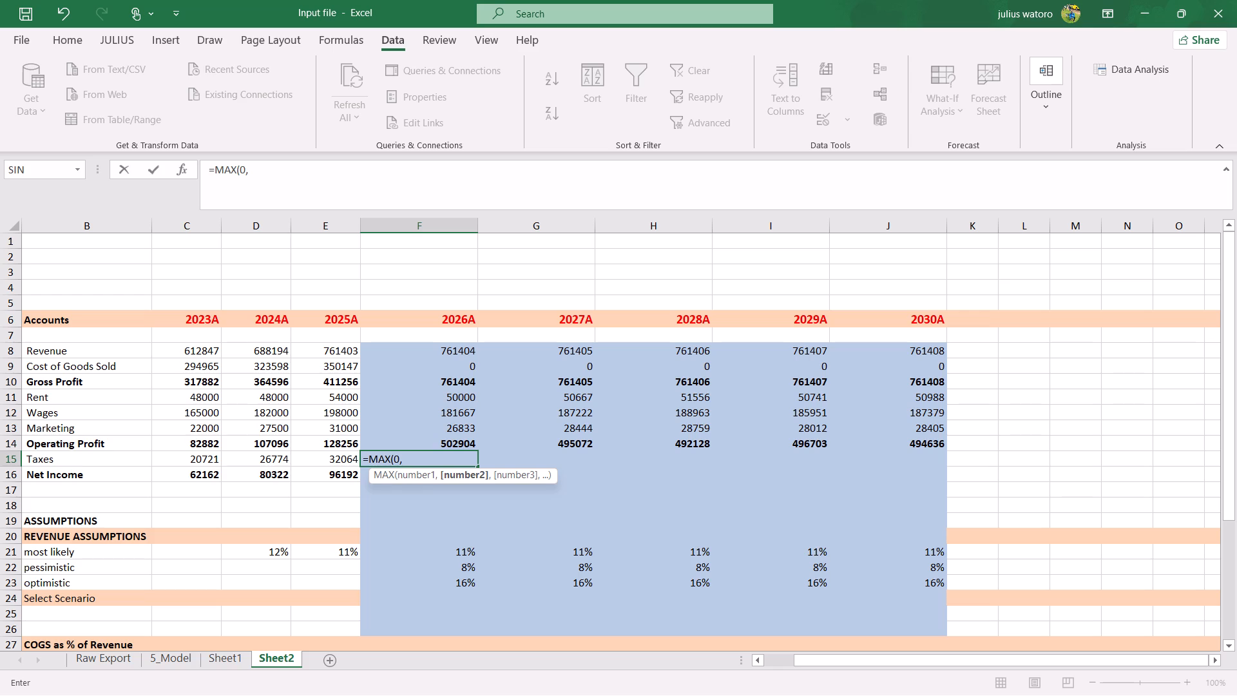
{"action": "type", "text": "c33"}
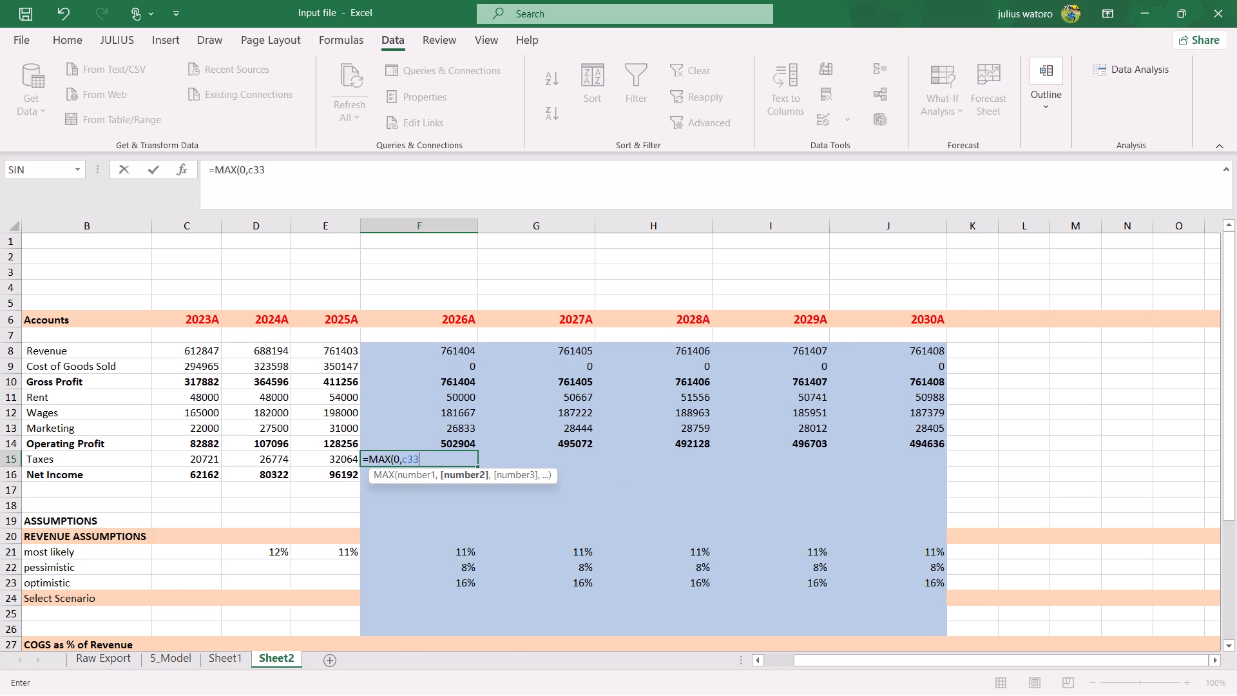
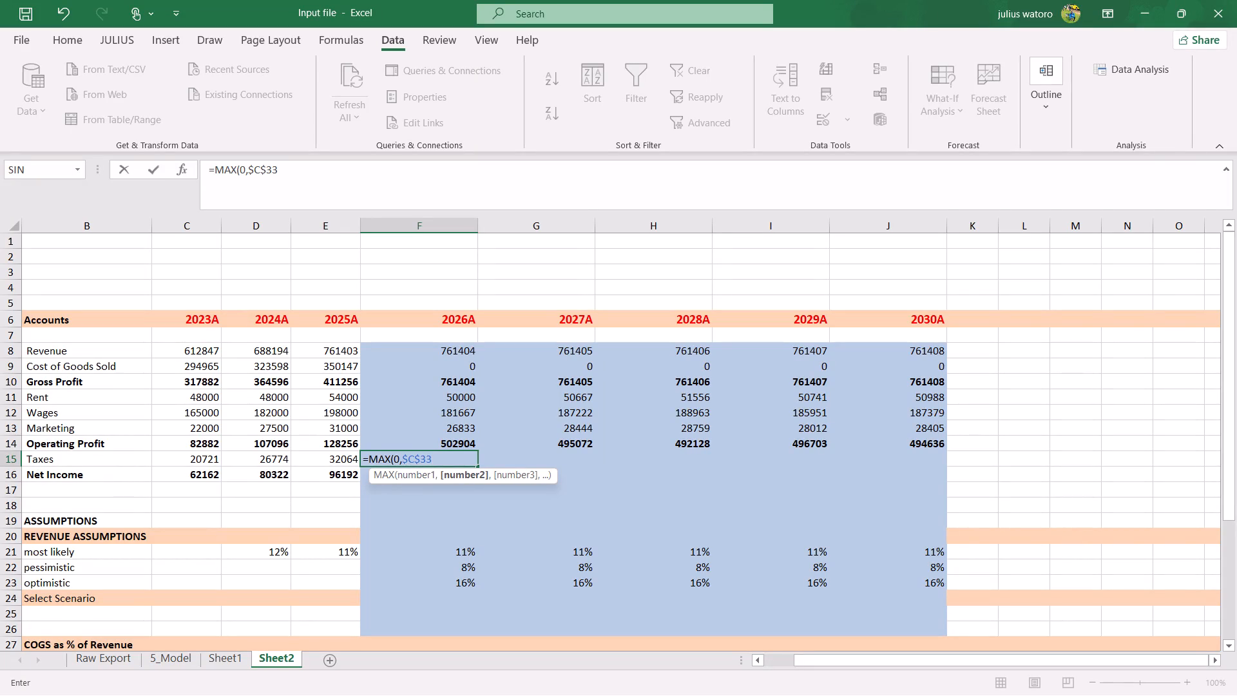
Complete the 2026A Taxes formula as =MAX(0,$C$33*F14) in F15 and fill it across to 2030A.
{"action": "key", "text": "shift+asterisk"}
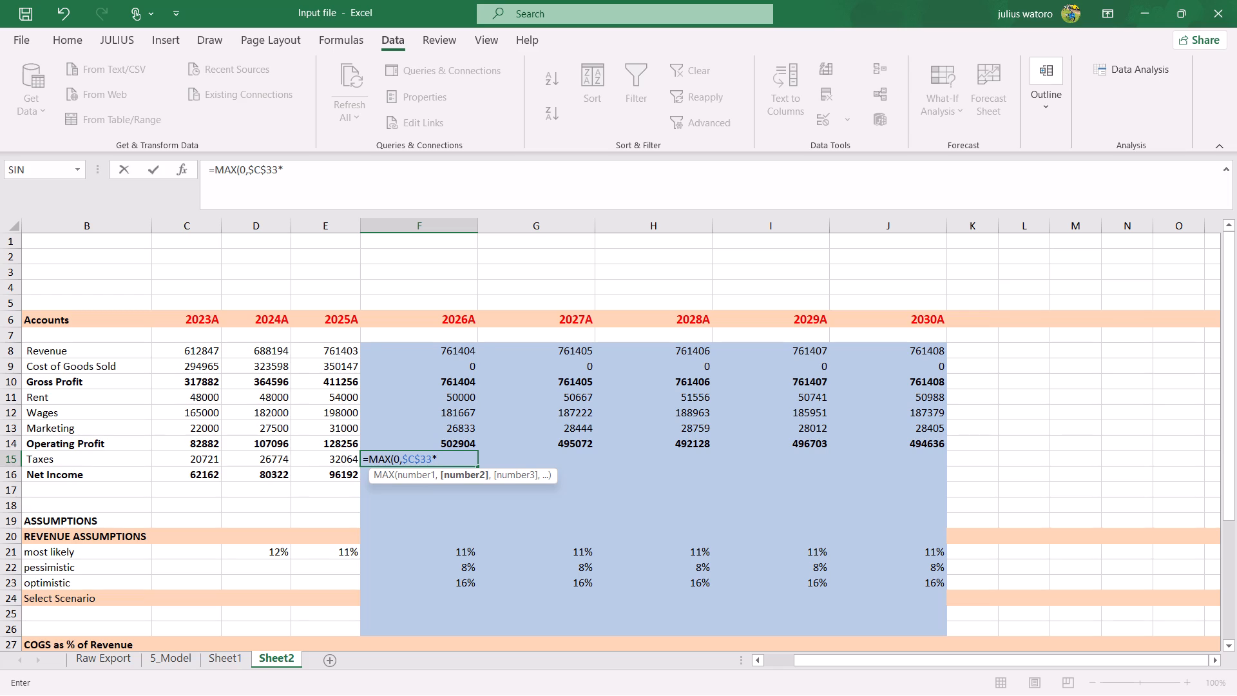
{"action": "key", "text": "f"}
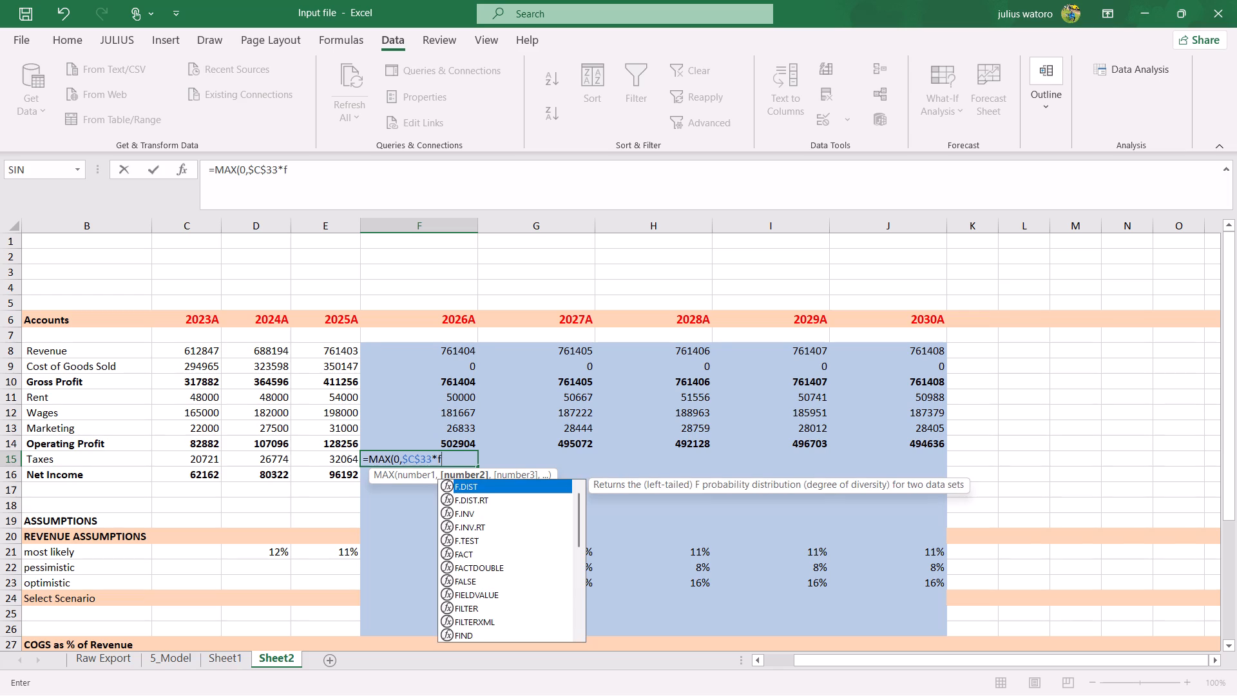
{"action": "key", "text": "1"}
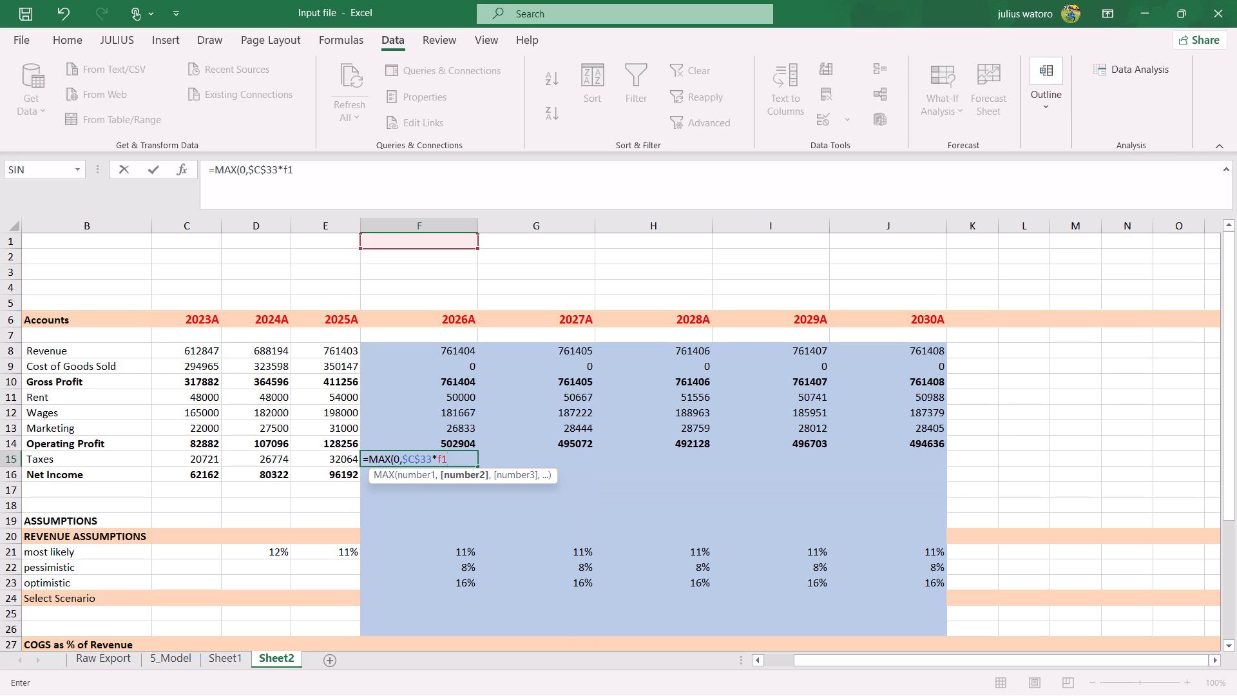
{"action": "key", "text": "4"}
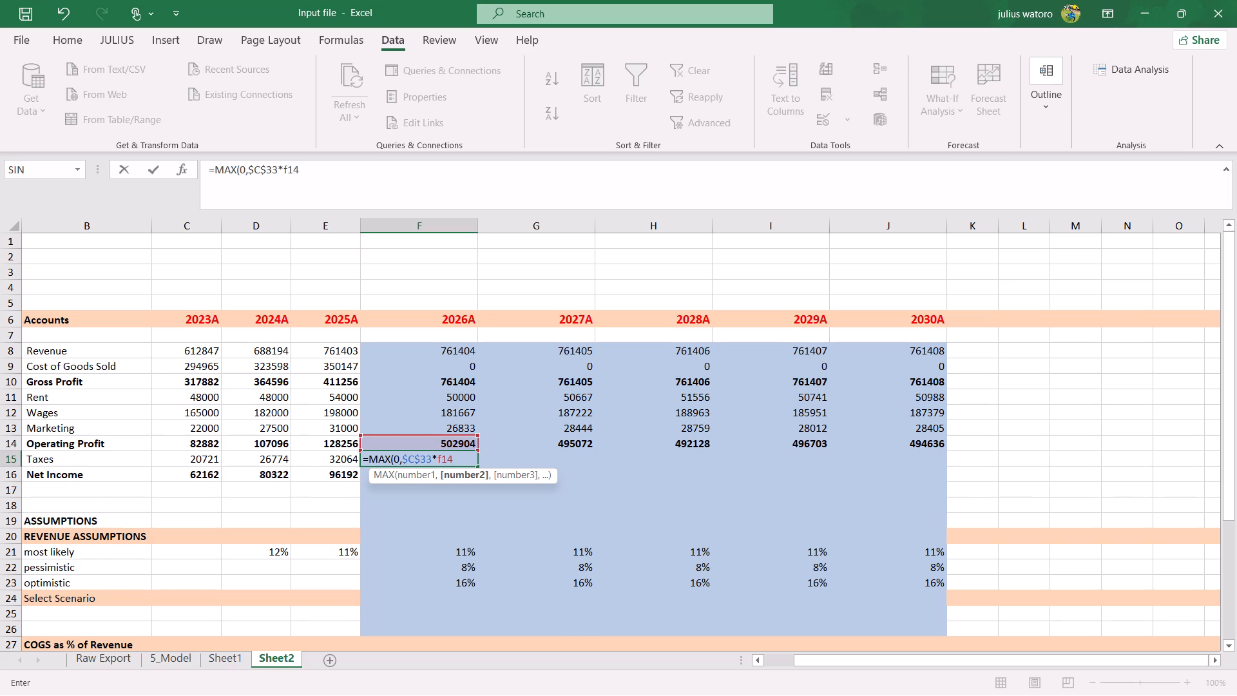
{"action": "key", "text": "shift+parenright"}
{"action": "key", "text": "Return"}
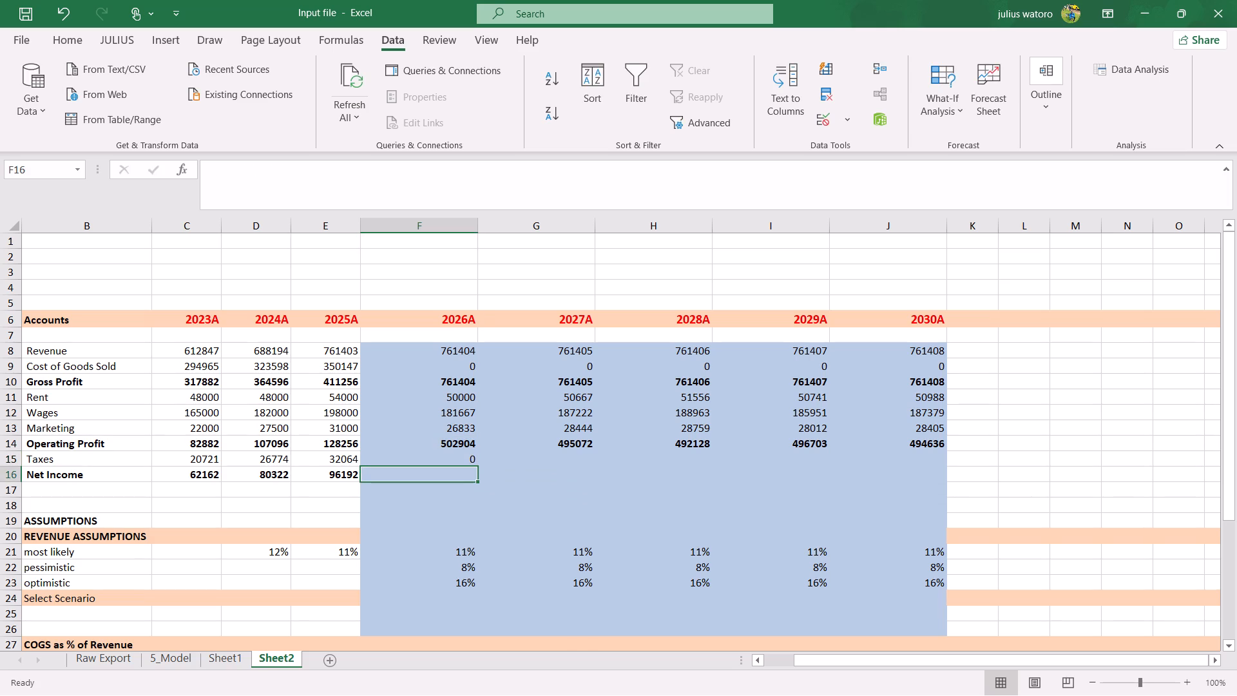
{"action": "left_click", "coordinate": [458, 455]}
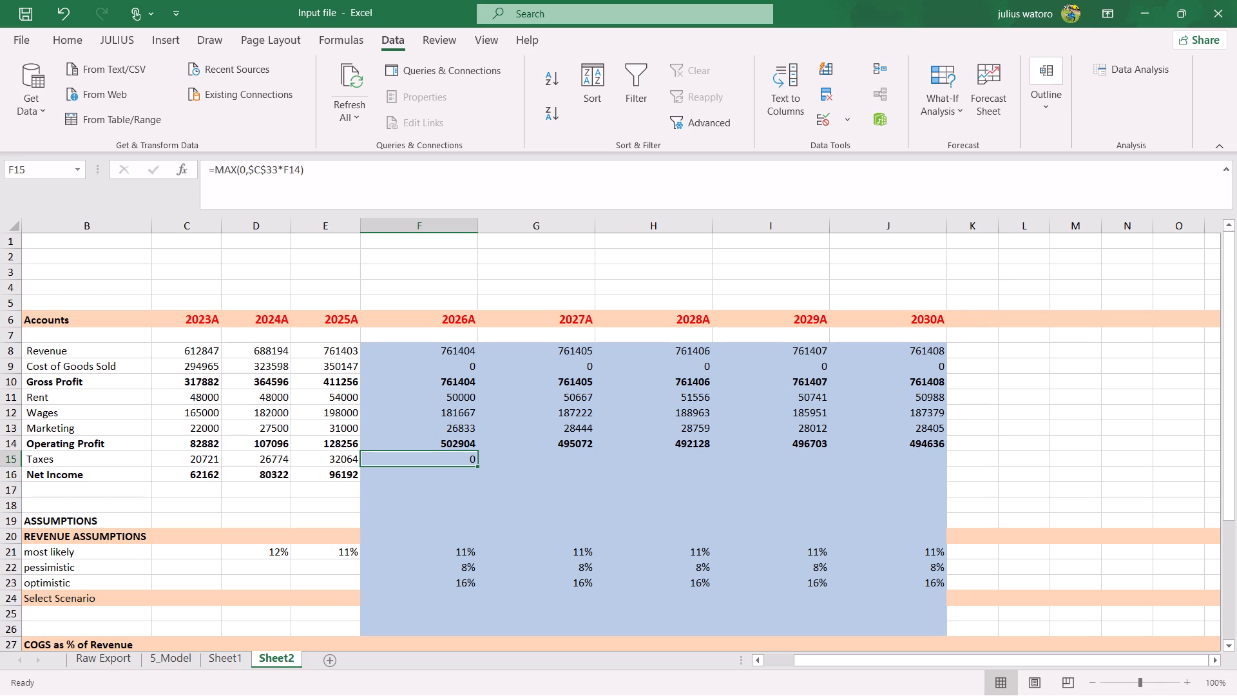
{"action": "left_click_drag", "start_coordinate": [475, 467], "coordinate": [720, 480]}
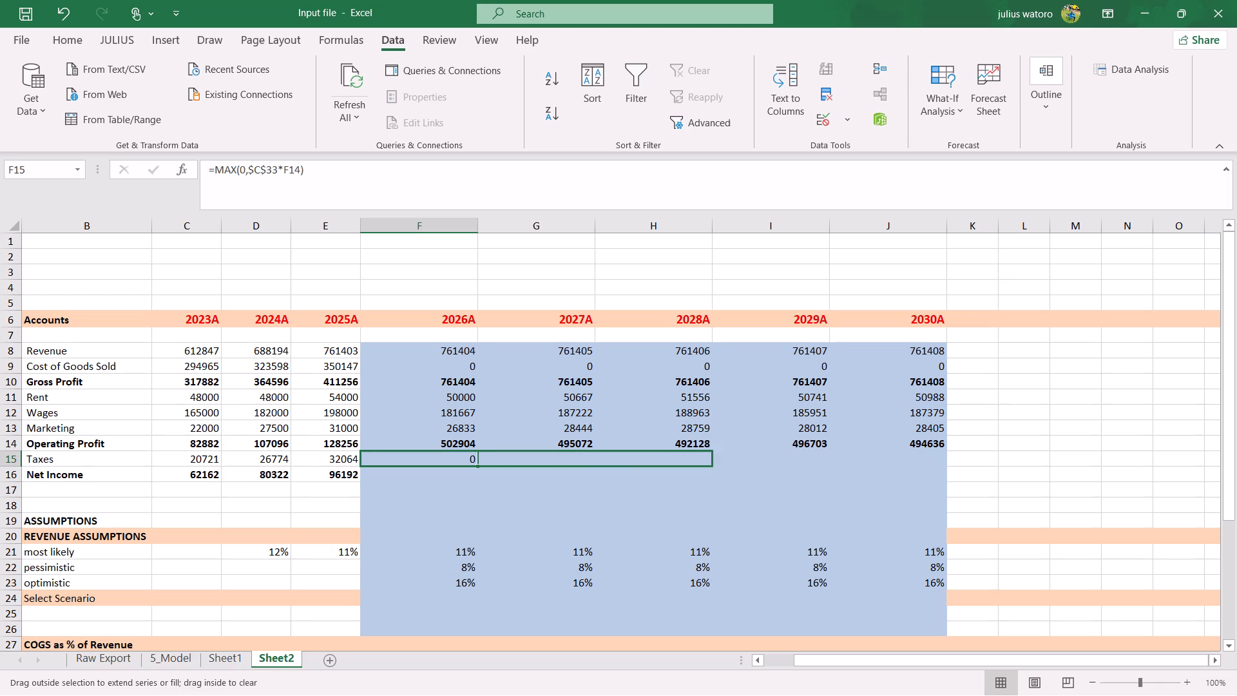
{"action": "left_click_drag", "start_coordinate": [720, 480], "coordinate": [924, 467]}
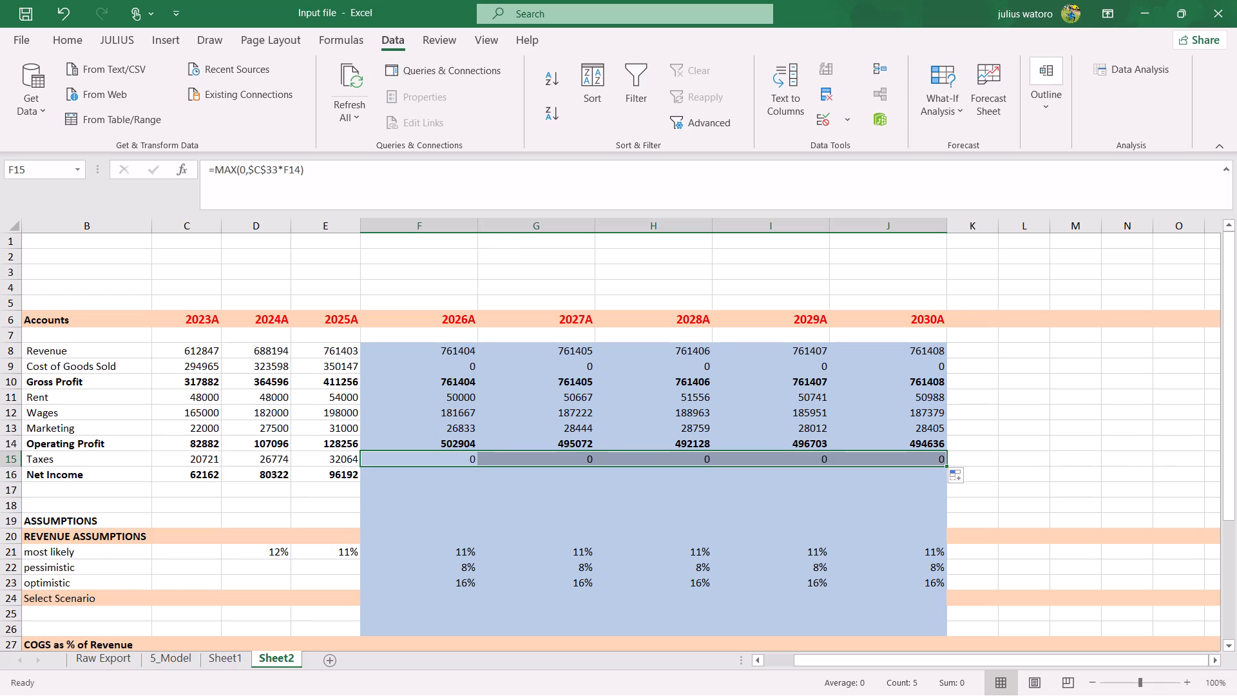
Calculate 2026A Net Income in F16 as =F14-F15 and fill the formula across to 2030A.
{"action": "left_click", "coordinate": [389, 473]}
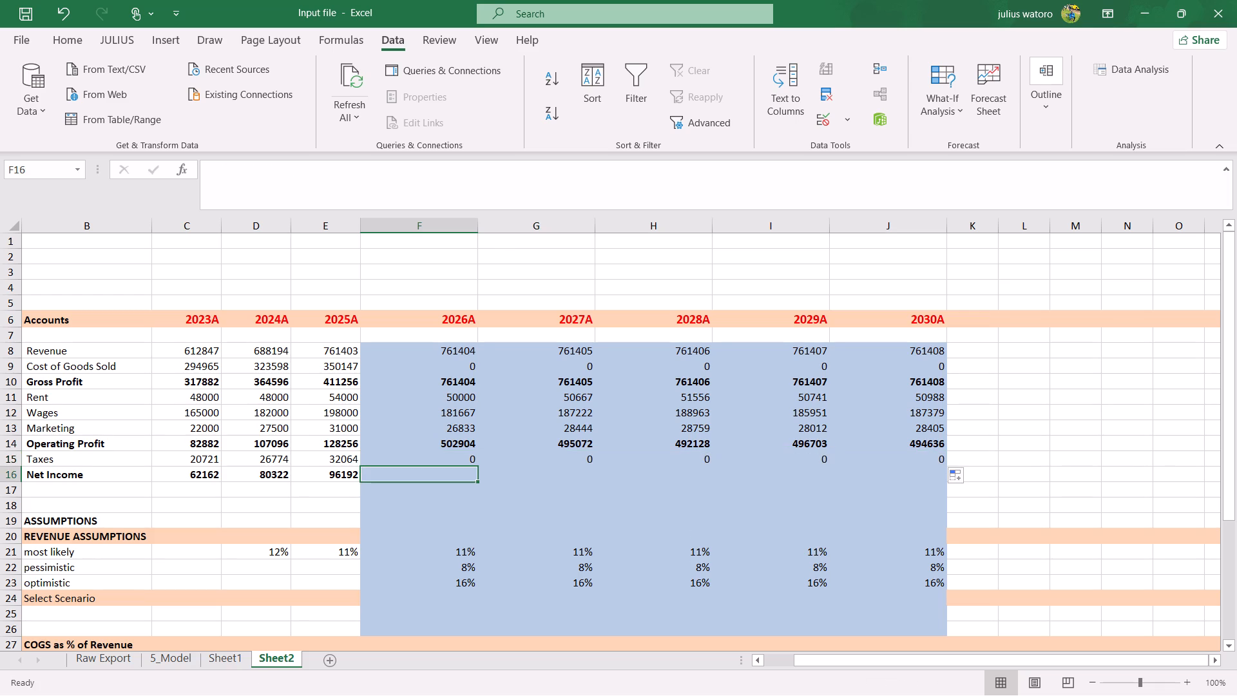
{"action": "key", "text": "equal"}
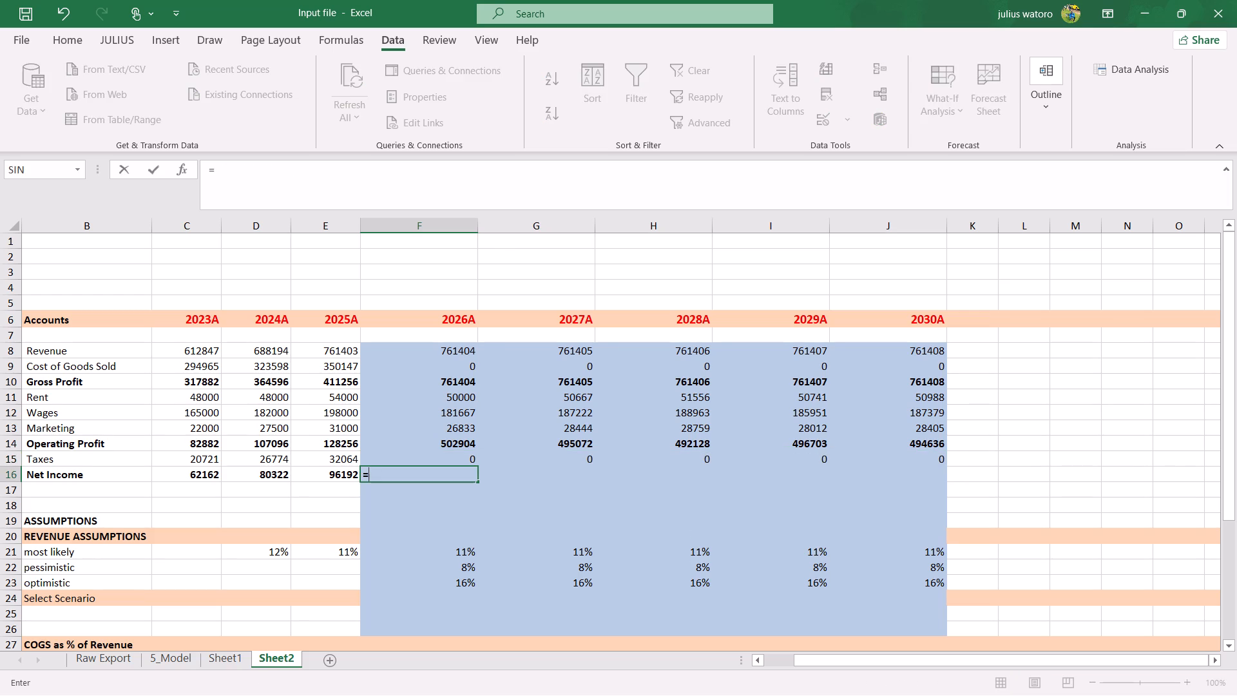
{"action": "left_click", "coordinate": [446, 445]}
{"action": "key", "text": "equal"}
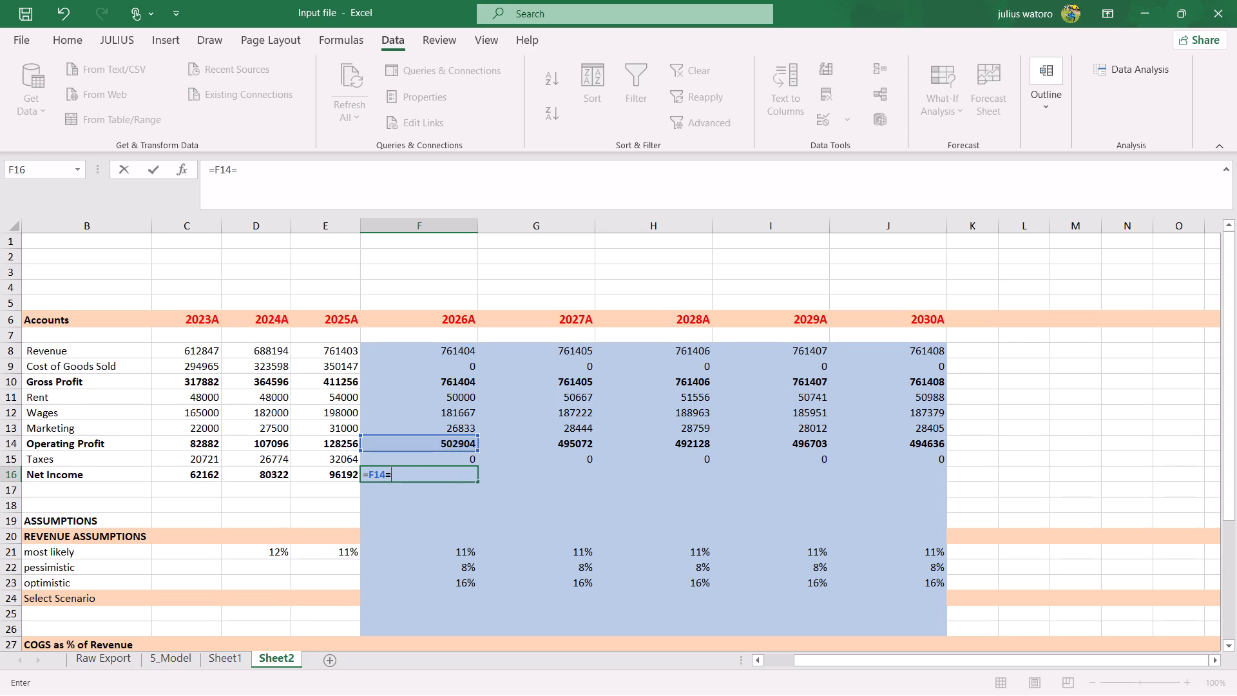
{"action": "key", "text": "BackSpace"}
{"action": "key", "text": "minus"}
{"action": "left_click", "coordinate": [422, 461]}
{"action": "key", "text": "Return"}
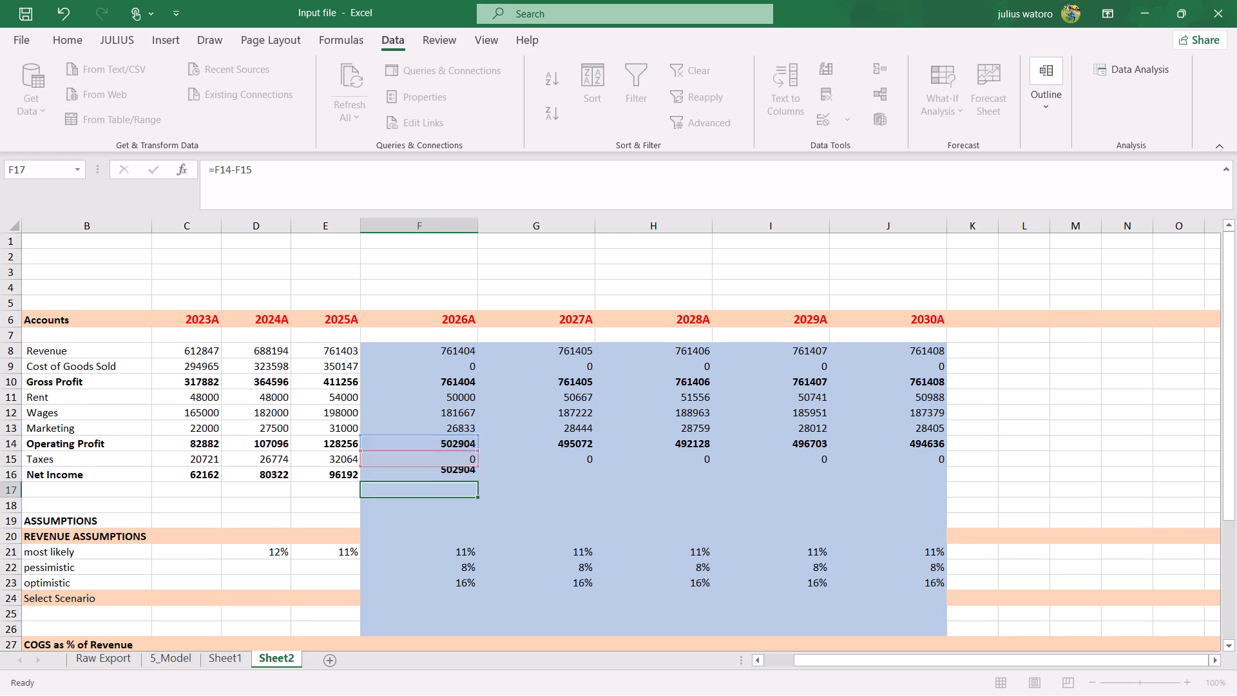
{"action": "left_click", "coordinate": [444, 469]}
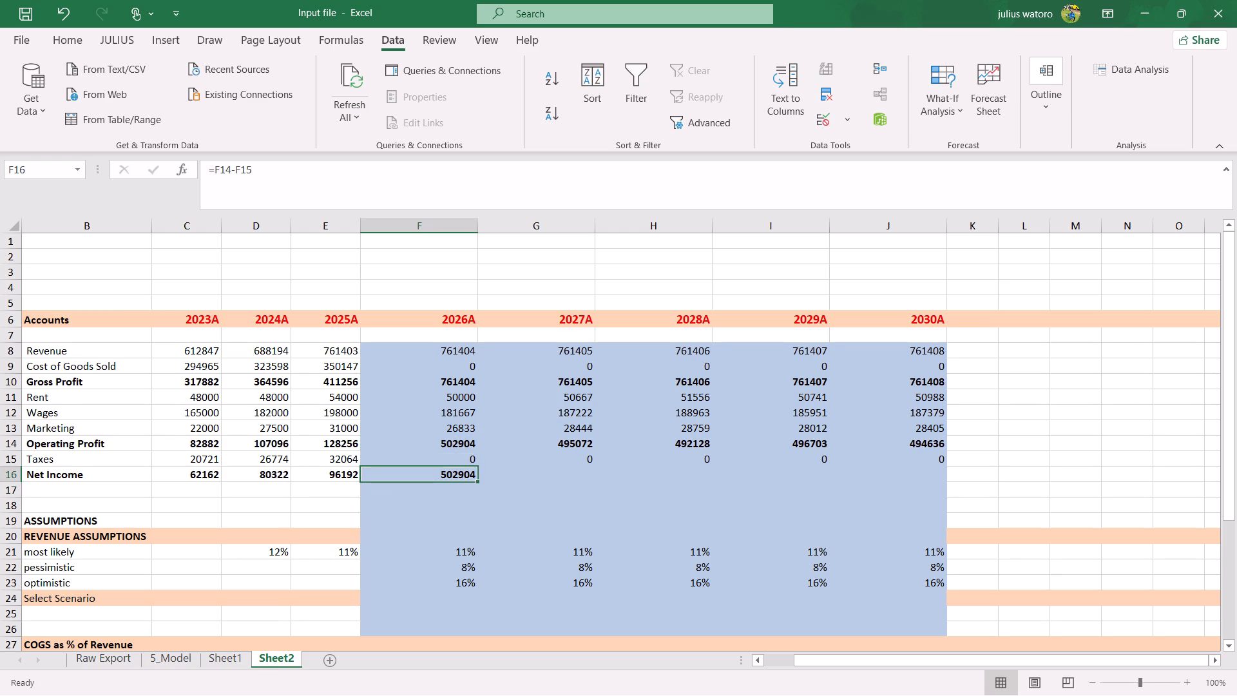
{"action": "left_click_drag", "start_coordinate": [476, 480], "coordinate": [946, 487]}
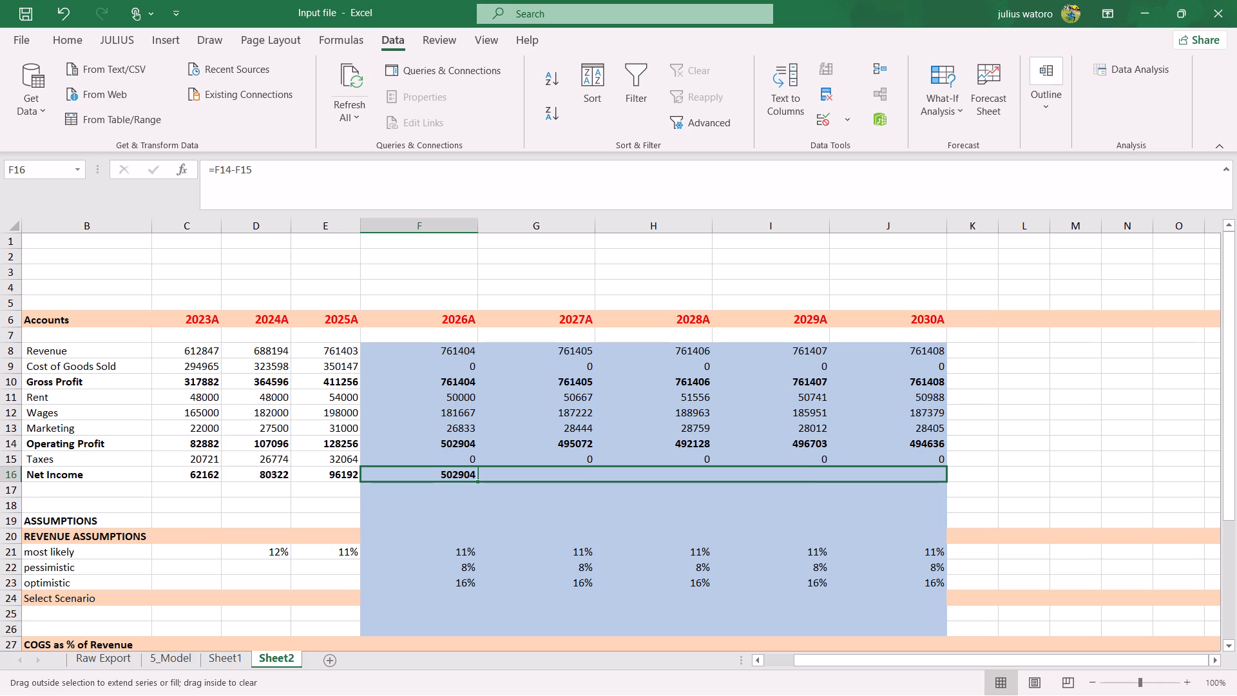
{"action": "left_click_drag", "start_coordinate": [946, 487], "coordinate": [940, 482]}
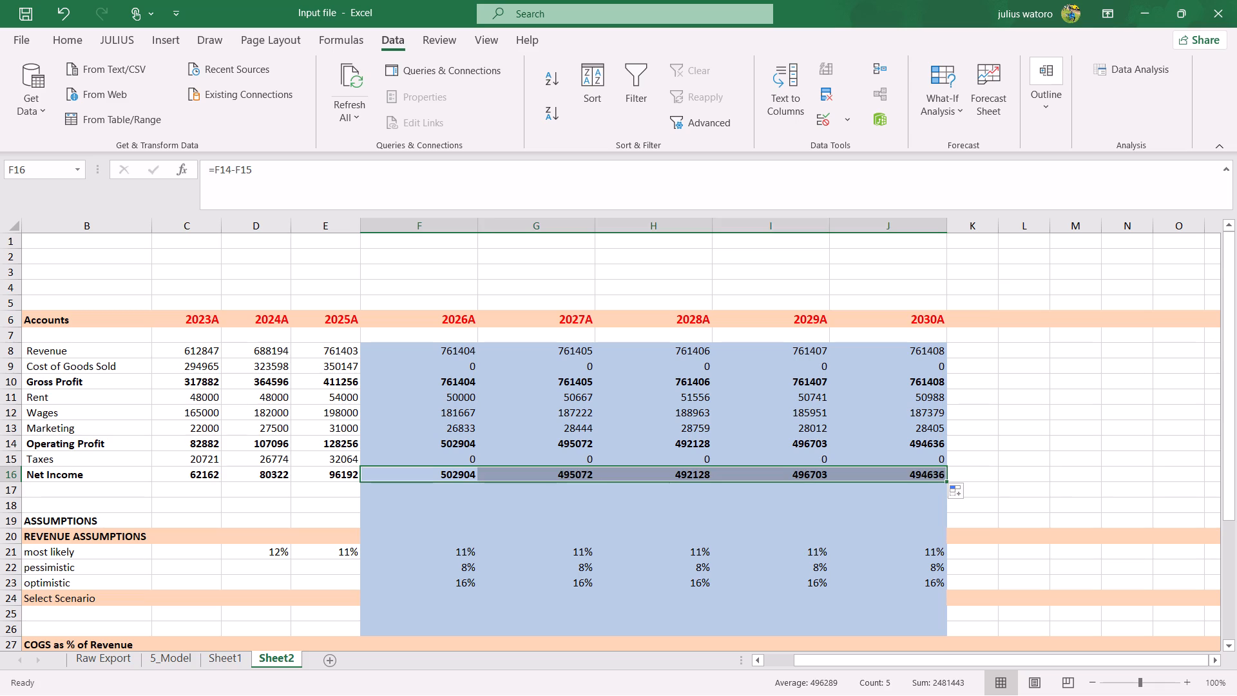
Review the assumptions area on Sheet2, compare it with the rows below COGS on Sheet1, and return to Sheet2.
{"action": "scroll", "coordinate": [591, 524], "scroll_direction": "down", "scroll_amount": 3}
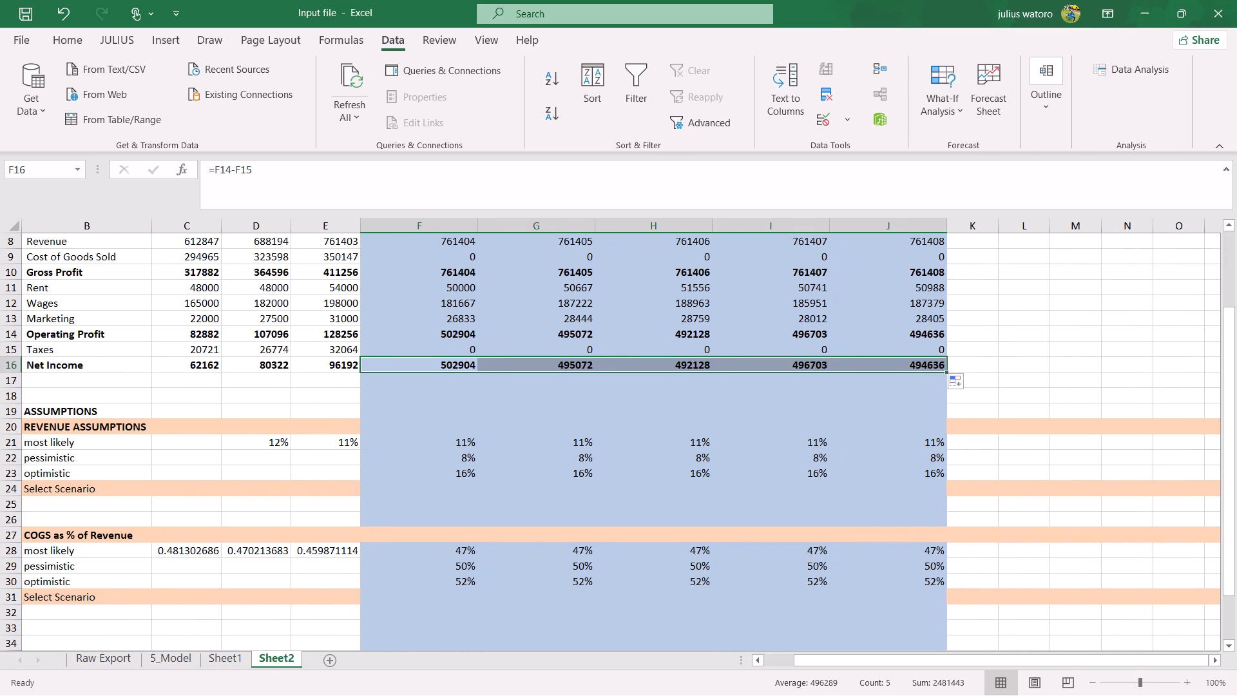
{"action": "scroll", "coordinate": [591, 524], "scroll_direction": "up", "scroll_amount": 2}
{"action": "scroll", "coordinate": [545, 523], "scroll_direction": "down", "scroll_amount": 1}
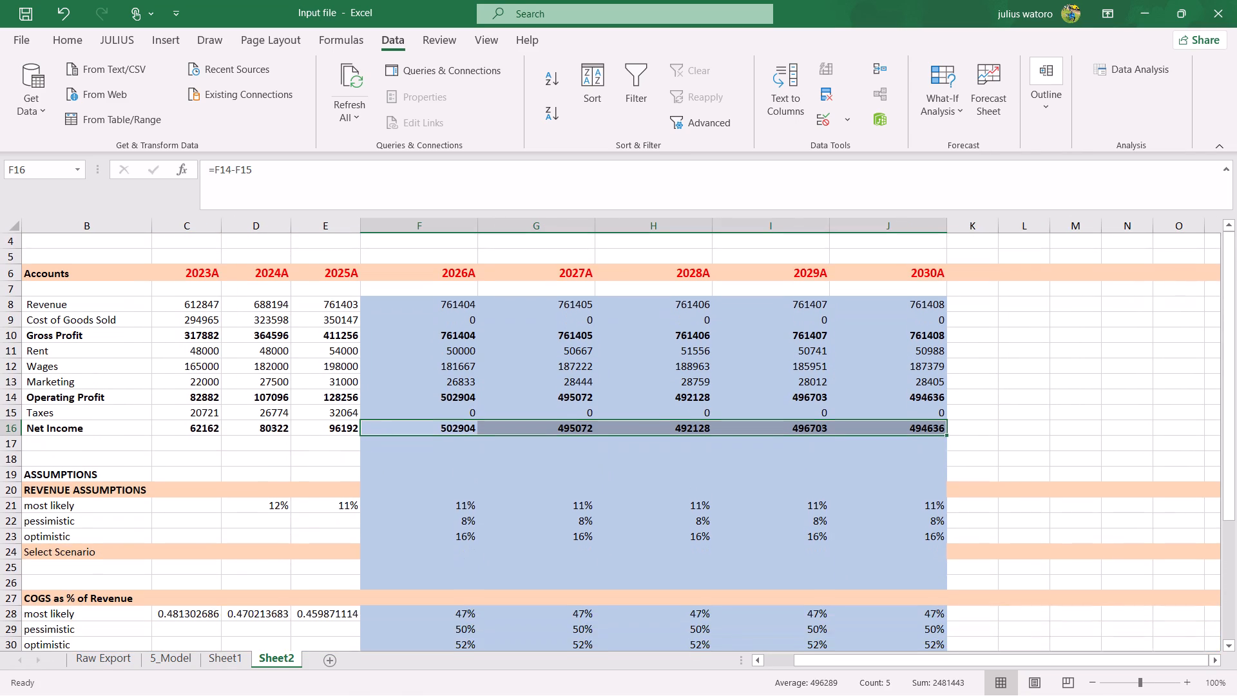
{"action": "scroll", "coordinate": [545, 523], "scroll_direction": "down", "scroll_amount": 1}
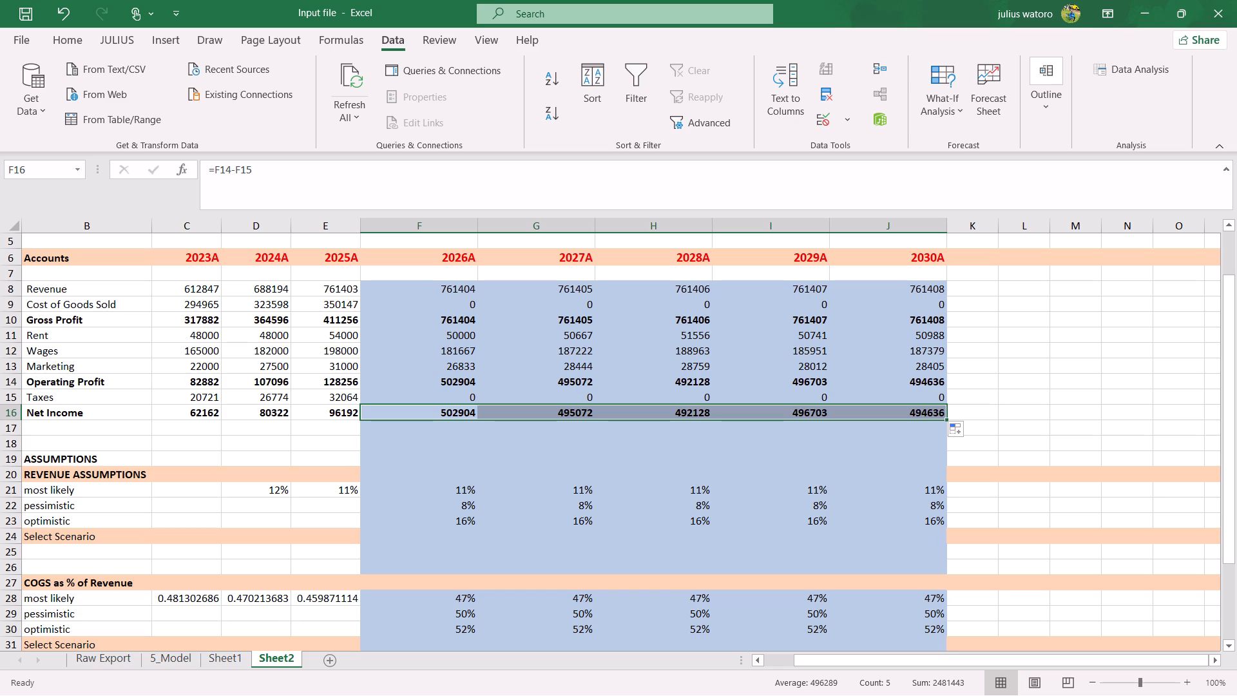
{"action": "left_click", "coordinate": [452, 461]}
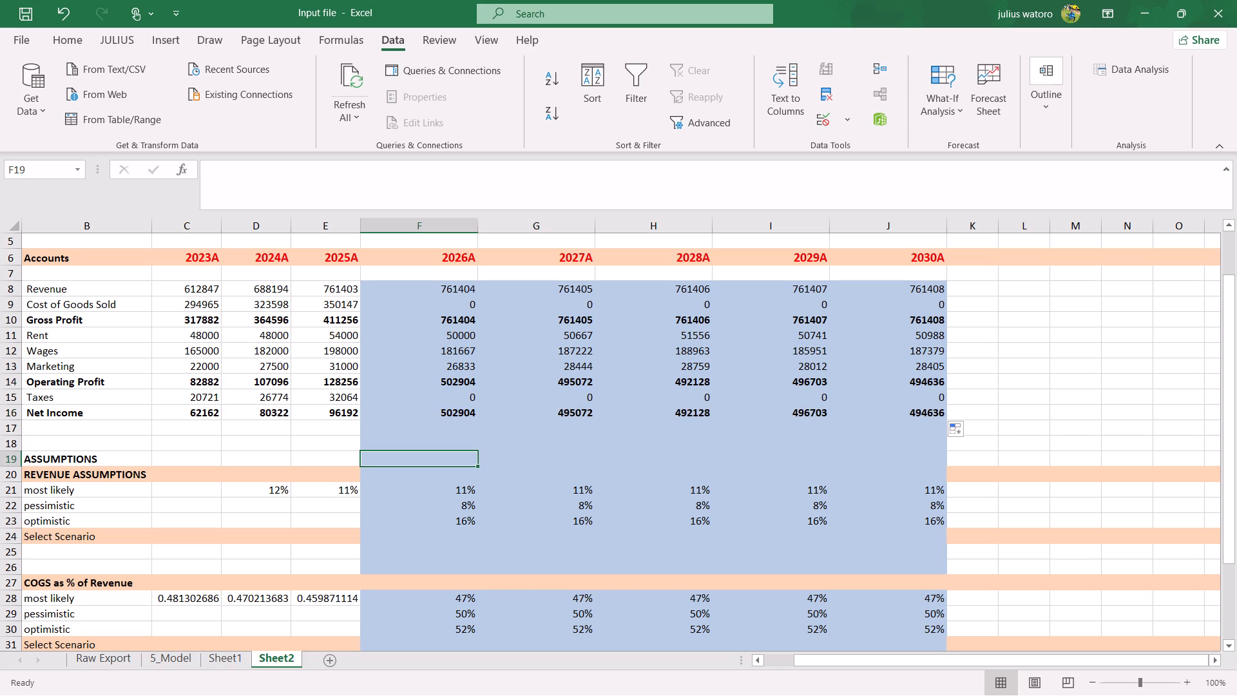
{"action": "scroll", "coordinate": [438, 554], "scroll_direction": "down", "scroll_amount": 3}
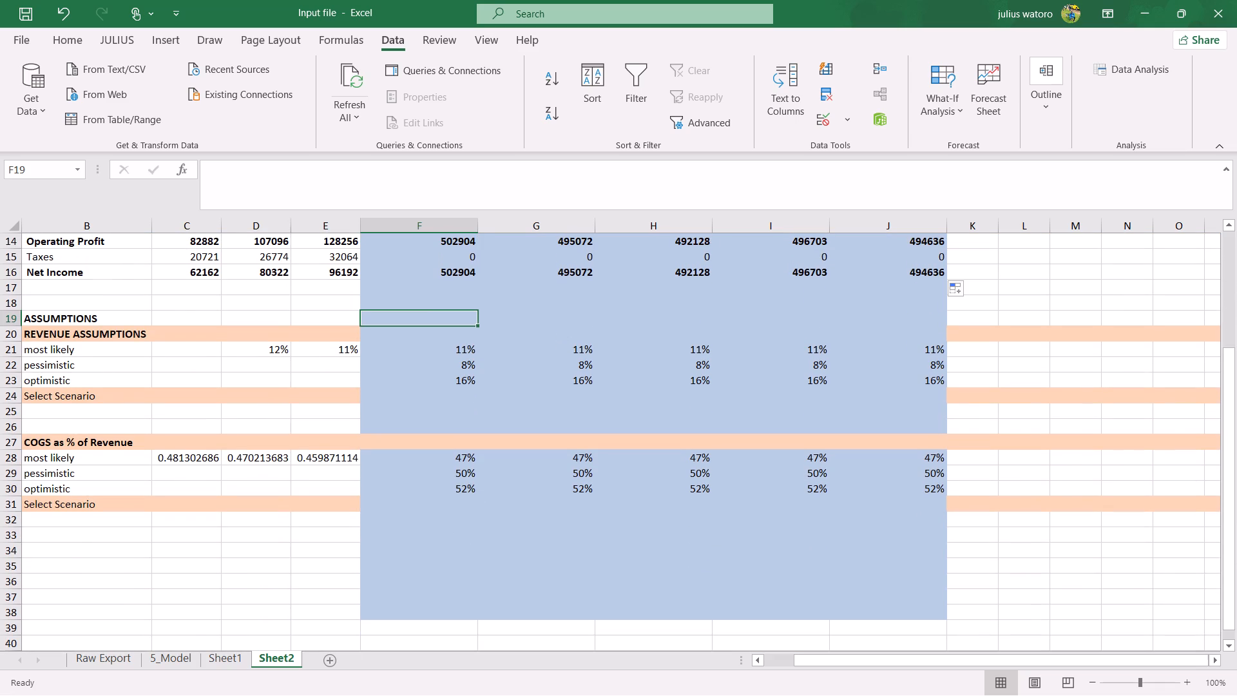
{"action": "left_click", "coordinate": [227, 652]}
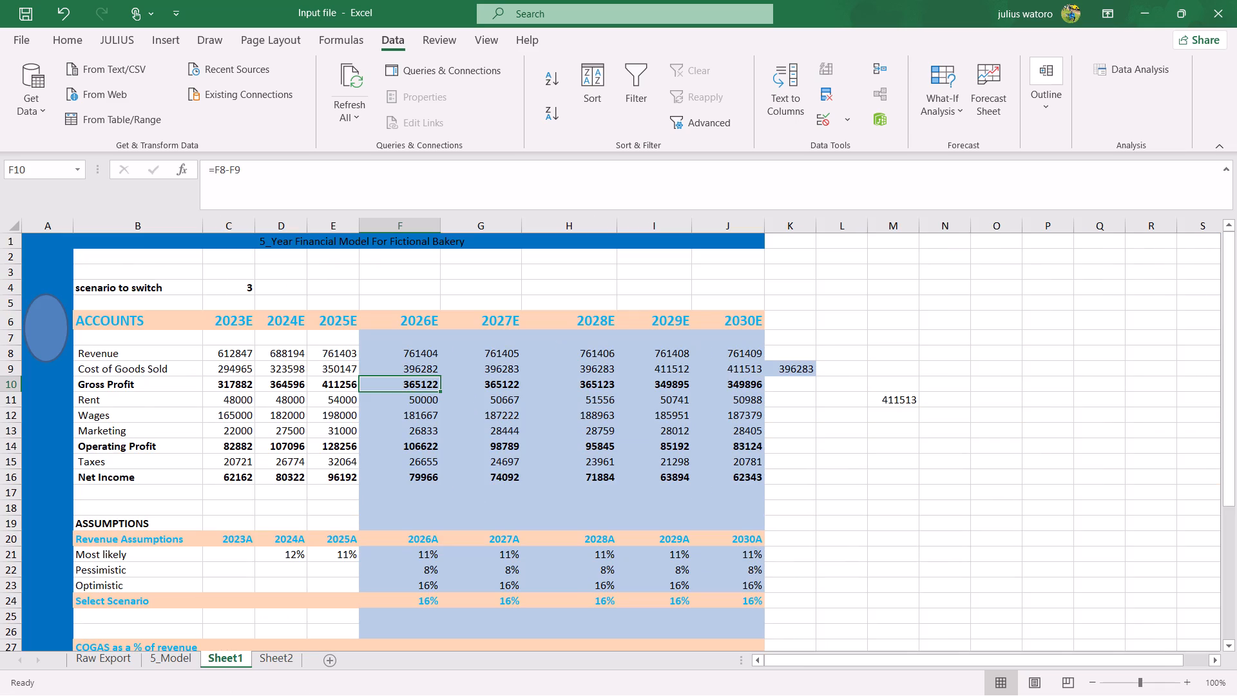
{"action": "scroll", "coordinate": [198, 595], "scroll_direction": "down", "scroll_amount": 3}
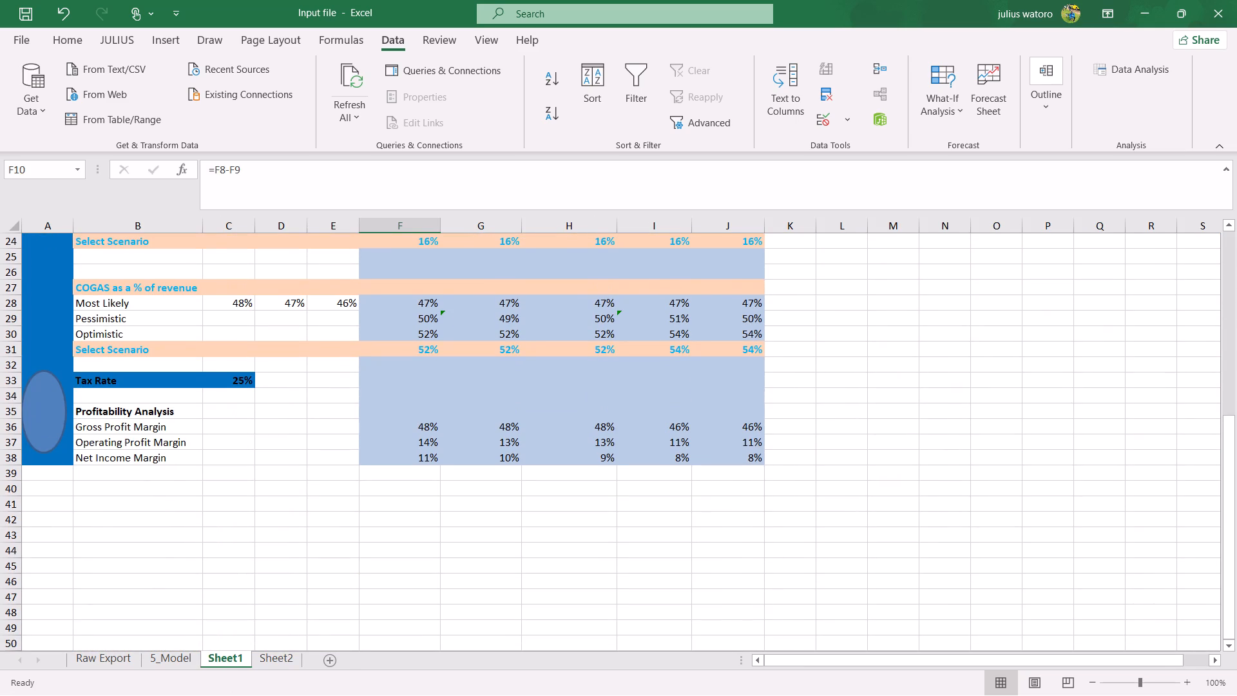
{"action": "left_click", "coordinate": [278, 654]}
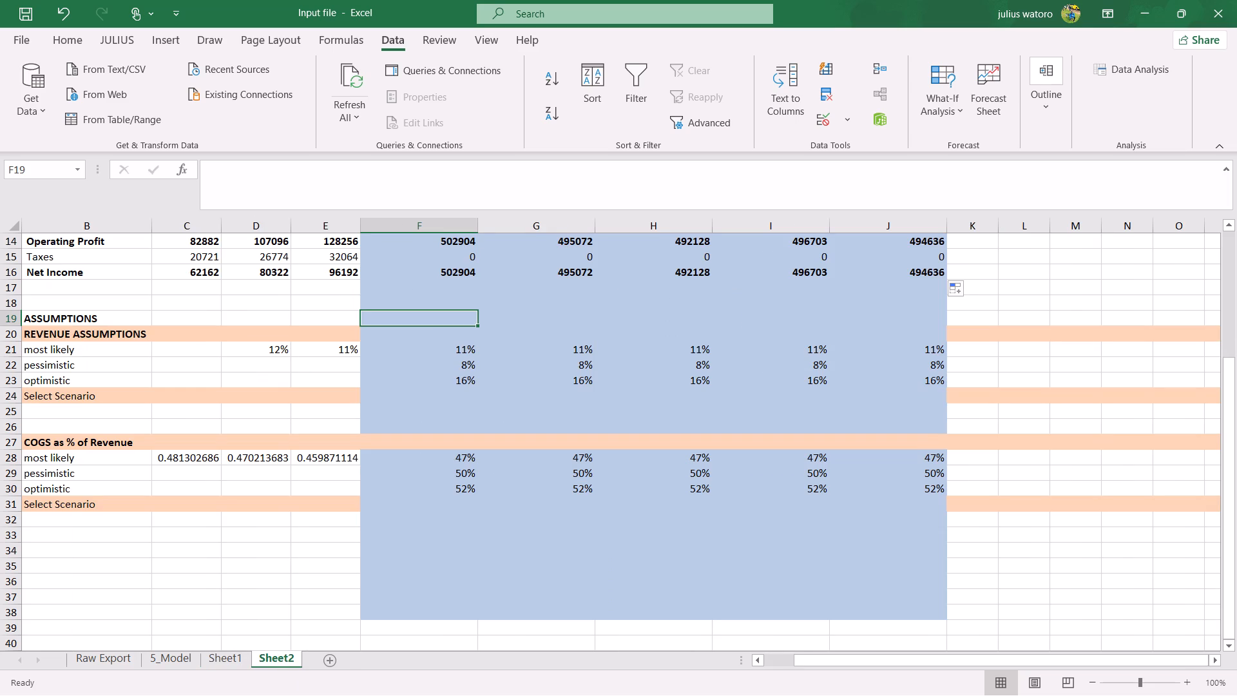
Add the label Tax Rate in B33 on Sheet2 and enter 25% beside it in C33.
{"action": "left_click_drag", "start_coordinate": [59, 534], "coordinate": [80, 537]}
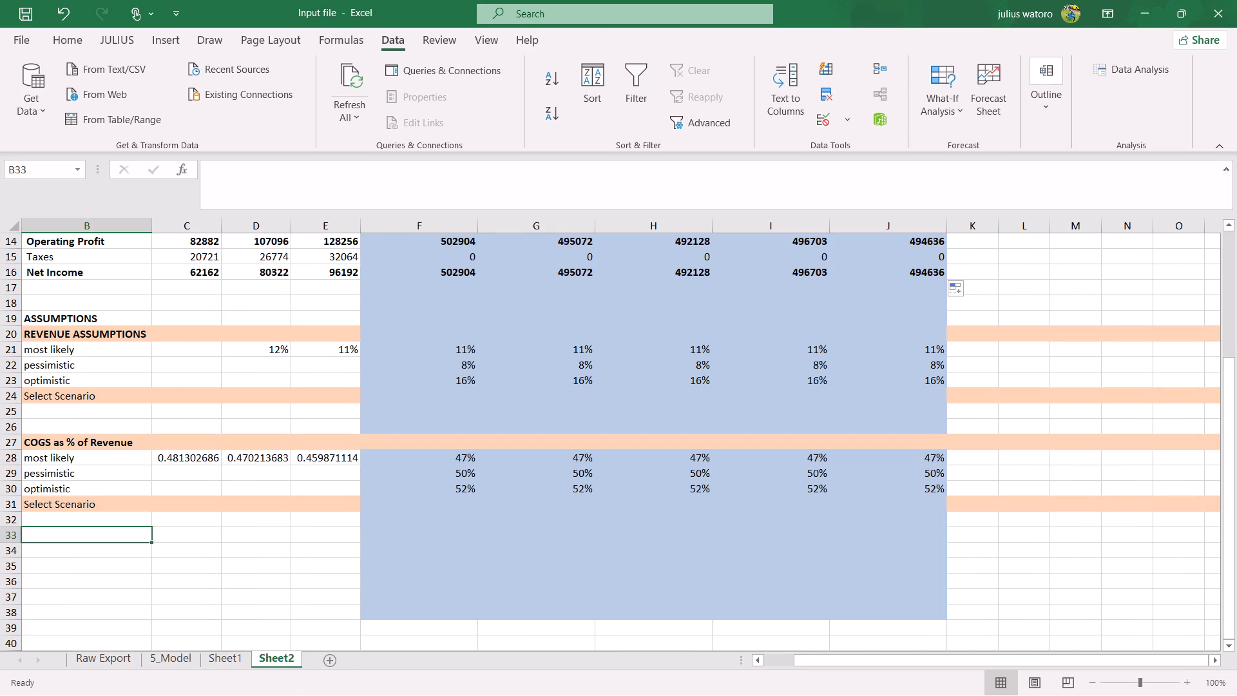
{"action": "type", "text": "ta"}
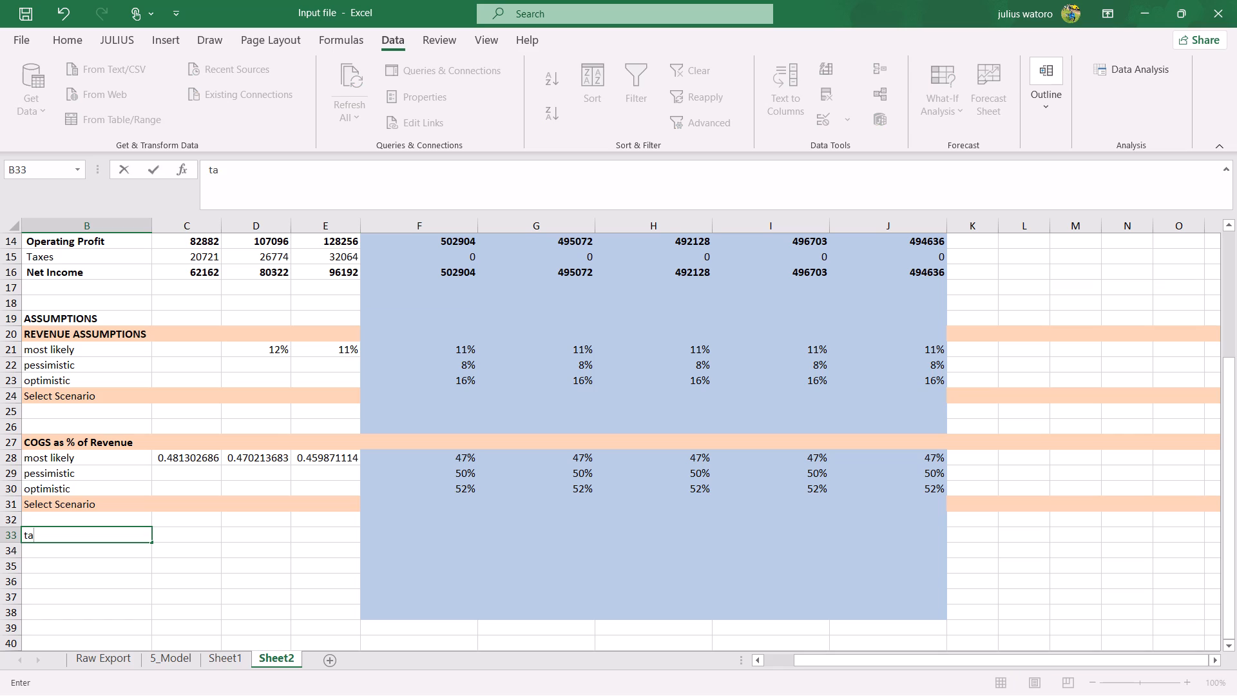
{"action": "scroll", "coordinate": [80, 537], "scroll_direction": "right", "scroll_amount": 1}
{"action": "key", "text": "BackSpace"}
{"action": "key", "text": "BackSpace"}
{"action": "key", "text": "t"}
{"action": "type", "text": "ax"}
{"action": "key", "text": "space"}
{"action": "key", "text": "r"}
{"action": "type", "text": "ate"}
{"action": "key", "text": "Right"}
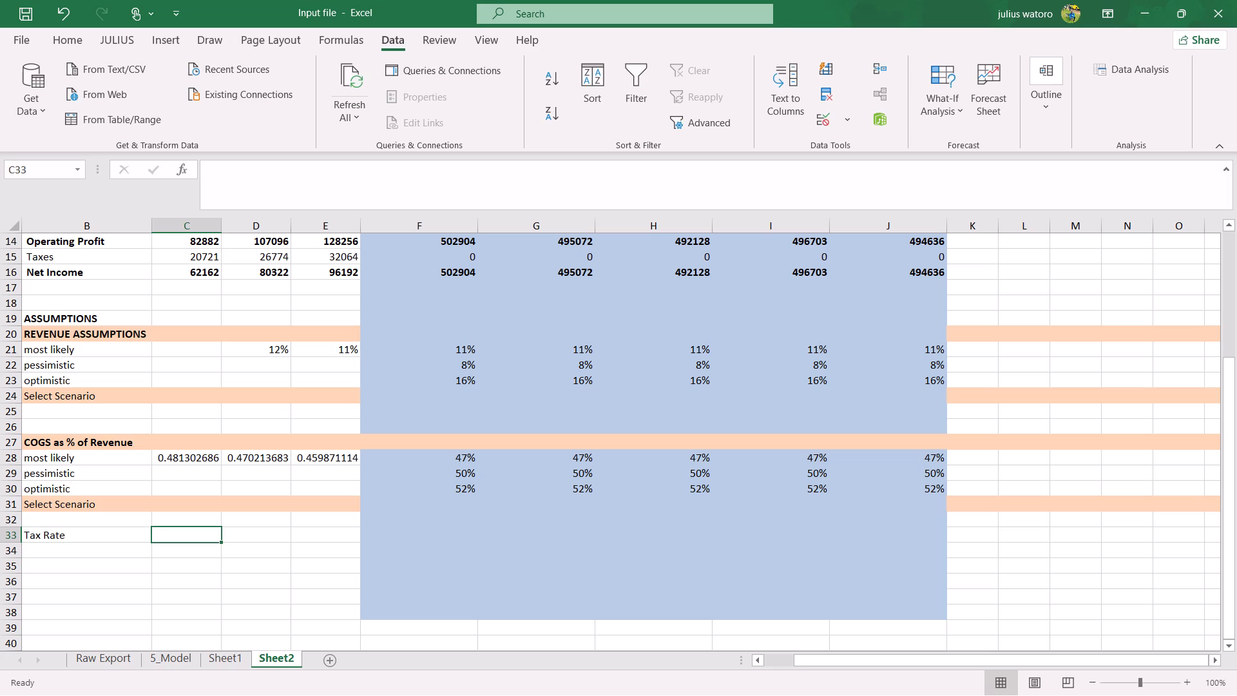
{"action": "type", "text": "25"}
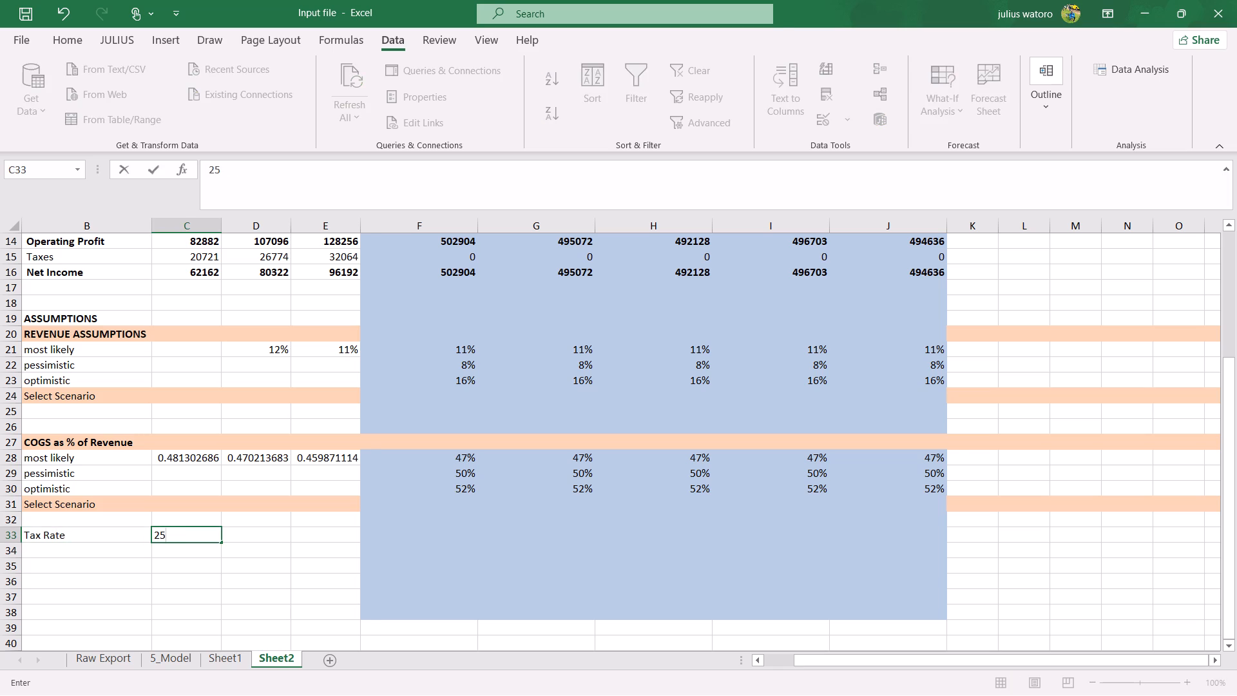
{"action": "key", "text": "shift+percent"}
{"action": "left_click", "coordinate": [186, 539]}
{"action": "left_click", "coordinate": [105, 549]}
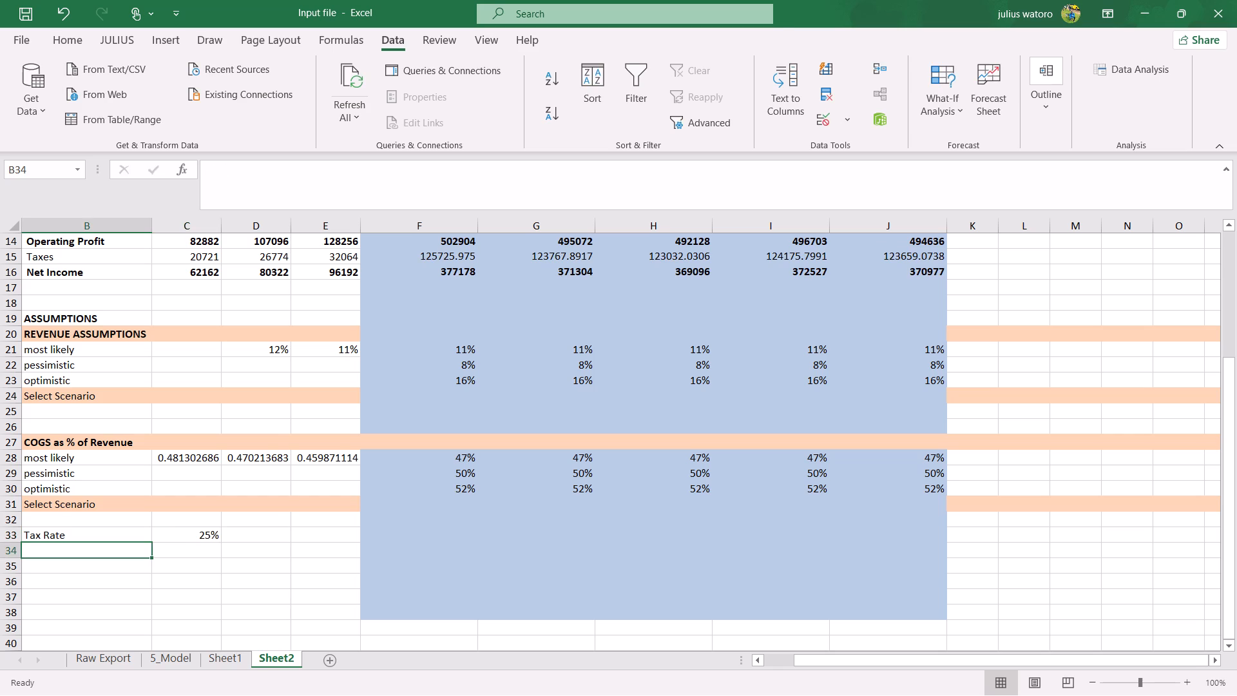
Check the section below Tax Rate on 5_Model and enter the heading Profitability Analysis in B35 on Sheet2.
{"action": "left_click", "coordinate": [93, 570]}
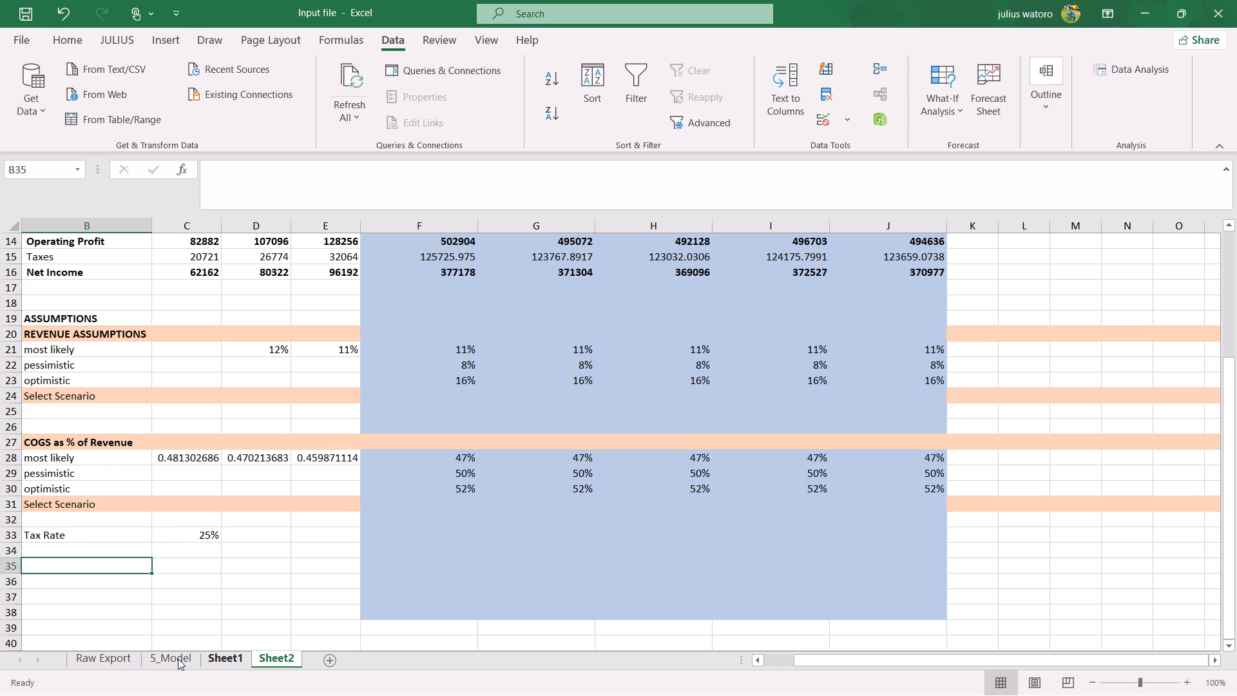
{"action": "left_click", "coordinate": [178, 659]}
{"action": "scroll", "coordinate": [176, 595], "scroll_direction": "down", "scroll_amount": 2}
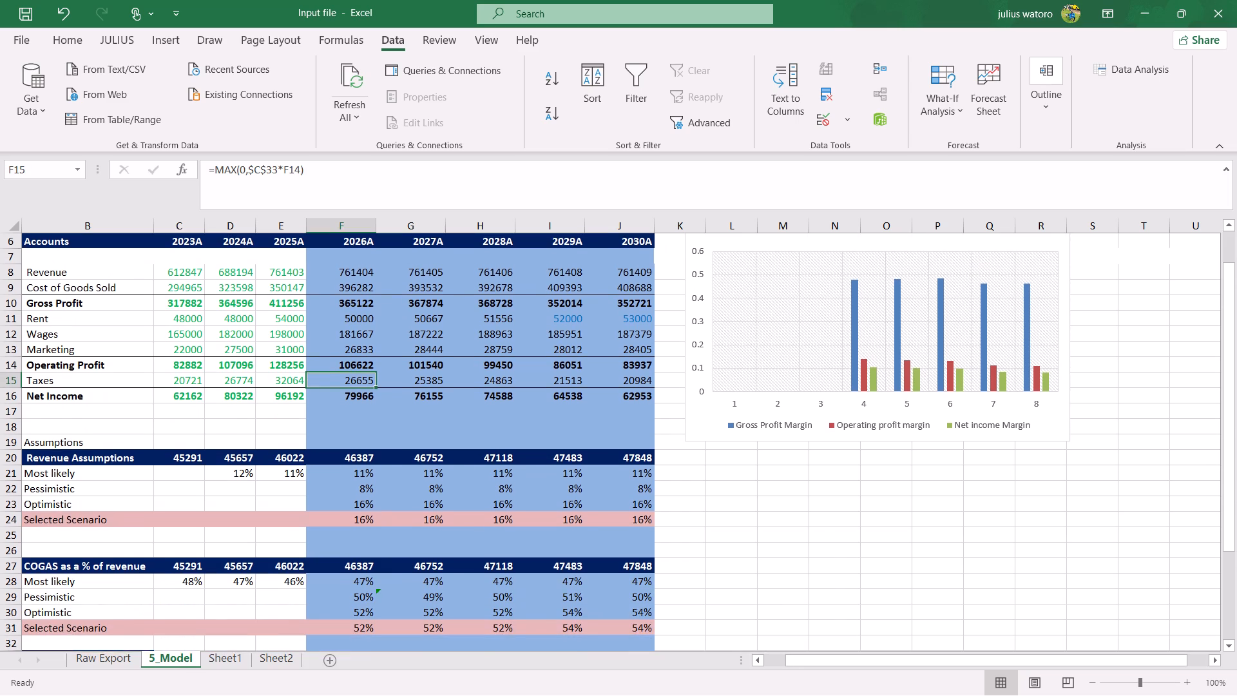
{"action": "scroll", "coordinate": [176, 595], "scroll_direction": "down", "scroll_amount": 4}
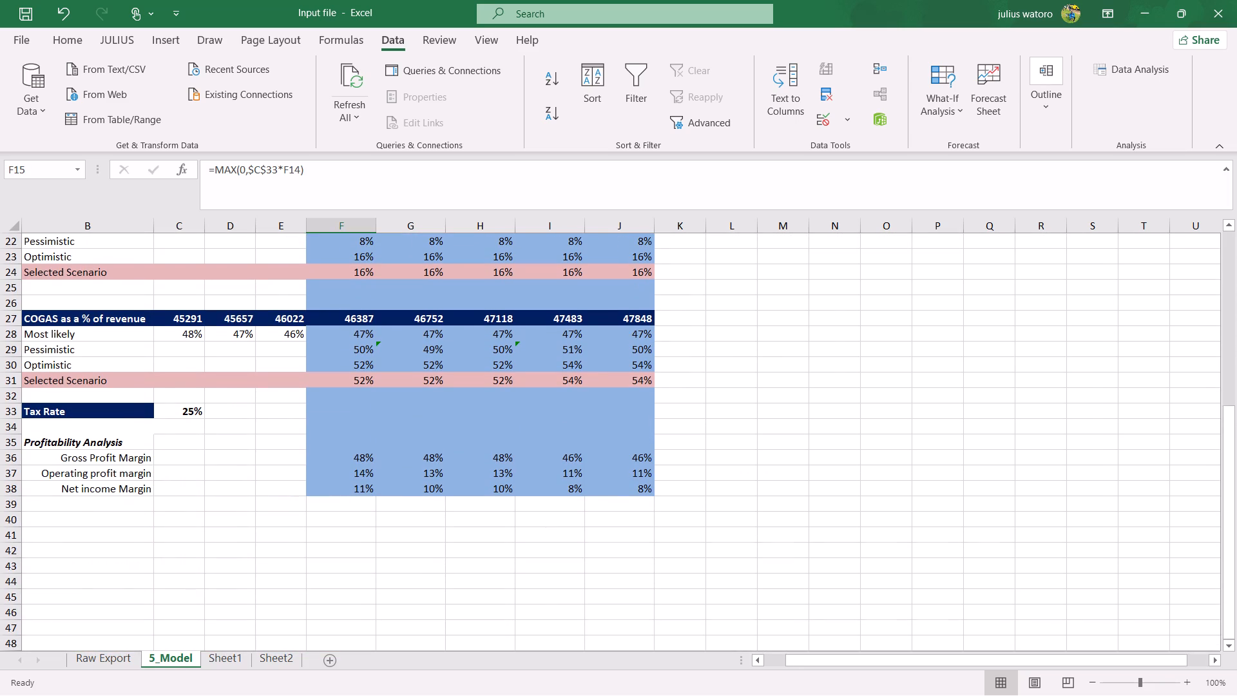
{"action": "left_click", "coordinate": [287, 661]}
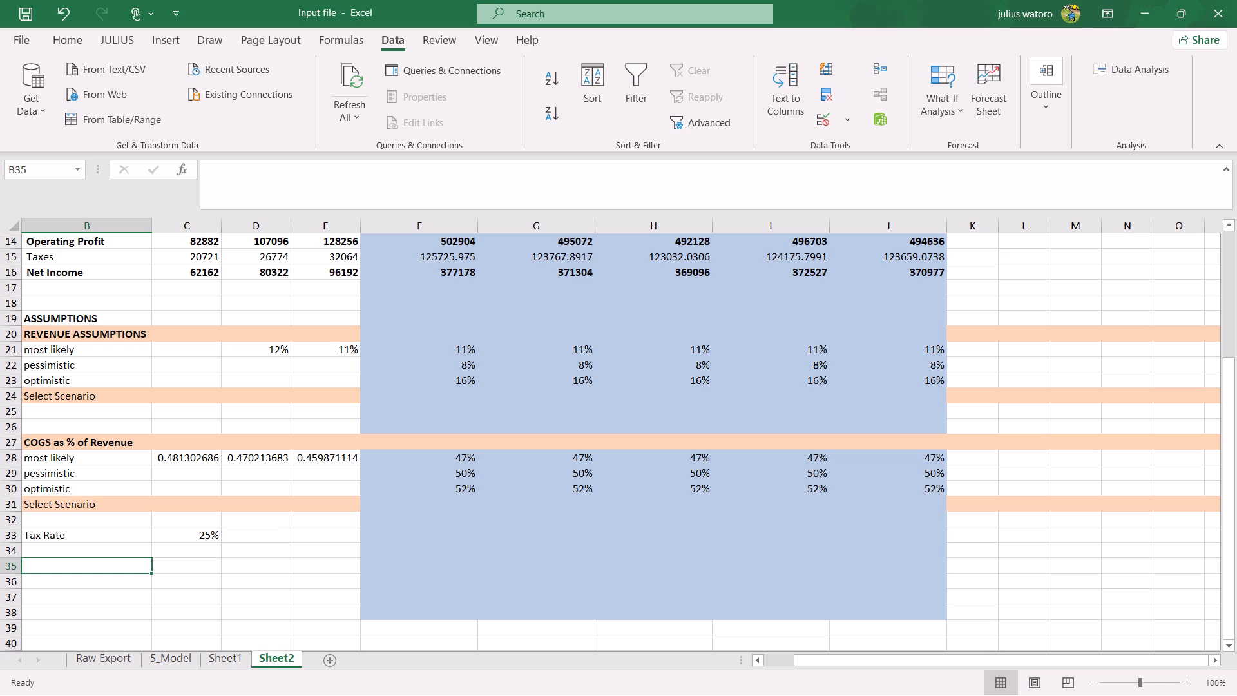
{"action": "key", "text": "p"}
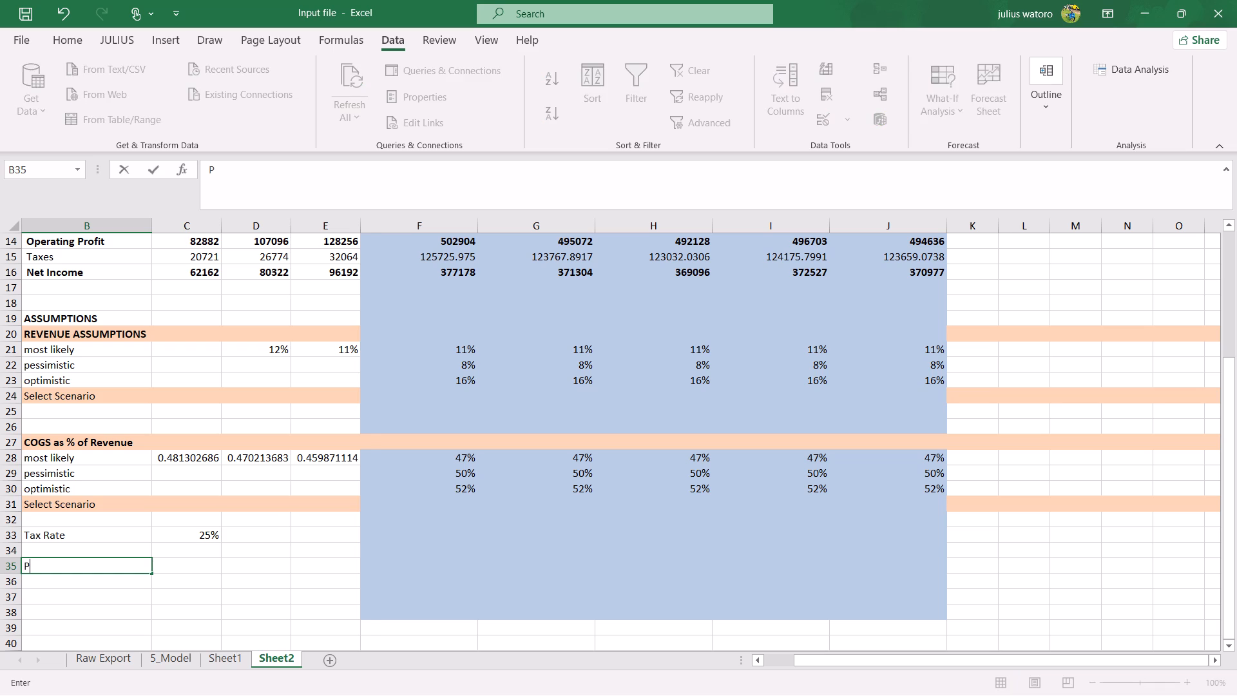
{"action": "type", "text": "rofitability"}
{"action": "key", "text": "space"}
{"action": "key", "text": "a"}
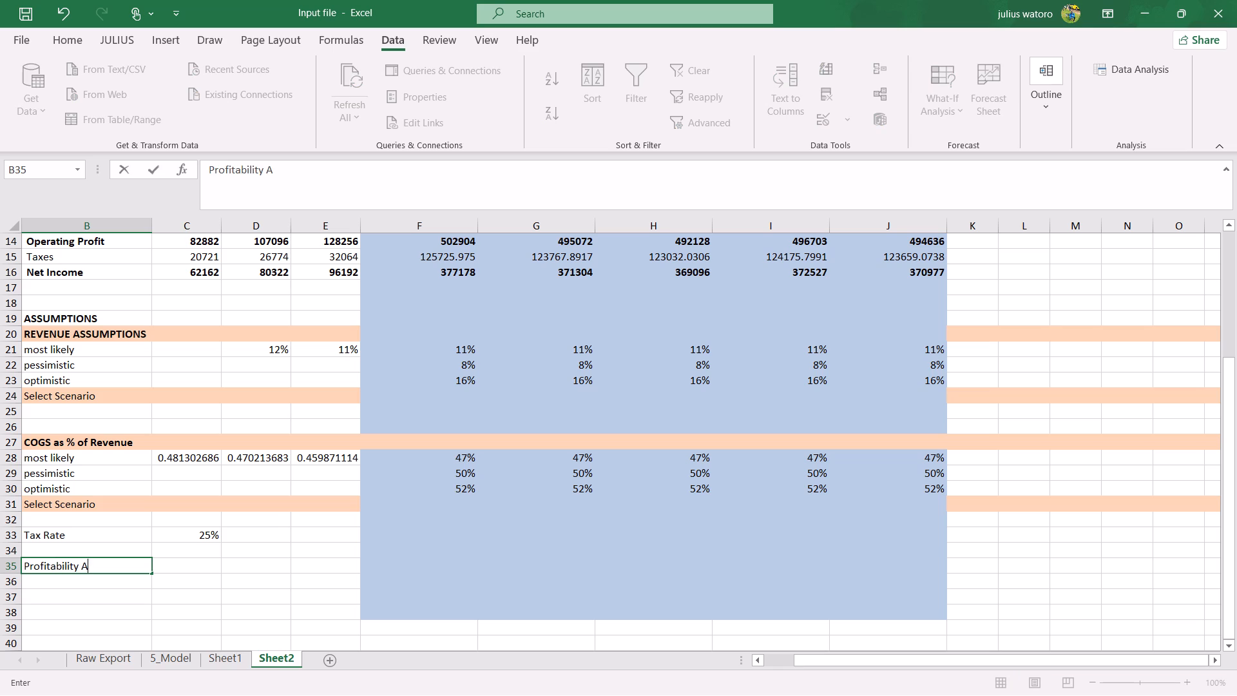
{"action": "type", "text": "nalysis"}
{"action": "key", "text": "Return"}
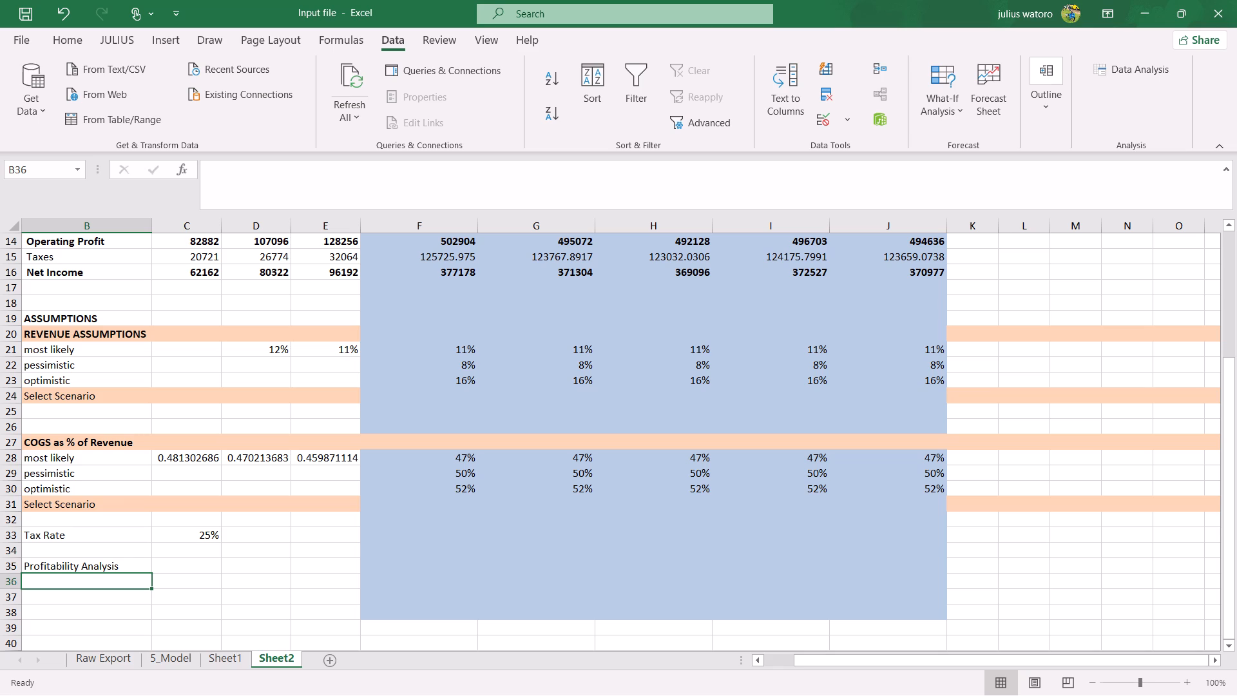
Consult the profitability rows on 5_Model and add the label Gross Profit Margin in B36 on Sheet2.
{"action": "left_click", "coordinate": [162, 655]}
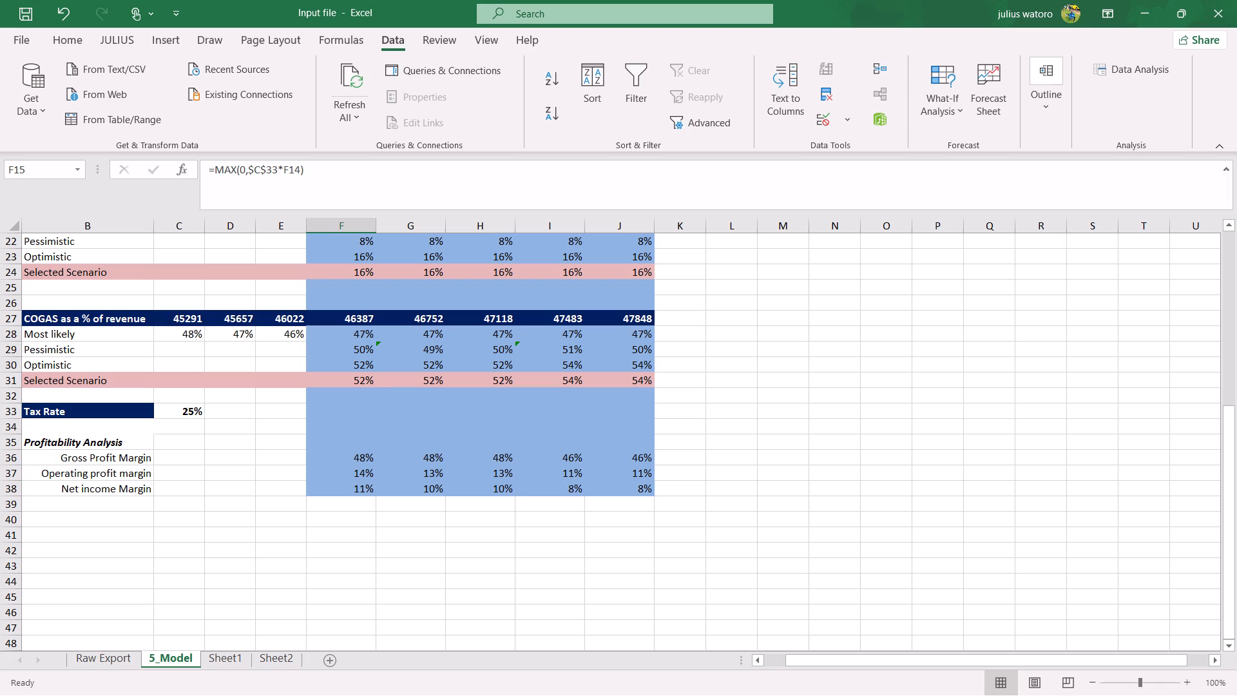
{"action": "left_click", "coordinate": [277, 664]}
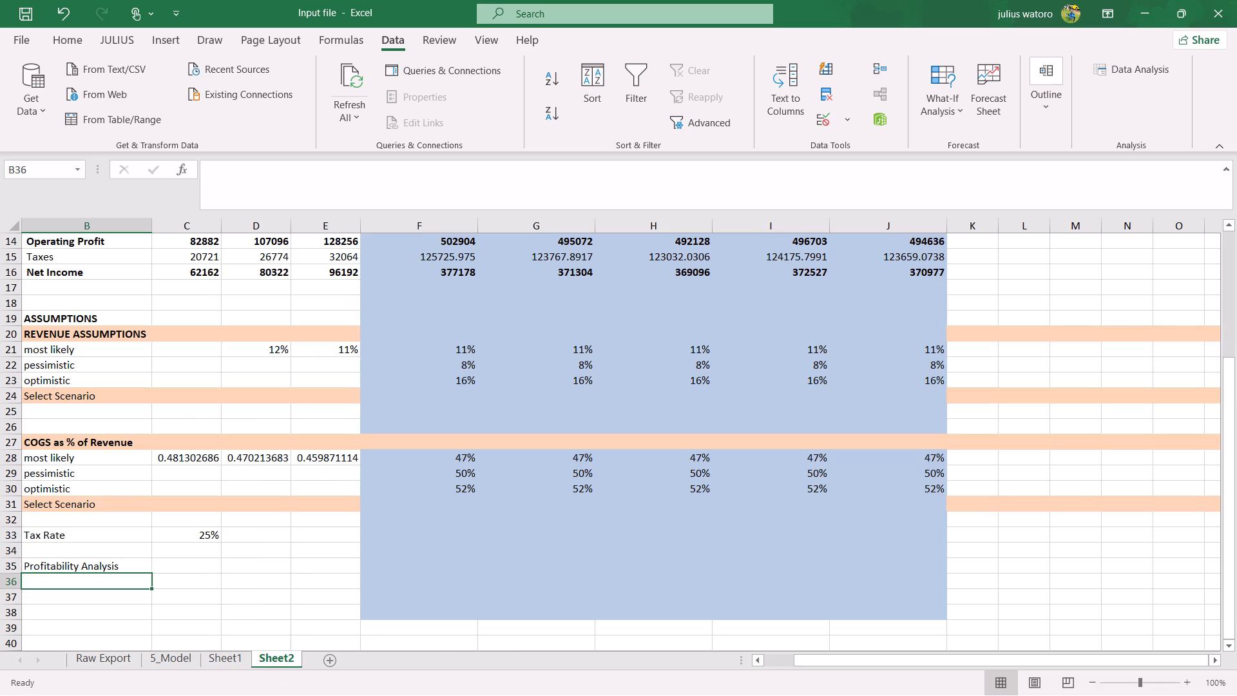
{"action": "key", "text": "g"}
{"action": "type", "text": "ross"}
{"action": "key", "text": "space"}
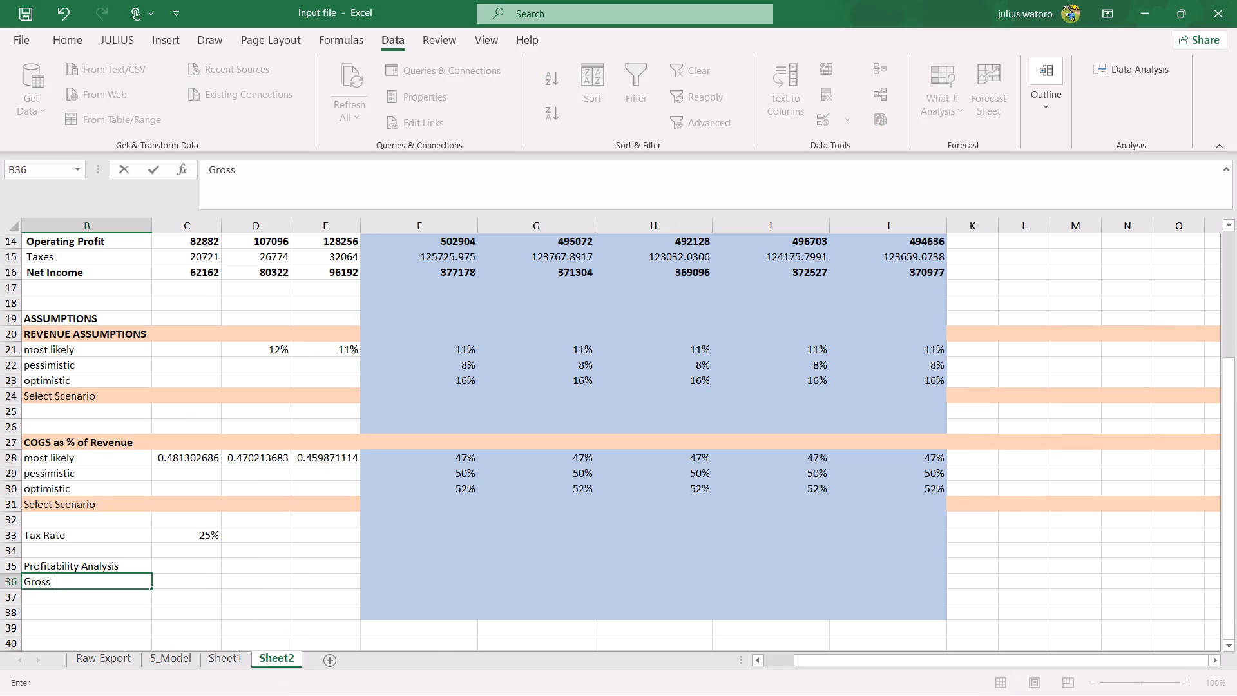
{"action": "key", "text": "p"}
{"action": "type", "text": "rofit"}
{"action": "key", "text": "space"}
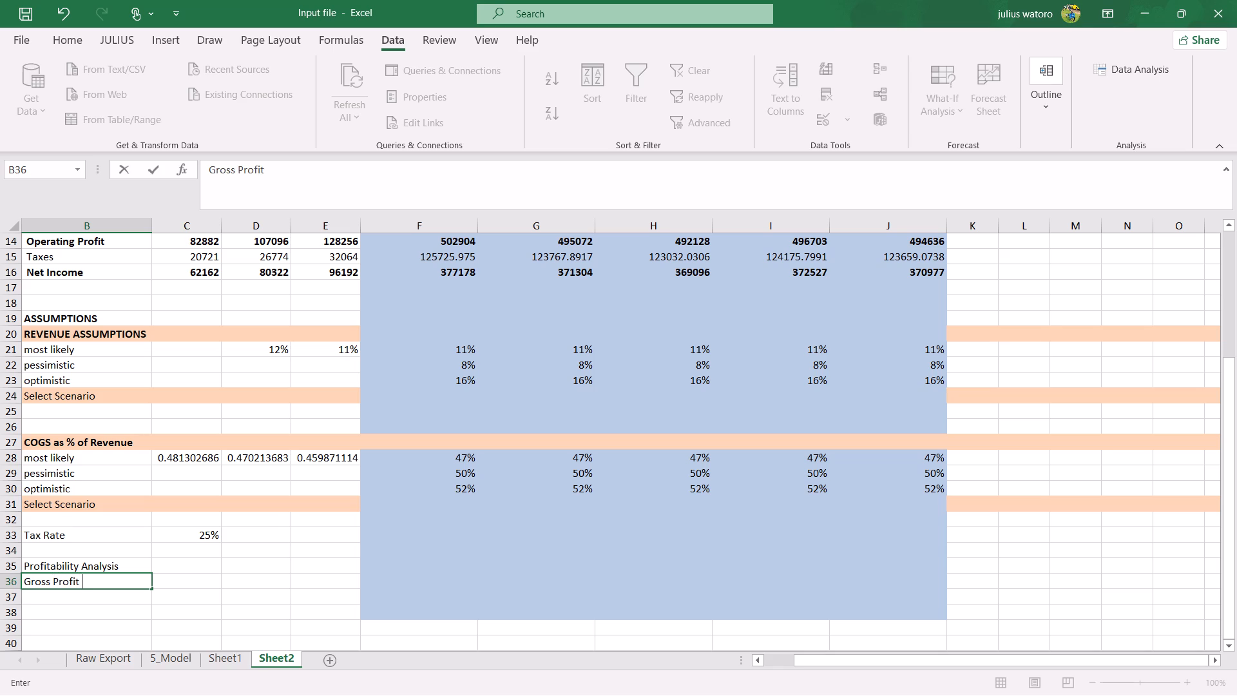
{"action": "key", "text": "m"}
{"action": "type", "text": "argin"}
{"action": "key", "text": "Return"}
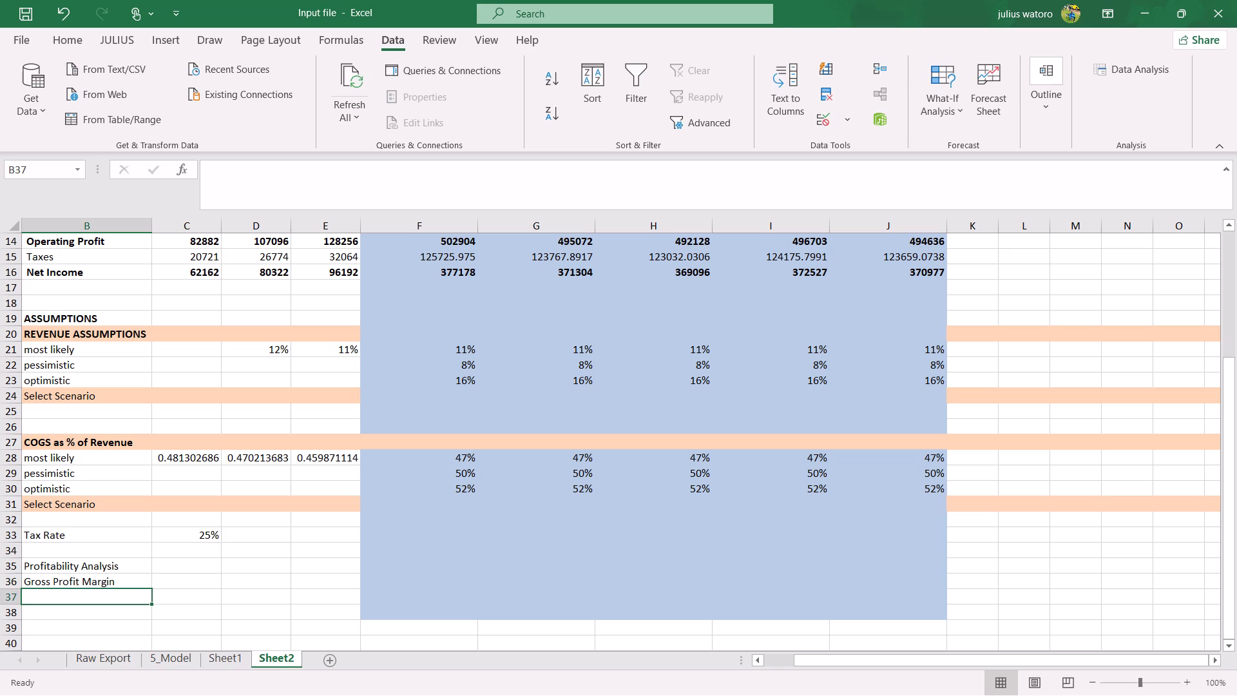
Add the label Operating Profit Margin in B37 on Sheet2, below Gross Profit Margin.
{"action": "key", "text": "o"}
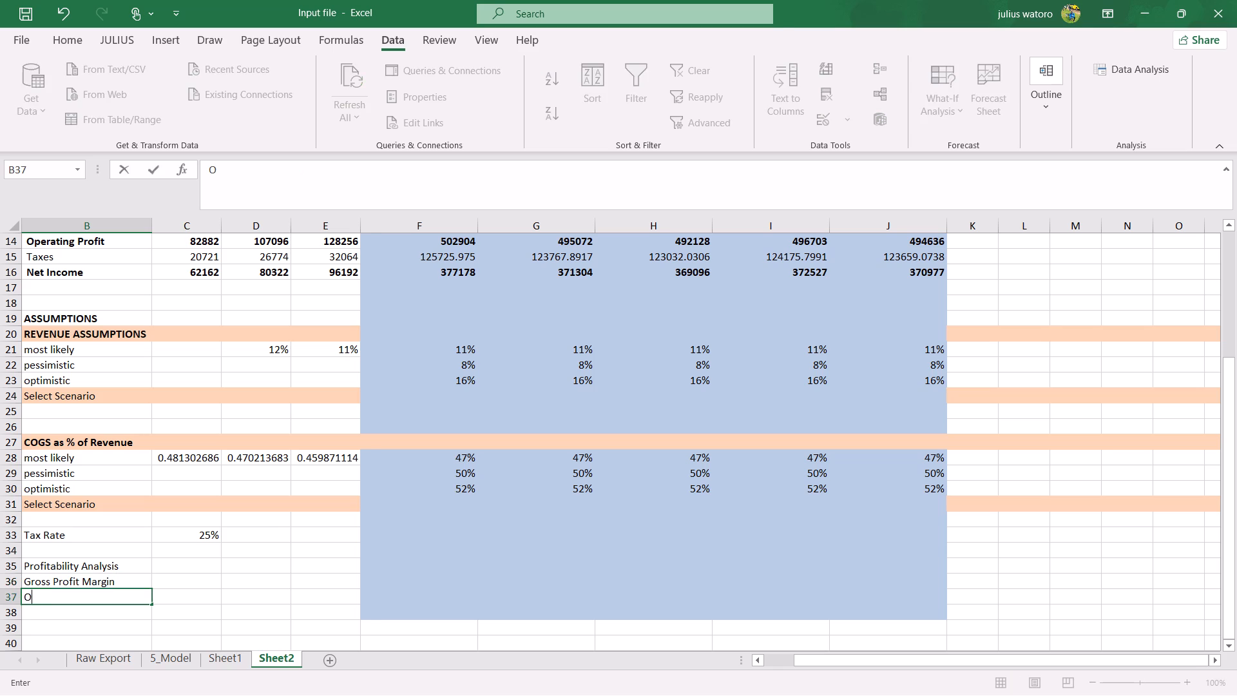
{"action": "type", "text": "peratin"}
{"action": "key", "text": "g"}
{"action": "key", "text": "space"}
{"action": "key", "text": "p"}
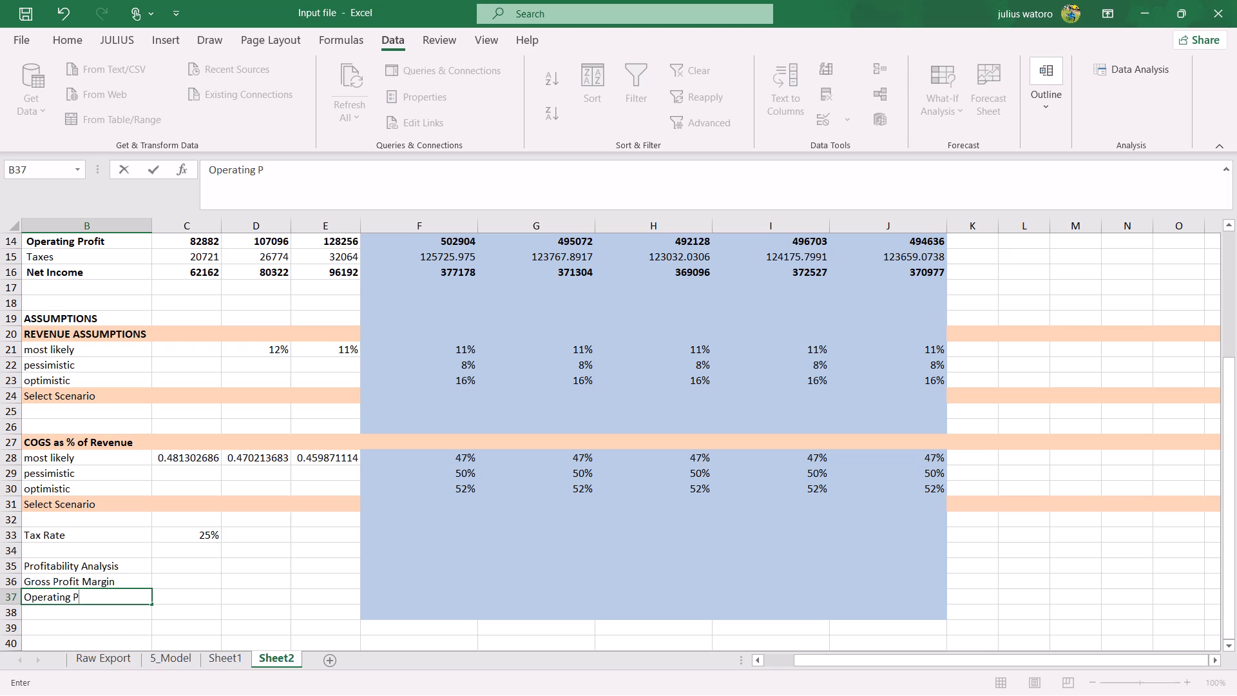
{"action": "key", "text": "r"}
{"action": "type", "text": "ofit"}
{"action": "key", "text": "space"}
{"action": "key", "text": "m"}
{"action": "type", "text": "argin"}
{"action": "key", "text": "space"}
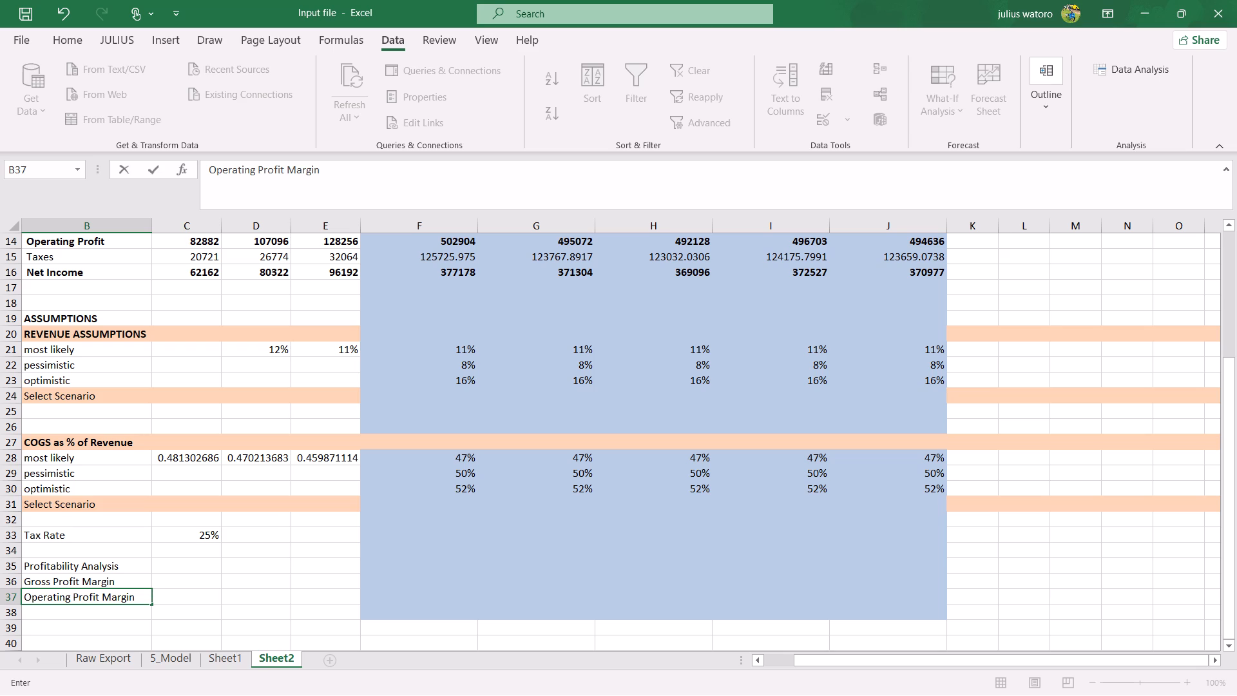
{"action": "left_click", "coordinate": [167, 660]}
{"action": "left_click", "coordinate": [272, 663]}
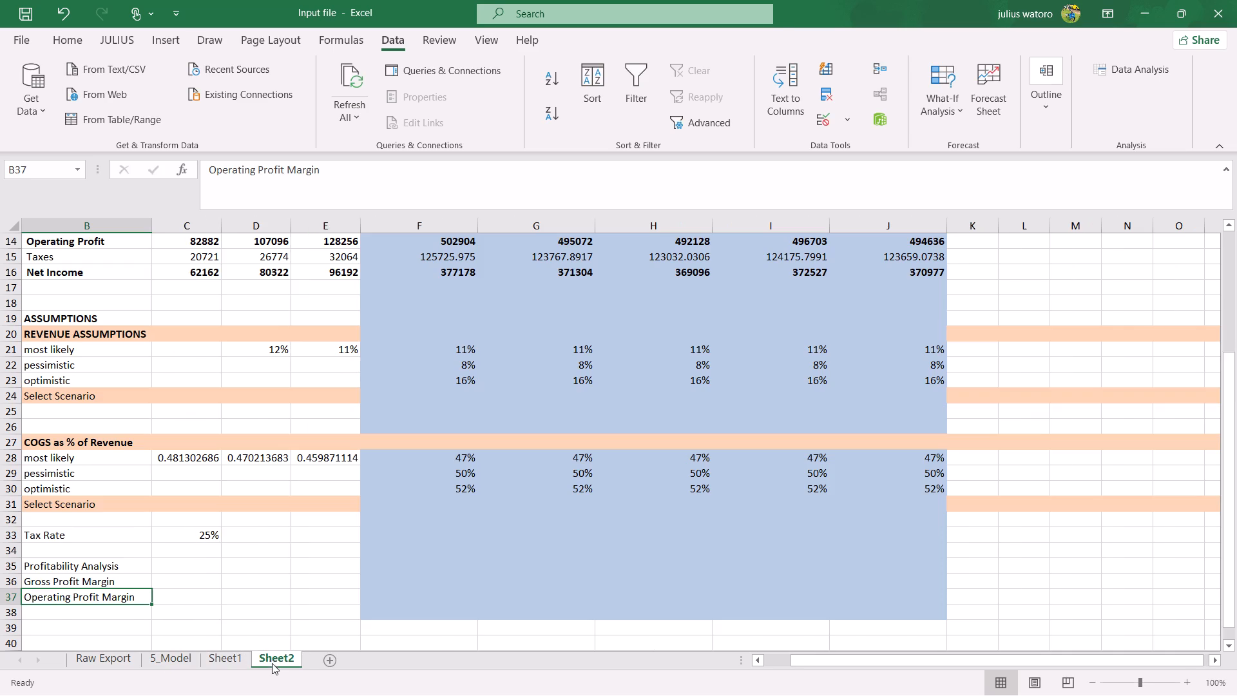
Add the label Net Income Margin in B38 on Sheet2, below Operating Profit Margin.
{"action": "left_click", "coordinate": [88, 615]}
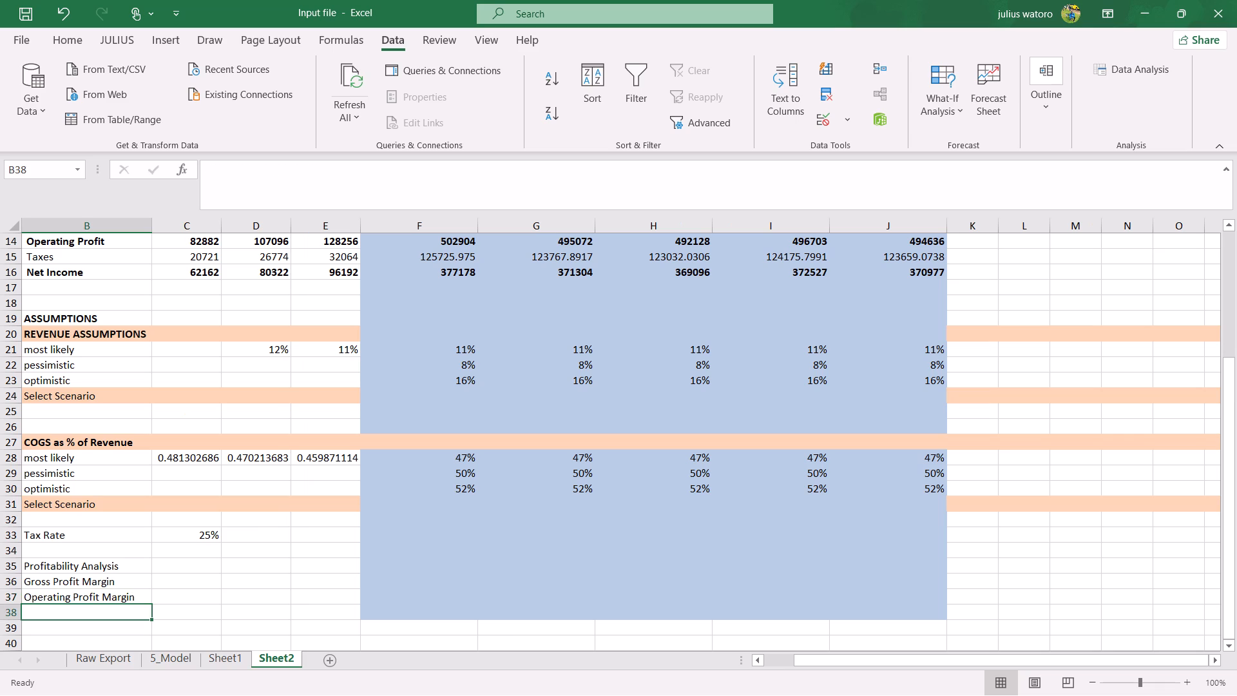
{"action": "key", "text": "n"}
{"action": "type", "text": "et"}
{"action": "key", "text": "space"}
{"action": "key", "text": "i"}
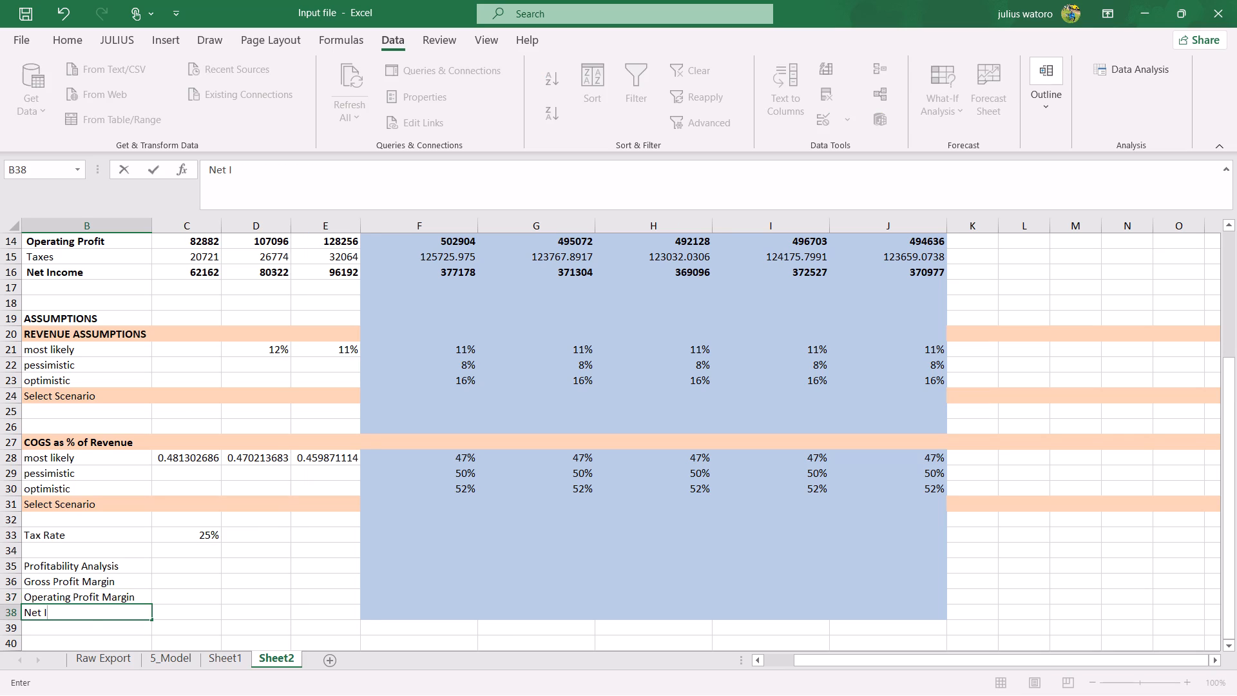
{"action": "type", "text": "ncome"}
{"action": "key", "text": "space"}
{"action": "key", "text": "m"}
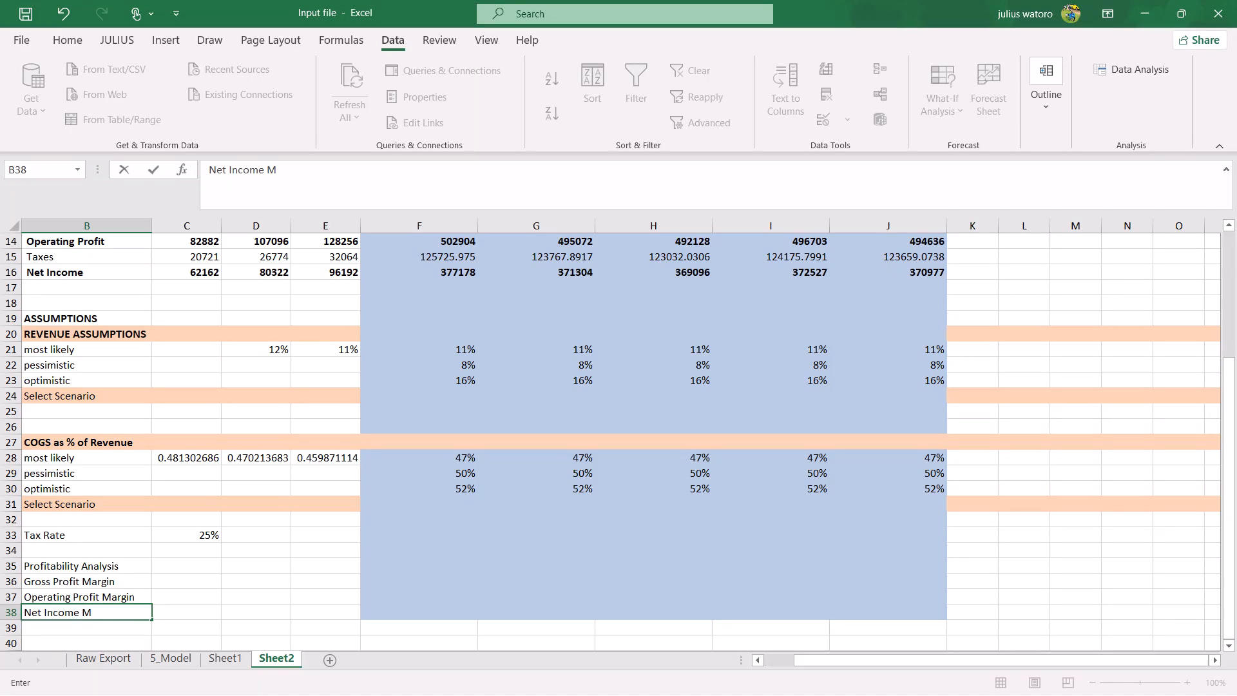
{"action": "type", "text": "argin"}
{"action": "key", "text": "Return"}
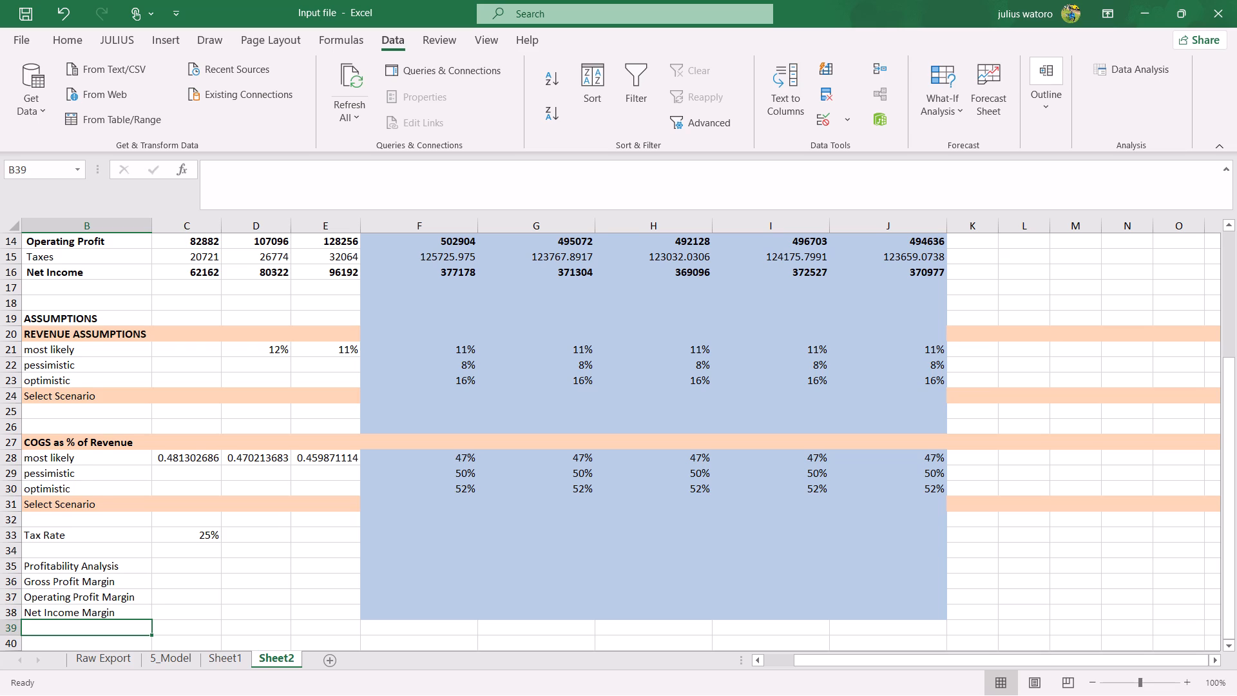
Compare the profitability section with 5_Model and format the Profitability Analysis heading in B35 on Sheet2 as bold italic.
{"action": "scroll", "coordinate": [153, 600], "scroll_direction": "down", "scroll_amount": 1}
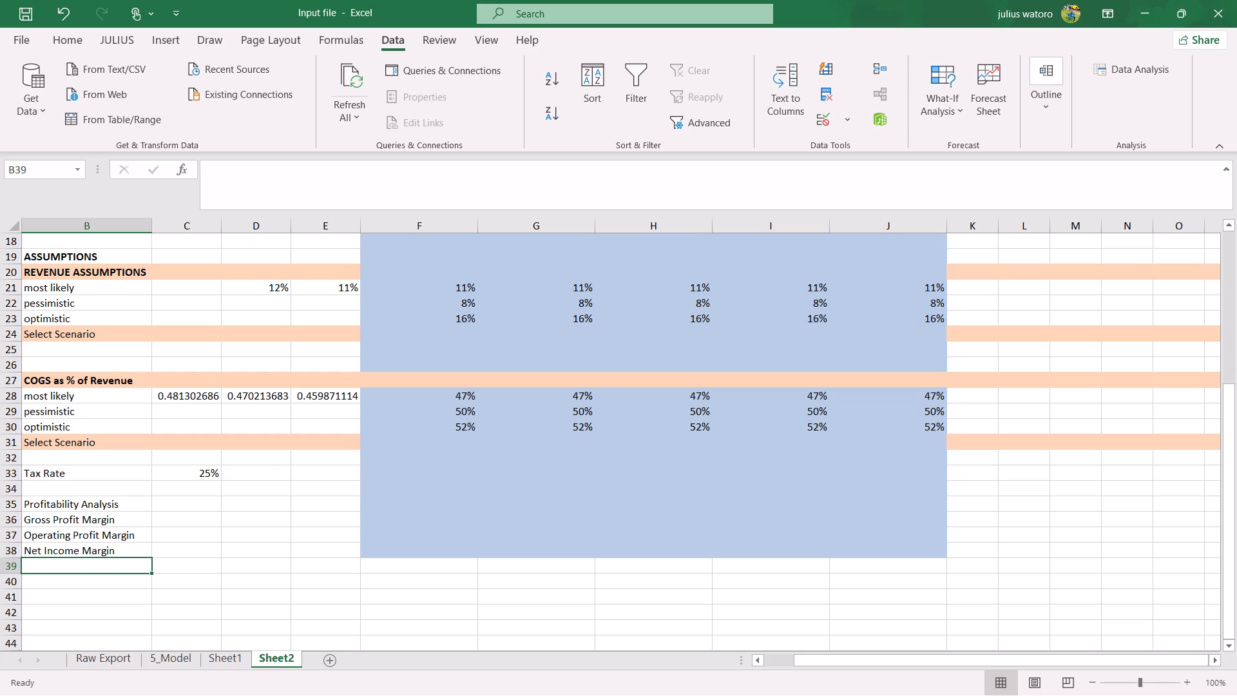
{"action": "left_click", "coordinate": [168, 658]}
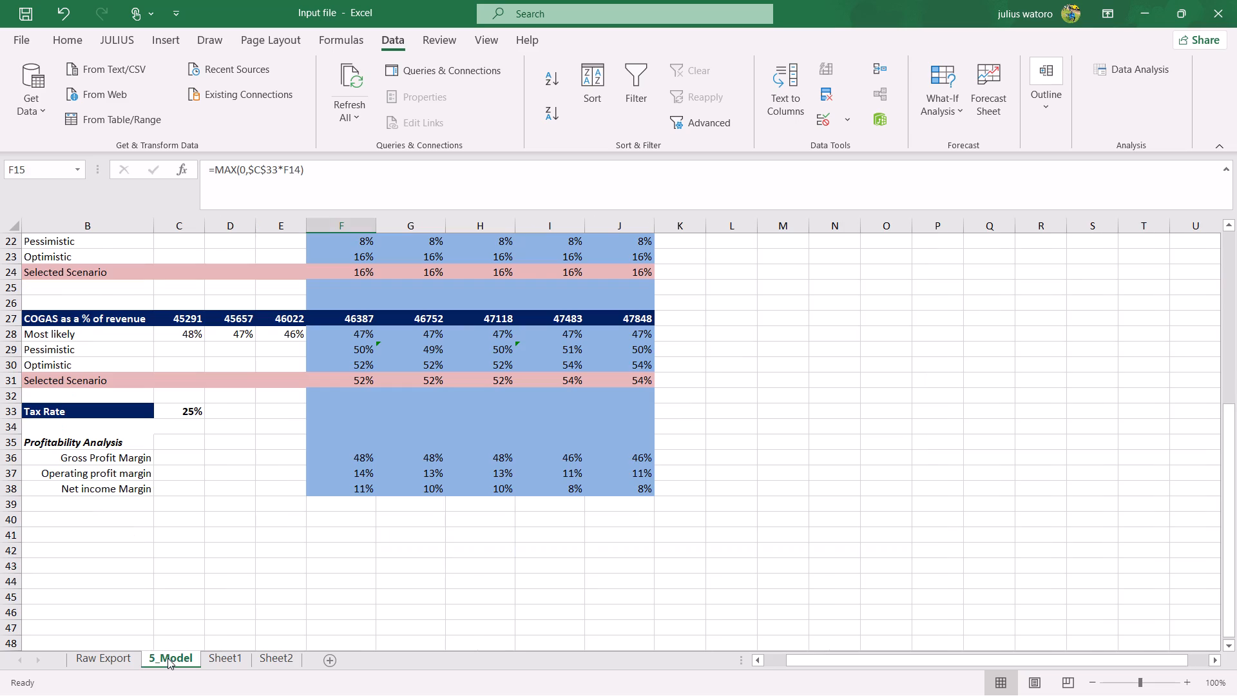
{"action": "left_click", "coordinate": [276, 656]}
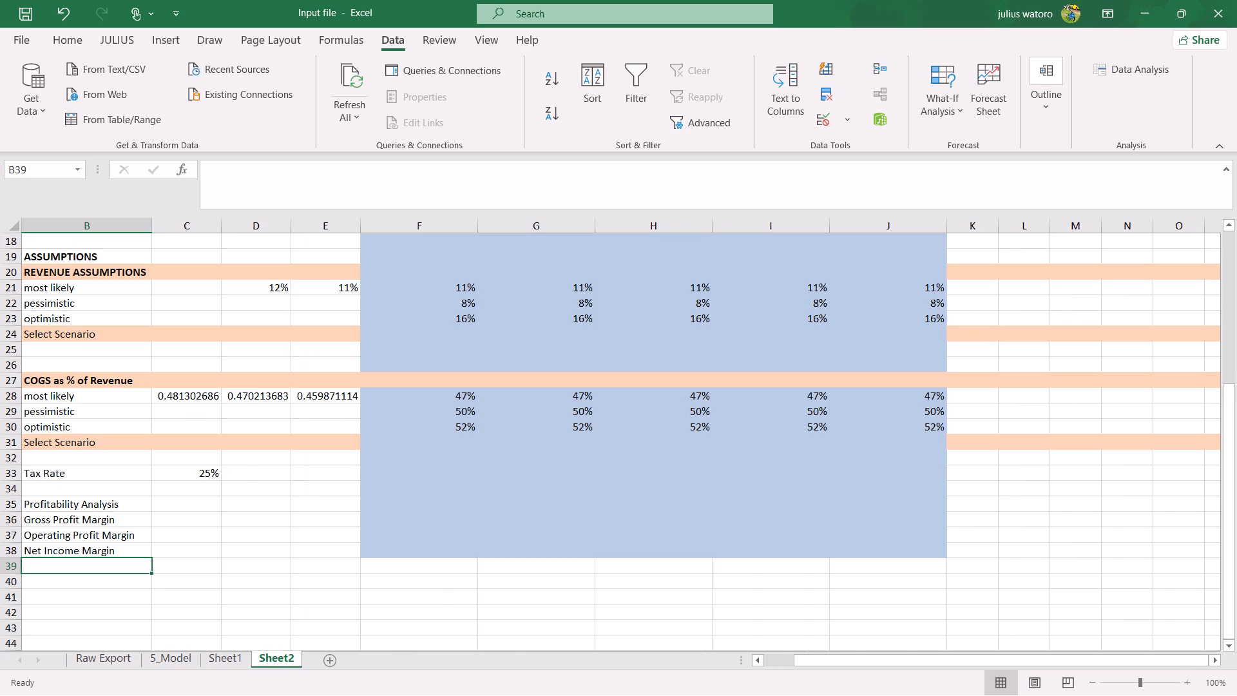
{"action": "left_click", "coordinate": [114, 507]}
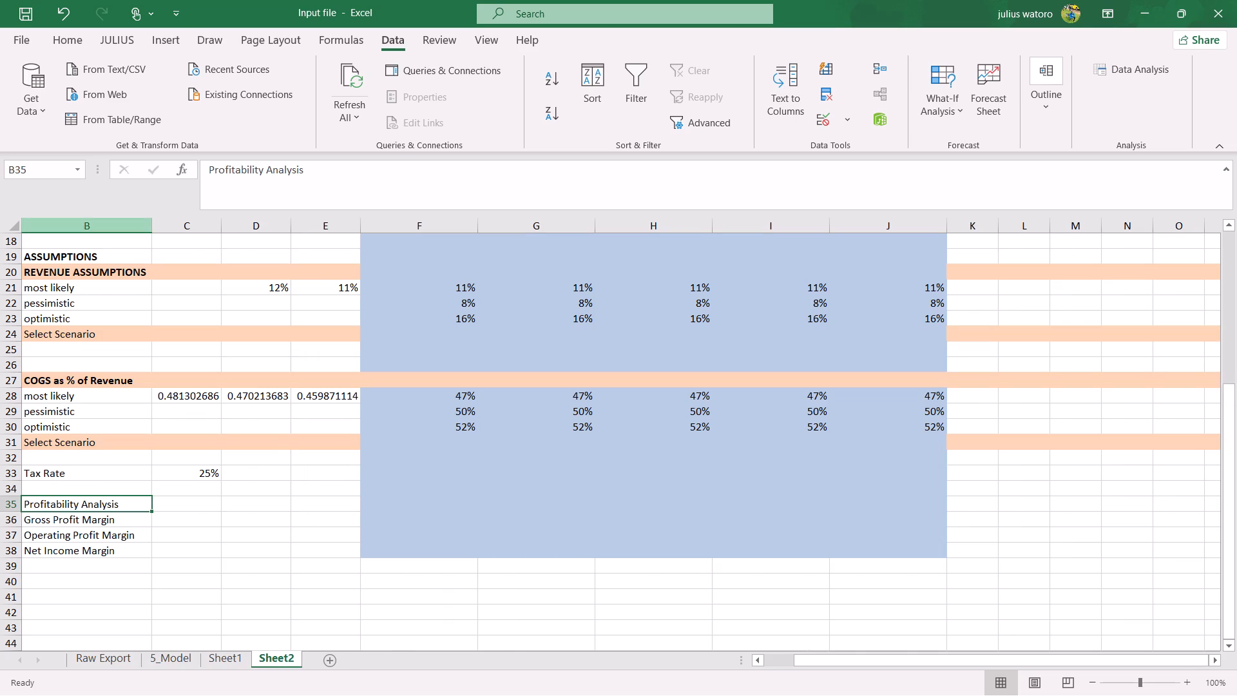
{"action": "left_click", "coordinate": [72, 37]}
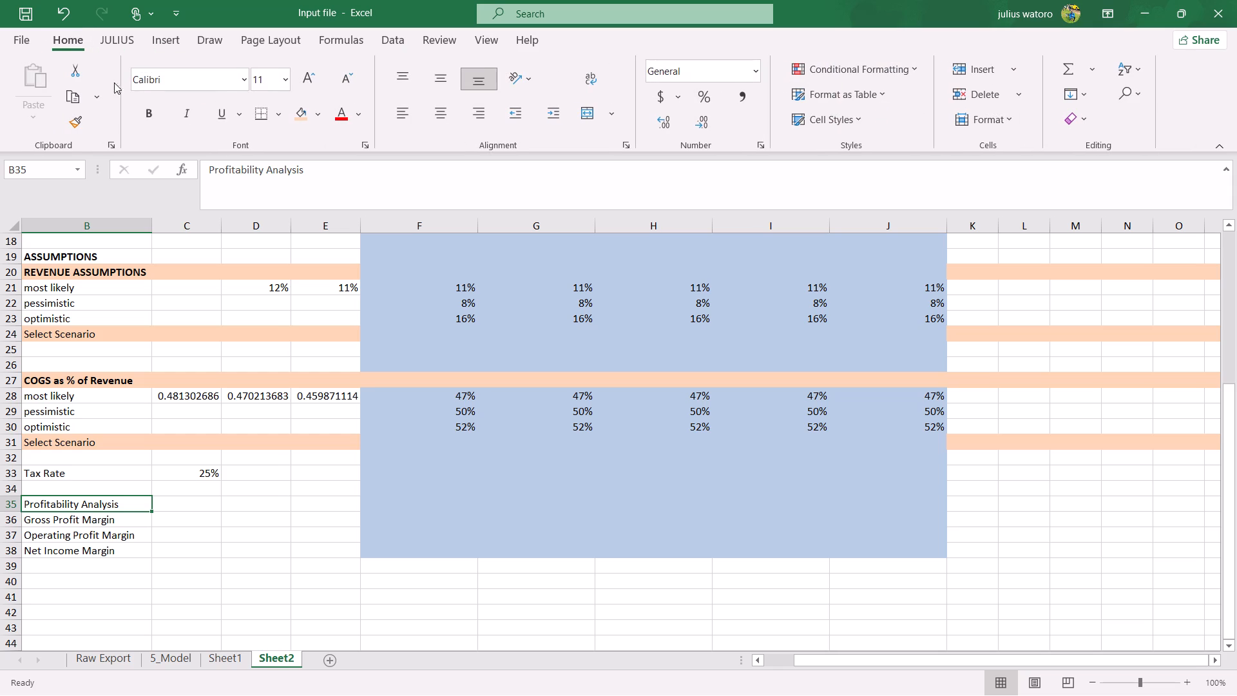
{"action": "left_click", "coordinate": [154, 108]}
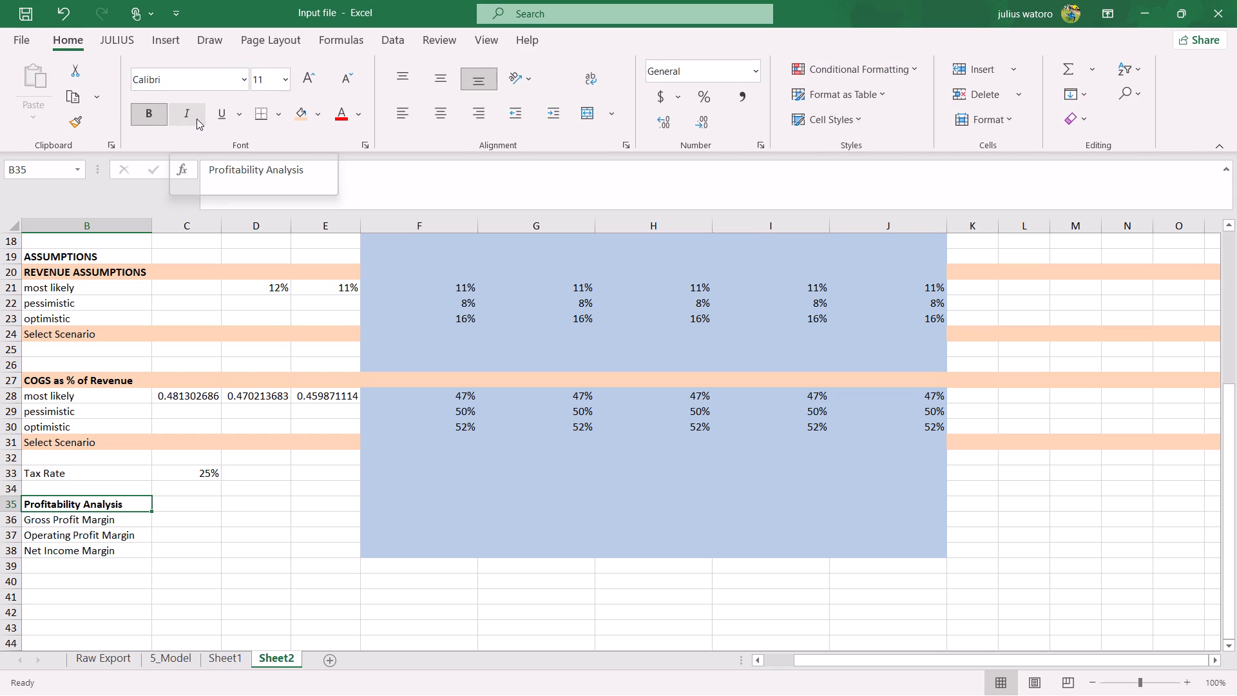
{"action": "left_click", "coordinate": [185, 113]}
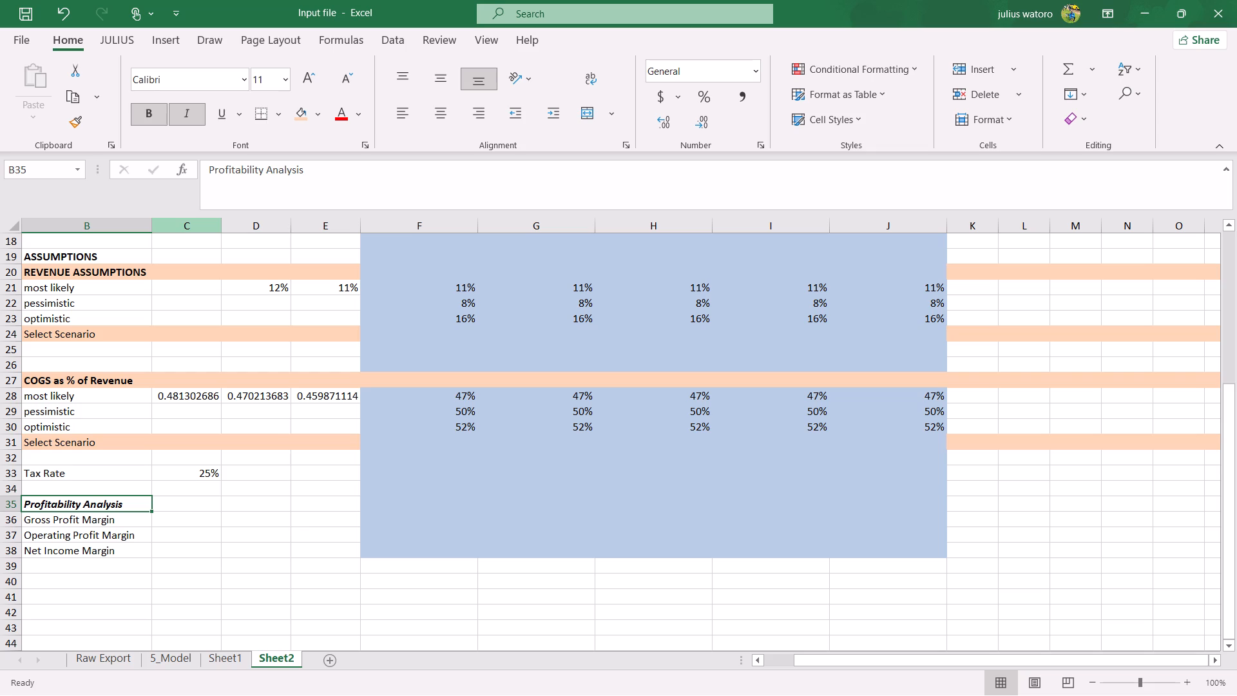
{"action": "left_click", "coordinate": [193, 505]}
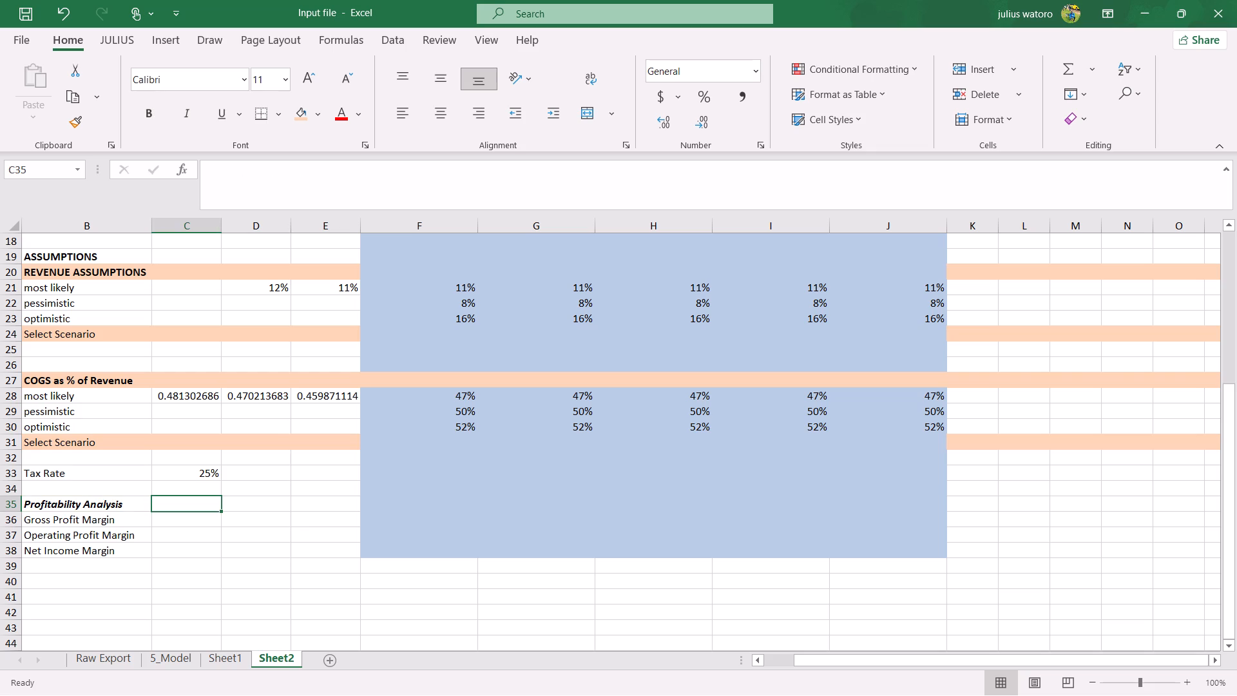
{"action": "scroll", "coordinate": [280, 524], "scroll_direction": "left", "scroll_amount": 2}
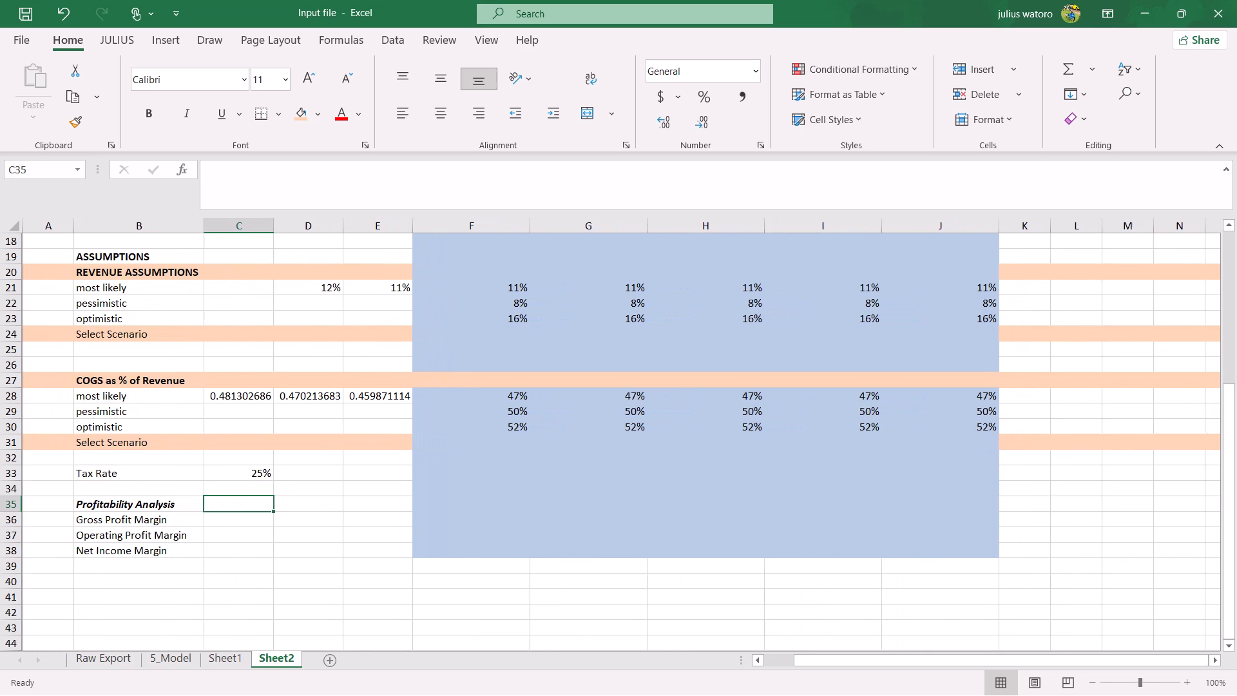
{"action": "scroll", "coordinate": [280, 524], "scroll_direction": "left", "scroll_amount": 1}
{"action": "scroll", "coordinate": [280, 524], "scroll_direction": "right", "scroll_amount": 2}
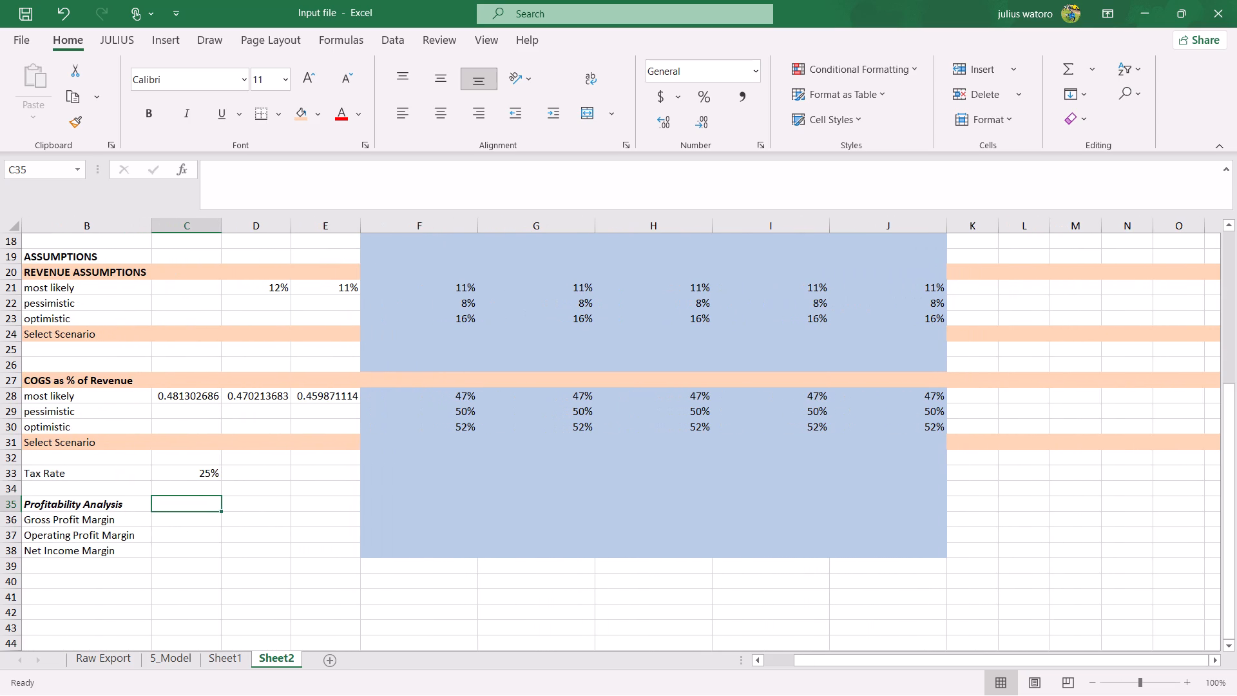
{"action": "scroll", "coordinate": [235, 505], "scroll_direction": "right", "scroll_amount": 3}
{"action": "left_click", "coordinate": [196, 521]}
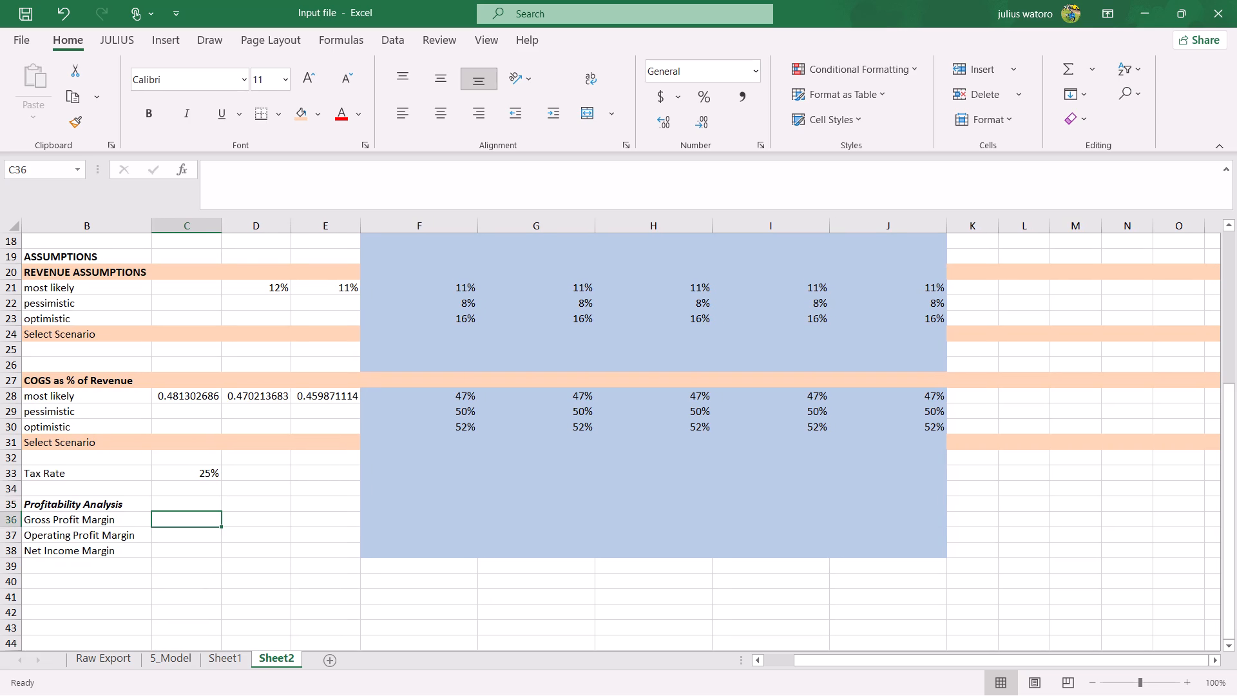
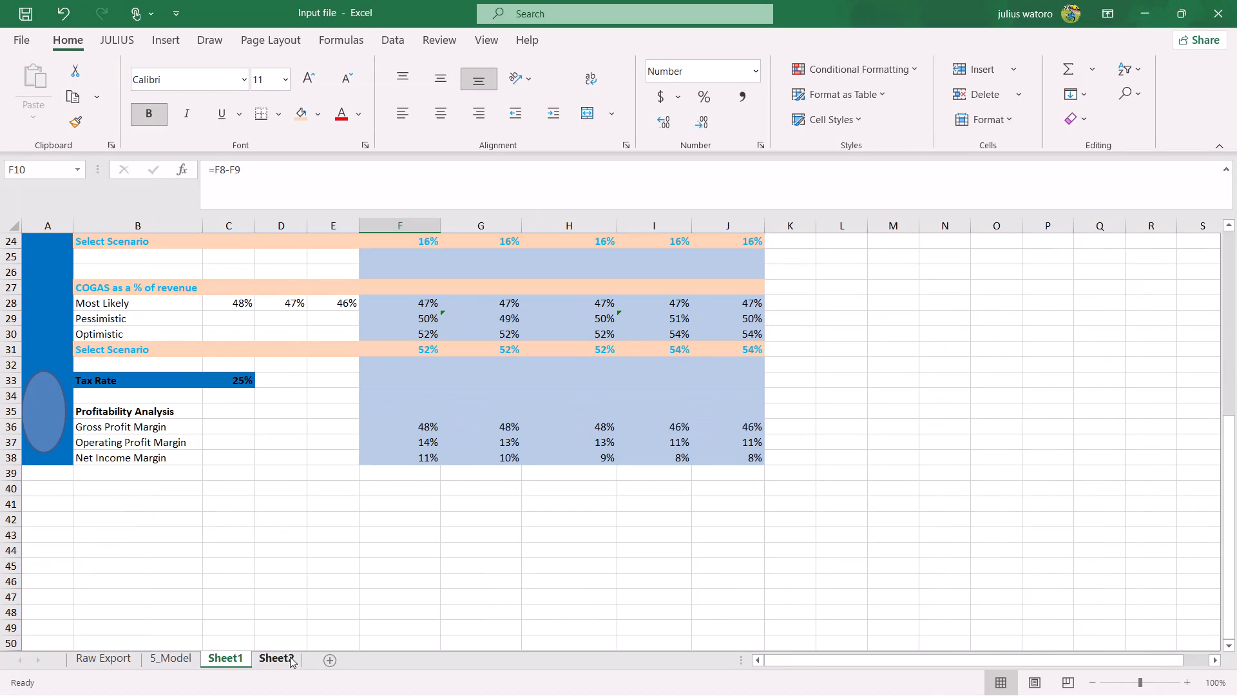
Check the Gross Profit Margin formula on Sheet1 and enter =F10/F8 in F36 on Sheet2.
{"action": "scroll", "coordinate": [287, 550], "scroll_direction": "up", "scroll_amount": 2}
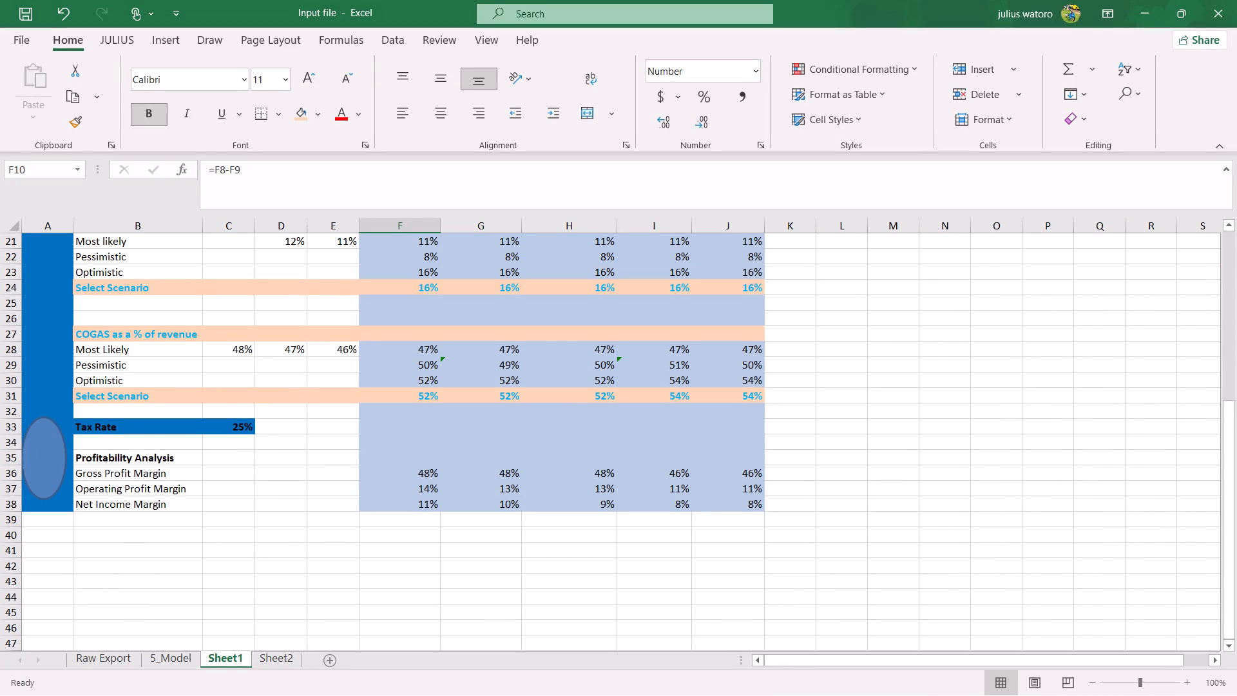
{"action": "scroll", "coordinate": [287, 550], "scroll_direction": "up", "scroll_amount": 1}
{"action": "left_click", "coordinate": [399, 485]}
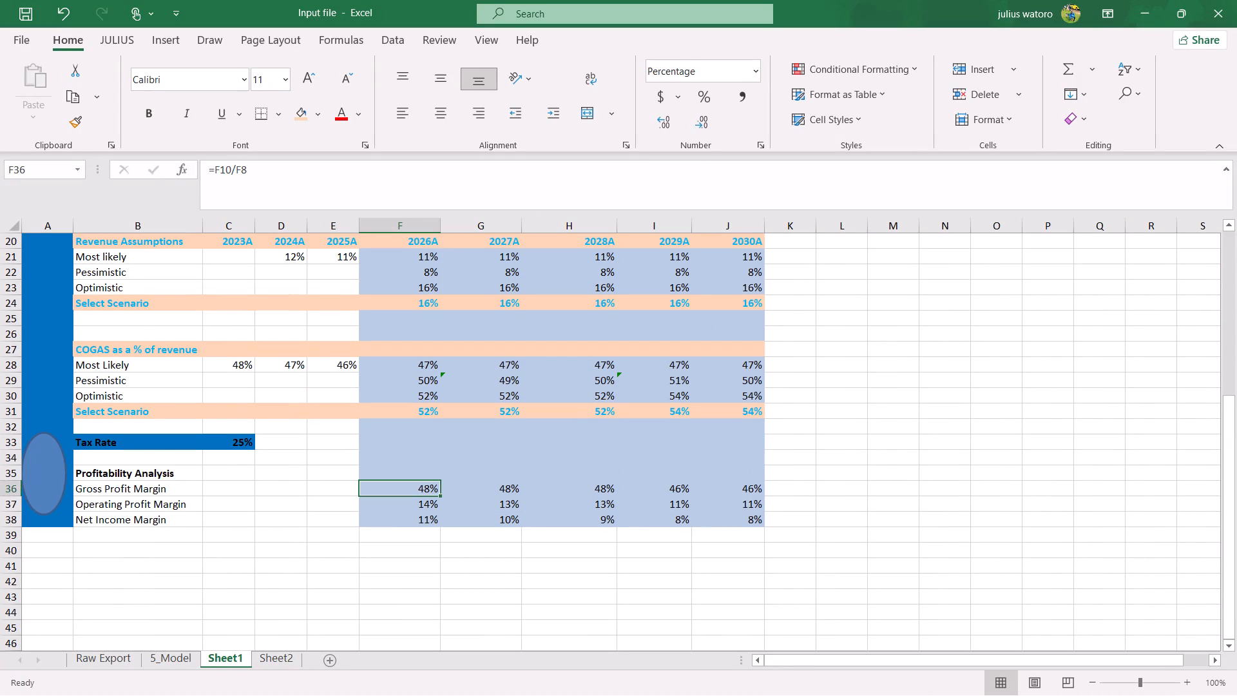
{"action": "left_click", "coordinate": [282, 657]}
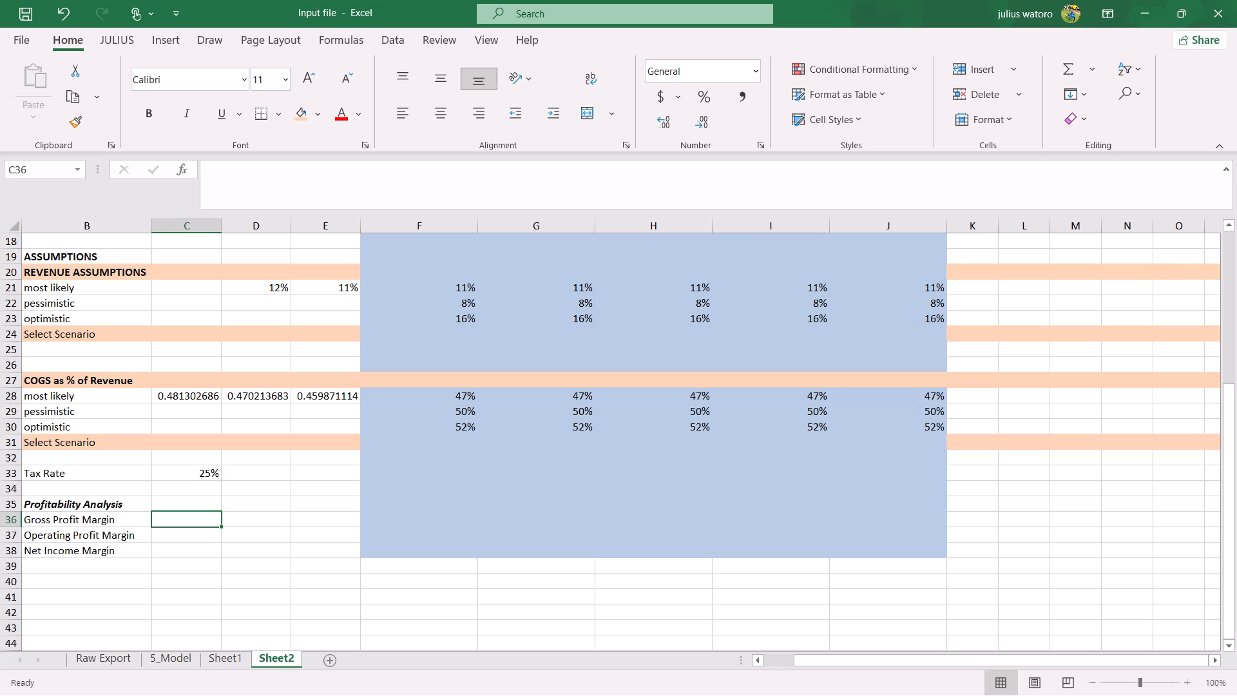
{"action": "left_click", "coordinate": [419, 514]}
{"action": "key", "text": "equal"}
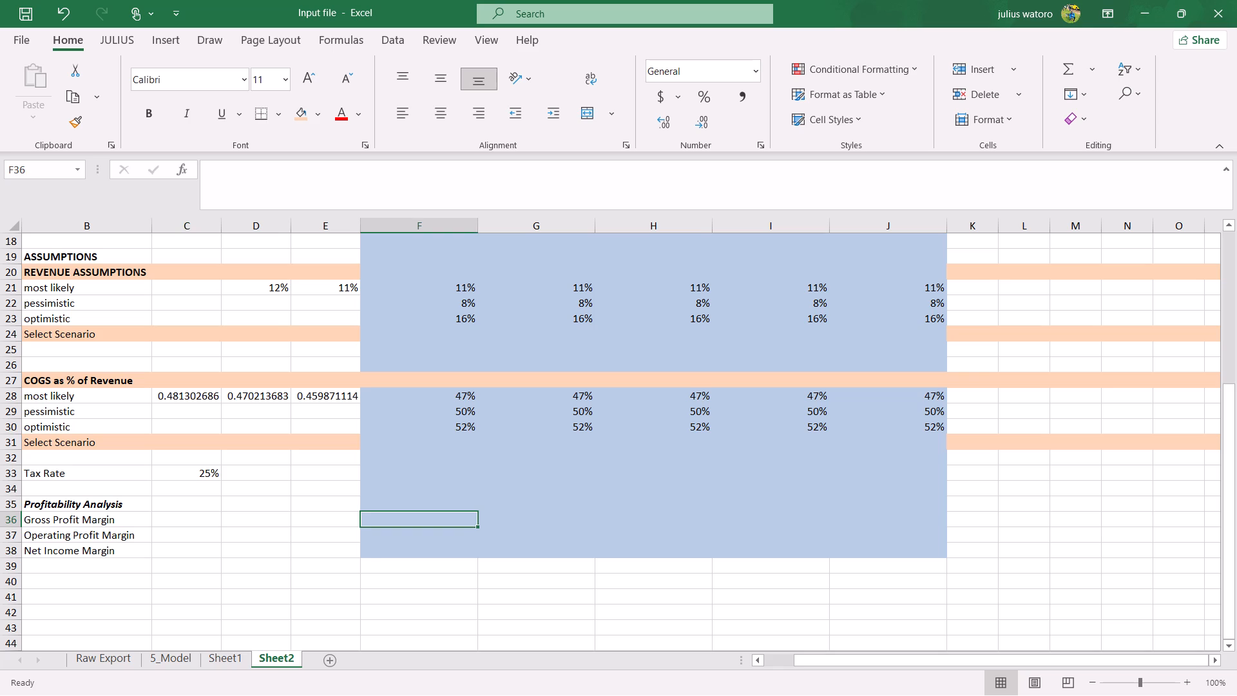
{"action": "type", "text": "f10"}
{"action": "key", "text": "slash"}
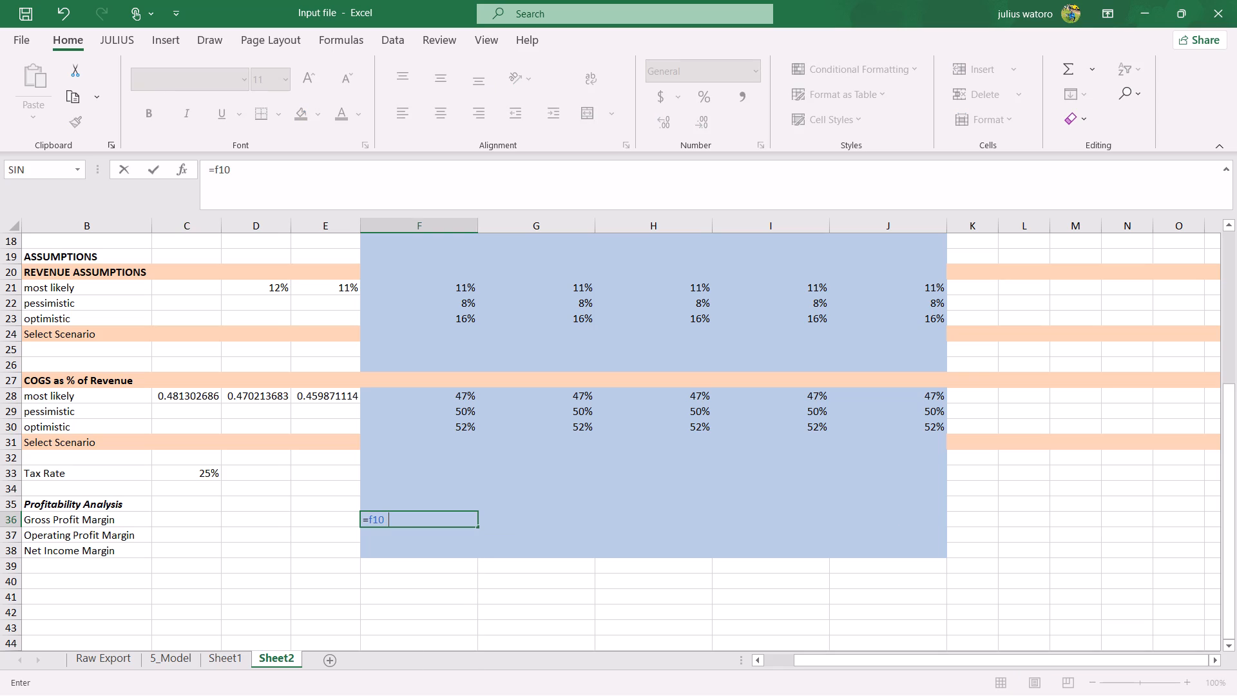
{"action": "key", "text": "f"}
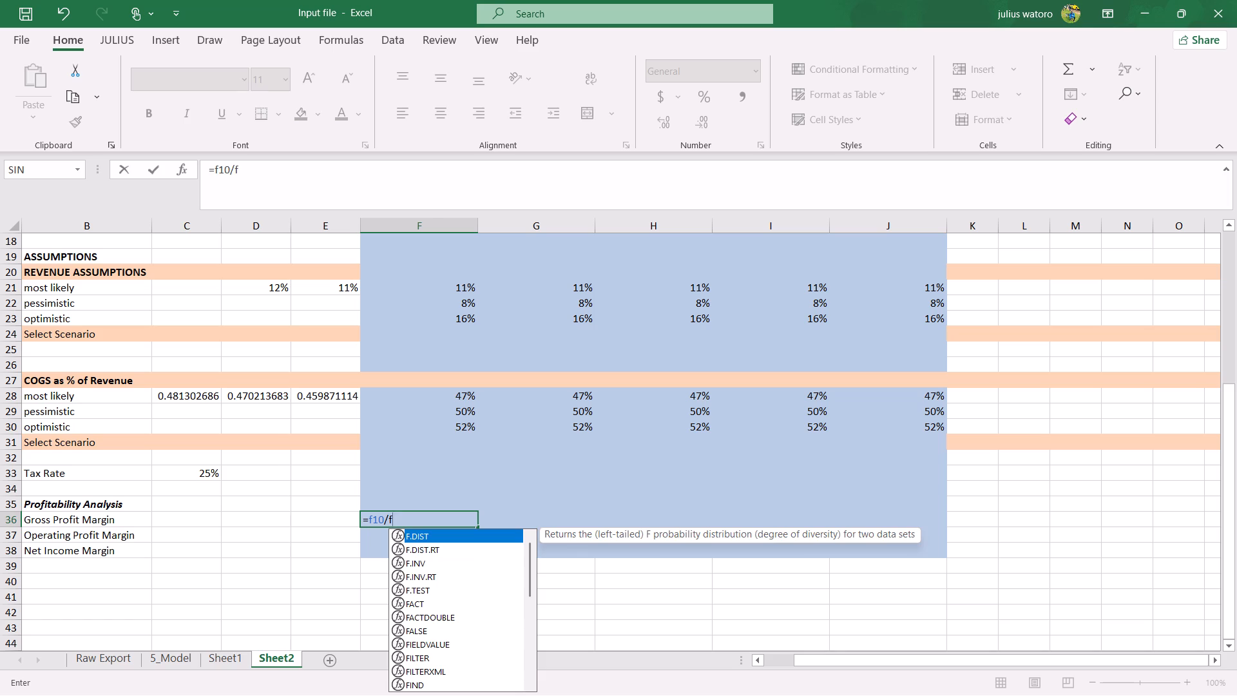
{"action": "key", "text": "8"}
{"action": "key", "text": "Return"}
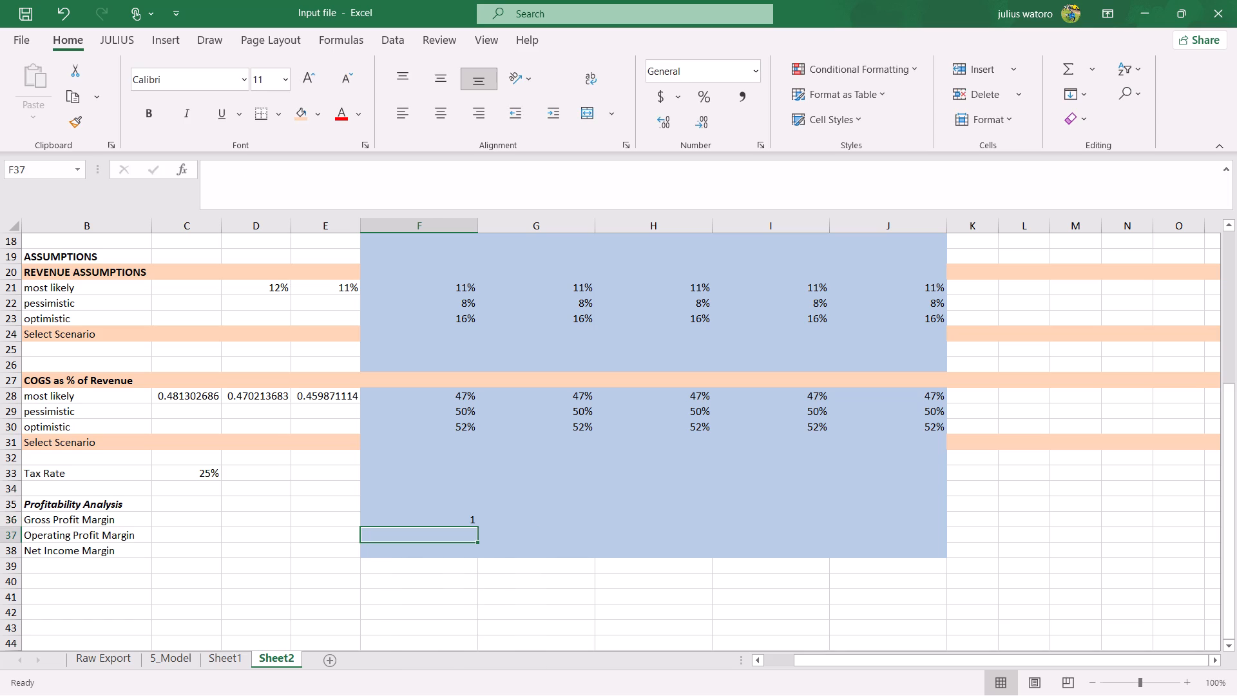
Fill the Gross Profit Margin formula from F36 across to J36 on Sheet2.
{"action": "left_click", "coordinate": [462, 516]}
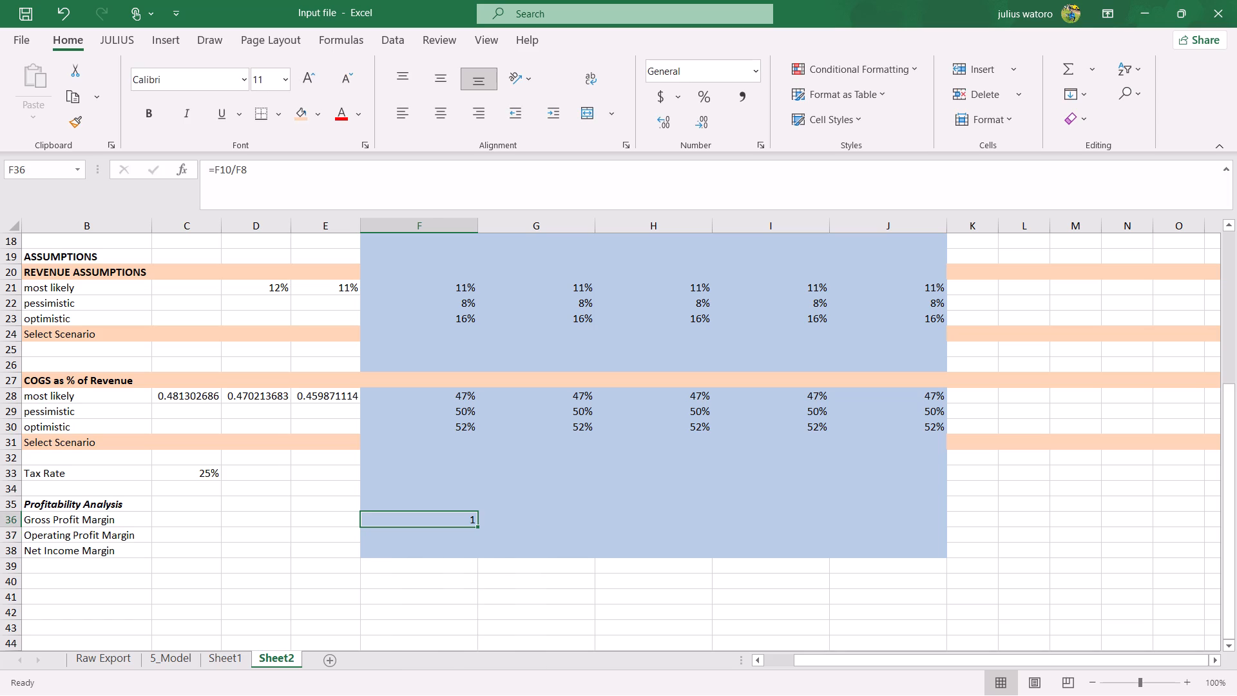
{"action": "left_click_drag", "start_coordinate": [479, 526], "coordinate": [876, 517]}
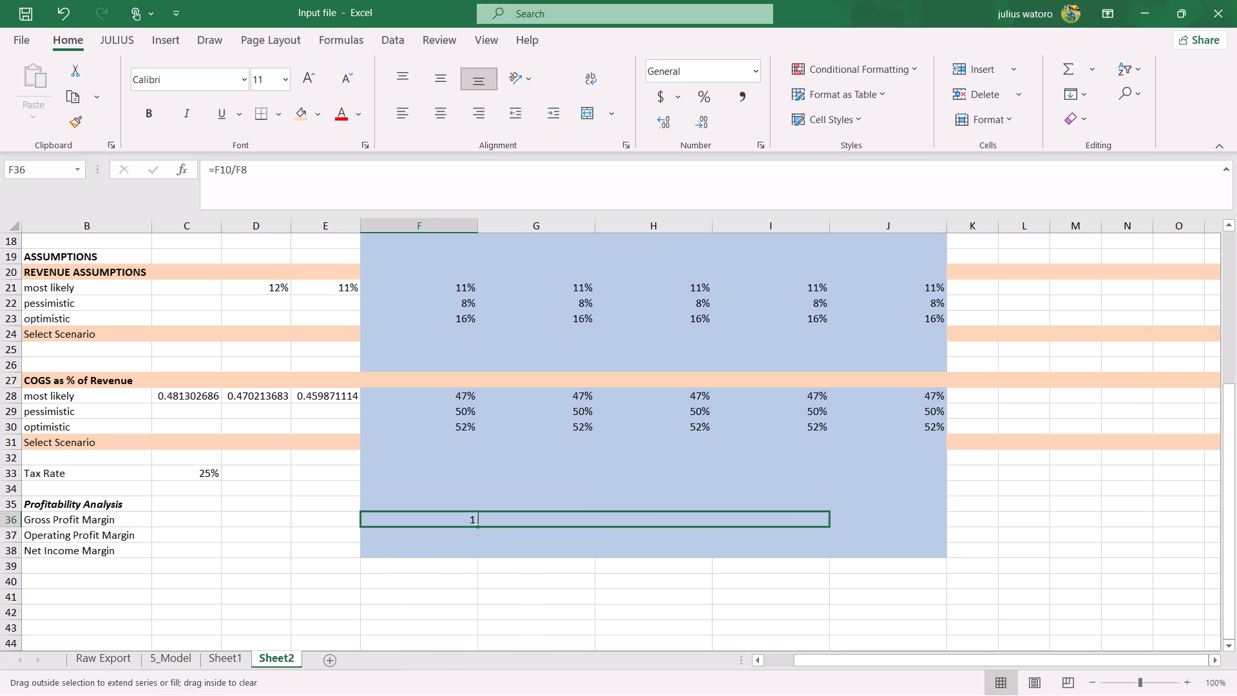
{"action": "left_click_drag", "start_coordinate": [876, 517], "coordinate": [925, 519]}
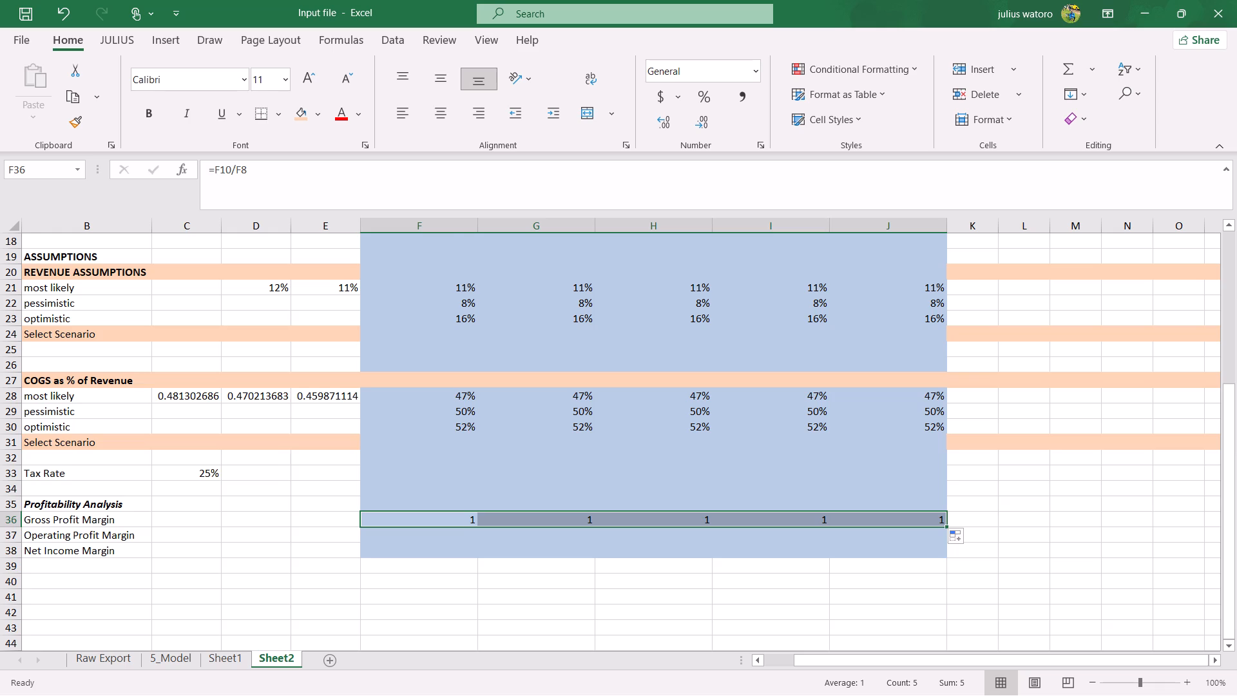
Consult the Operating Profit Margin formula on Sheet1 and enter =F14/F8 in F37 on Sheet2.
{"action": "scroll", "coordinate": [784, 508], "scroll_direction": "up", "scroll_amount": 2}
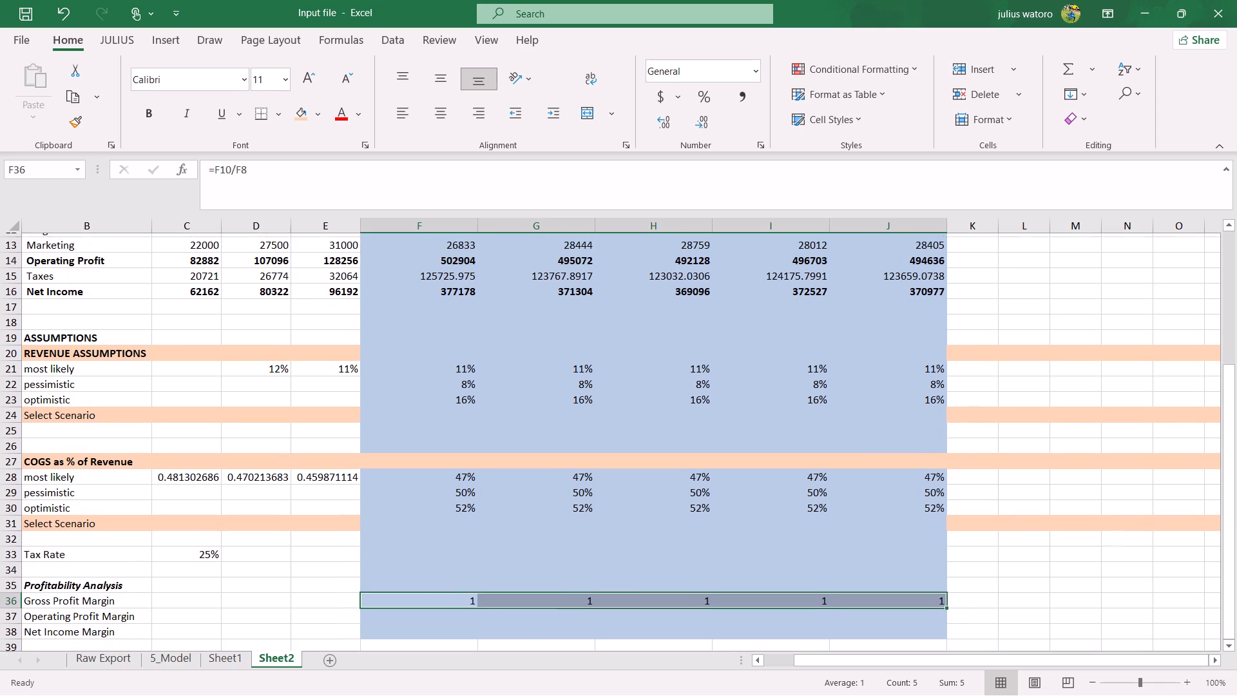
{"action": "scroll", "coordinate": [784, 508], "scroll_direction": "up", "scroll_amount": 2}
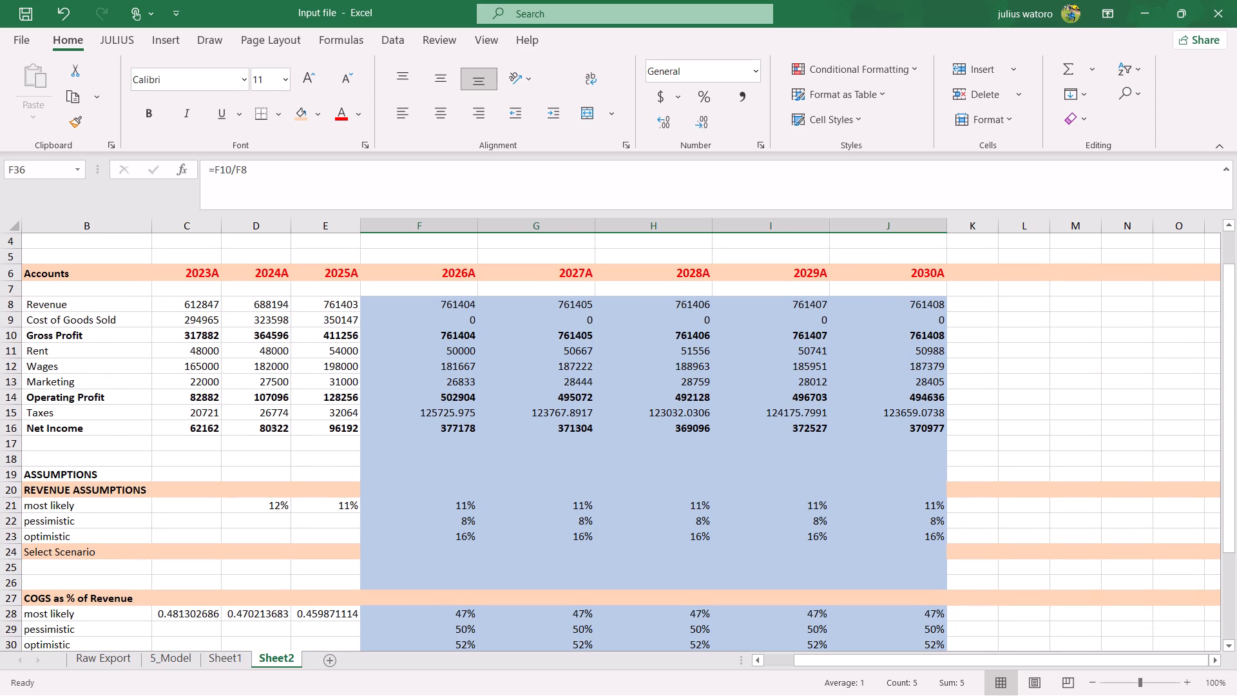
{"action": "scroll", "coordinate": [465, 364], "scroll_direction": "down", "scroll_amount": 4}
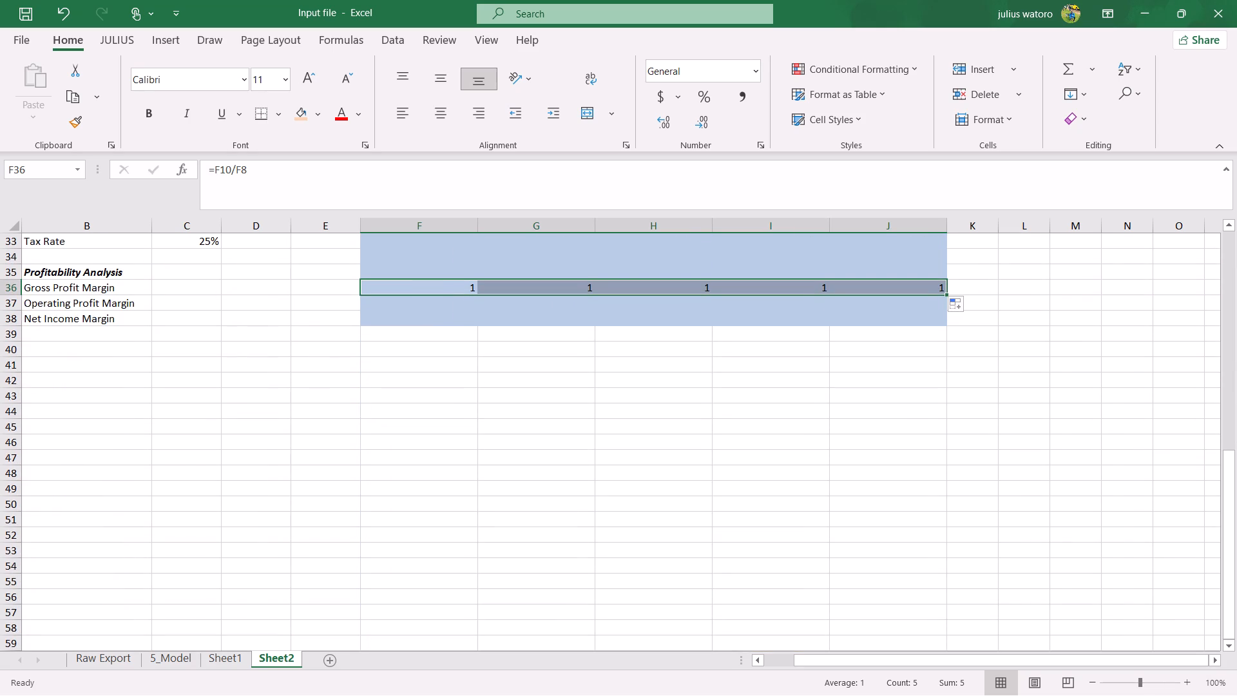
{"action": "left_click", "coordinate": [410, 304]}
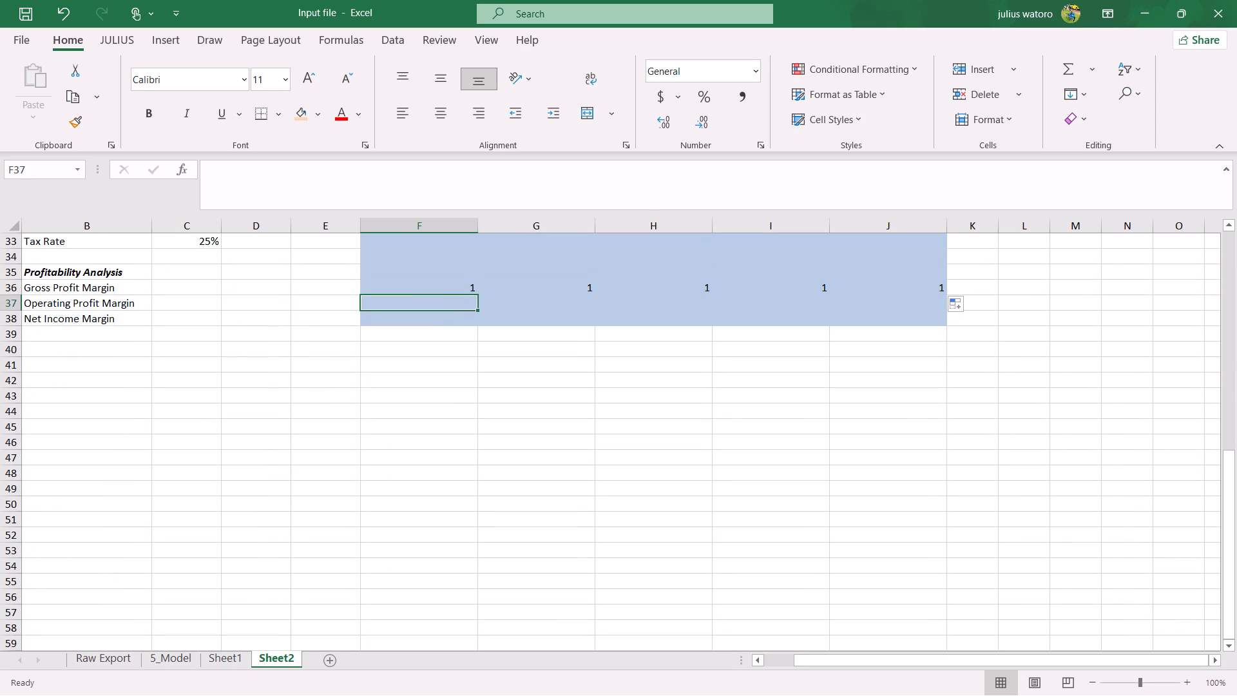
{"action": "left_click", "coordinate": [229, 665]}
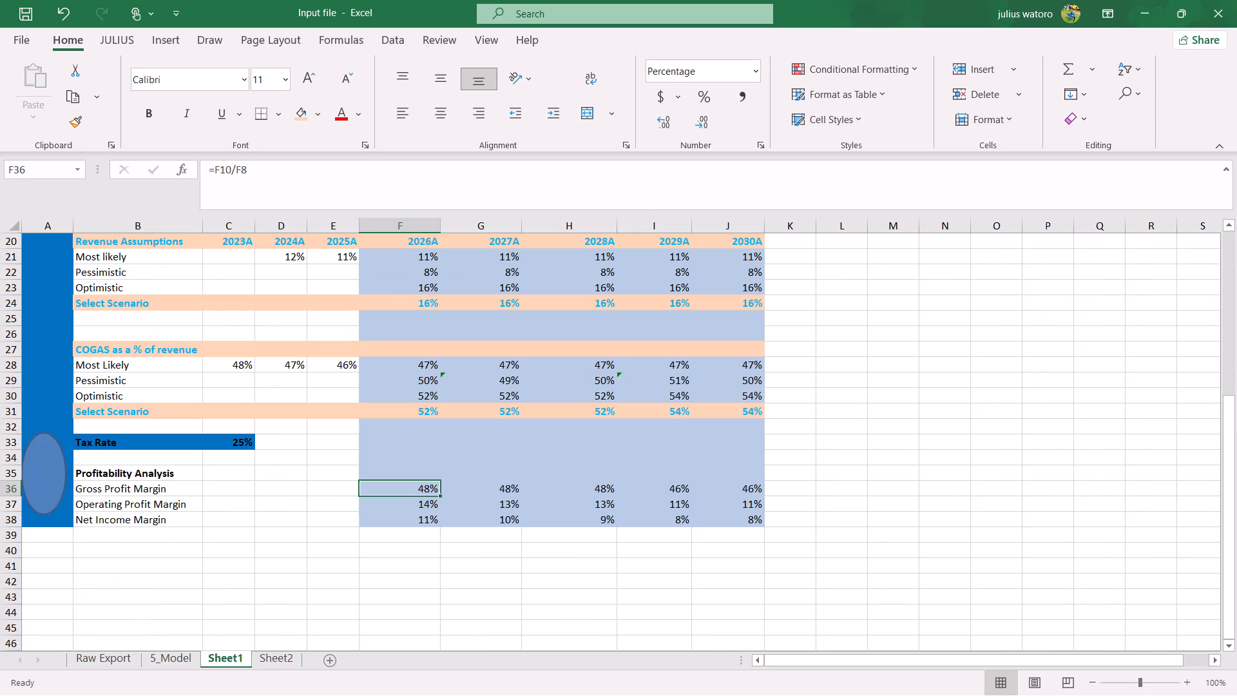
{"action": "left_click", "coordinate": [400, 504]}
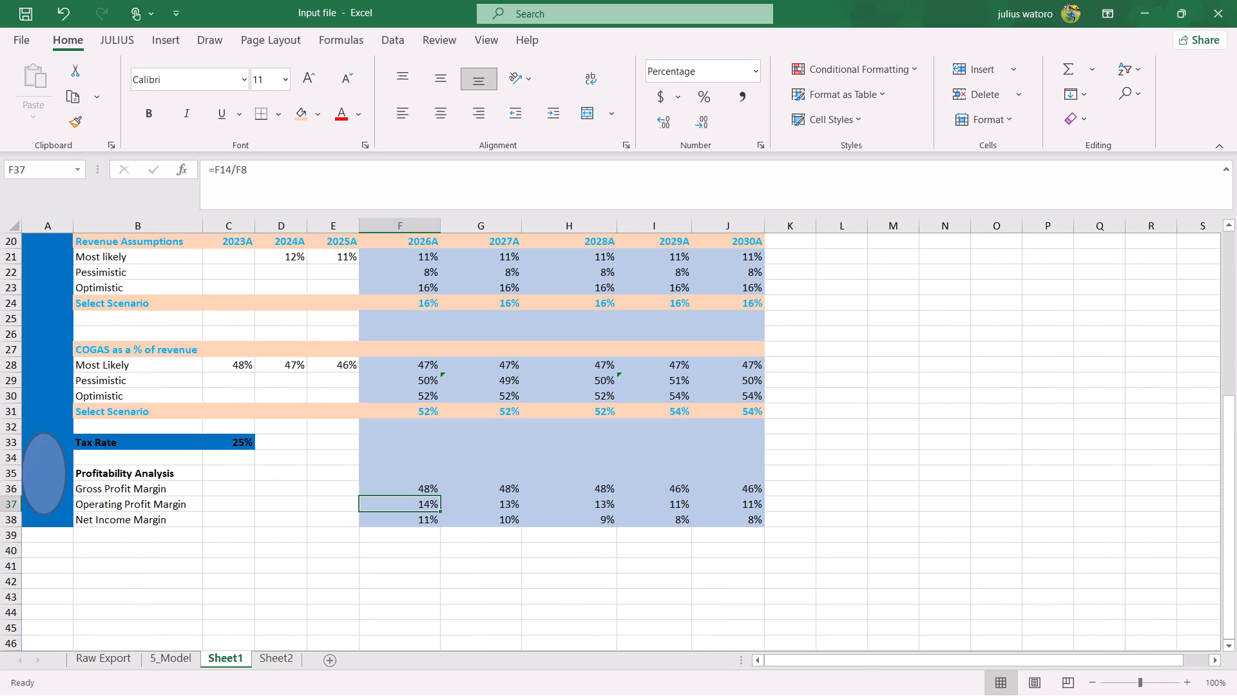
{"action": "left_click", "coordinate": [408, 519]}
{"action": "left_click", "coordinate": [296, 659]}
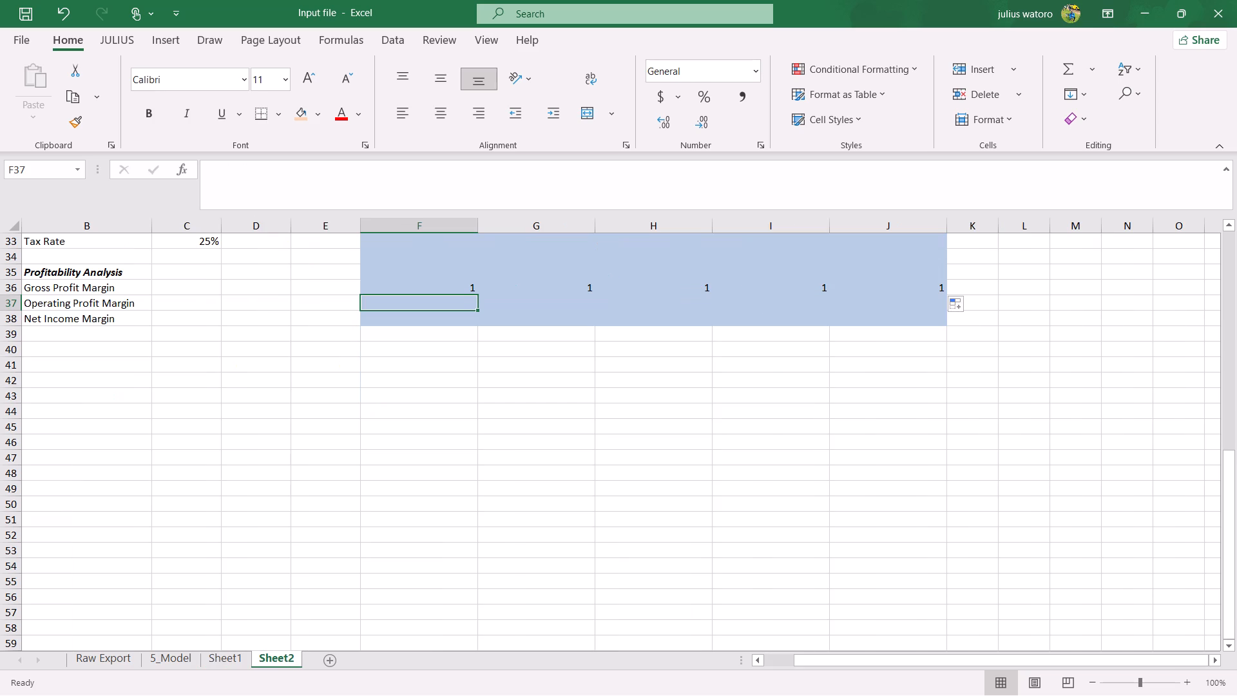
{"action": "type", "text": "=f14"}
{"action": "key", "text": "slash"}
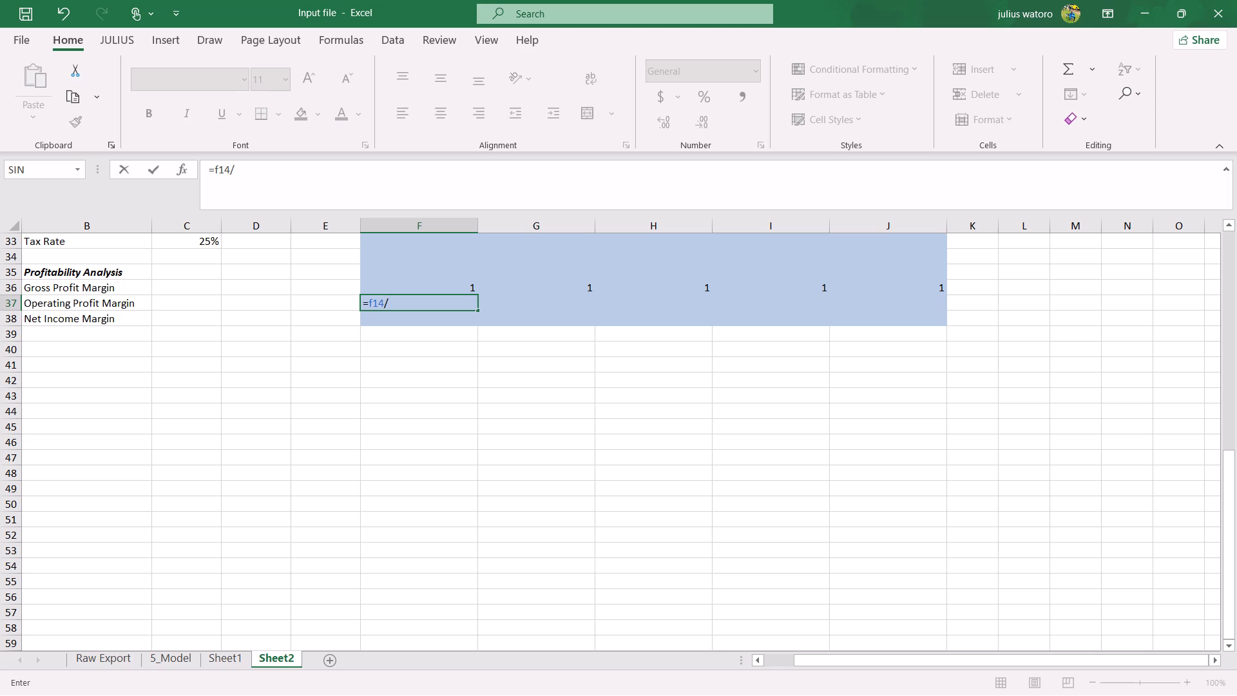
{"action": "type", "text": "f8"}
{"action": "key", "text": "Return"}
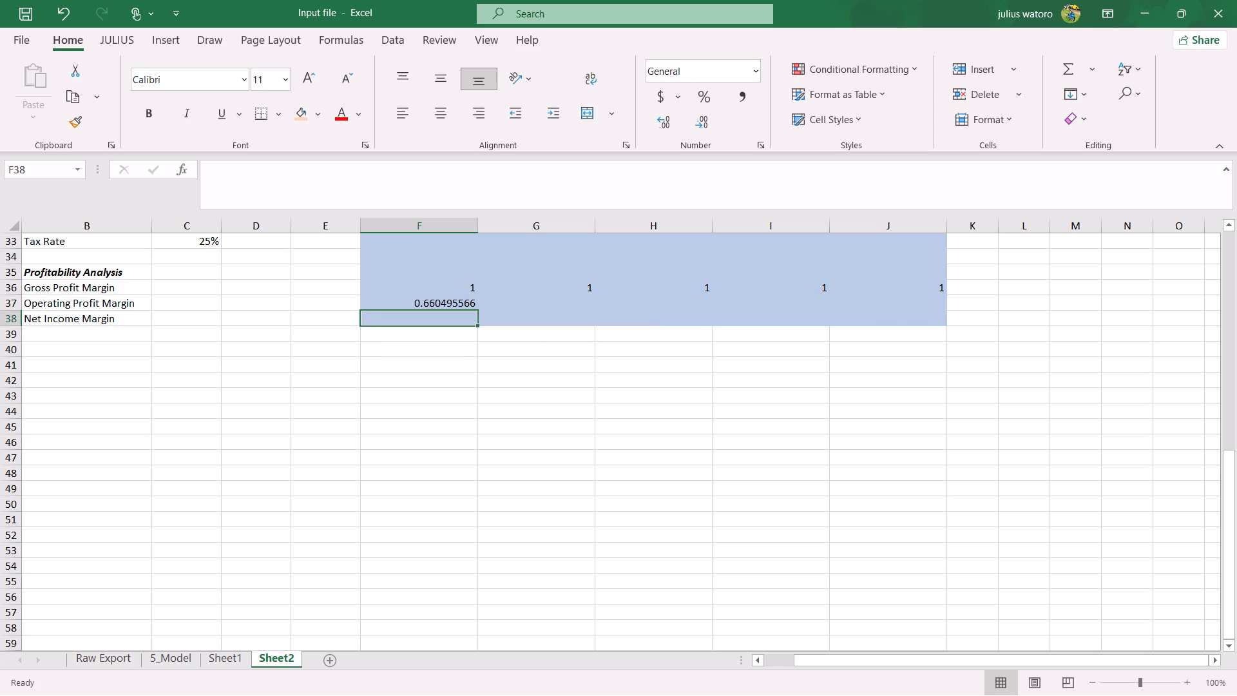
Enter the Net Income Margin formula =F16/F8 in F38 on Sheet2.
{"action": "key", "text": "equal"}
{"action": "type", "text": "f16"}
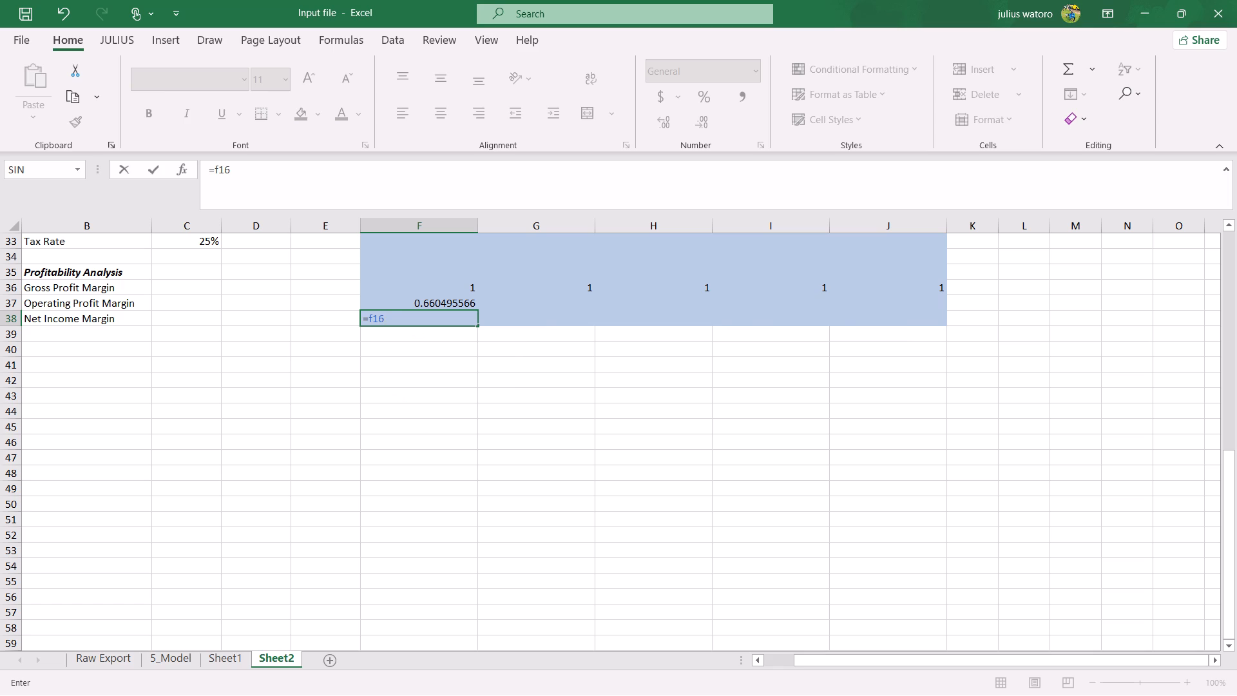
{"action": "type", "text": "/f"}
{"action": "key", "text": "8"}
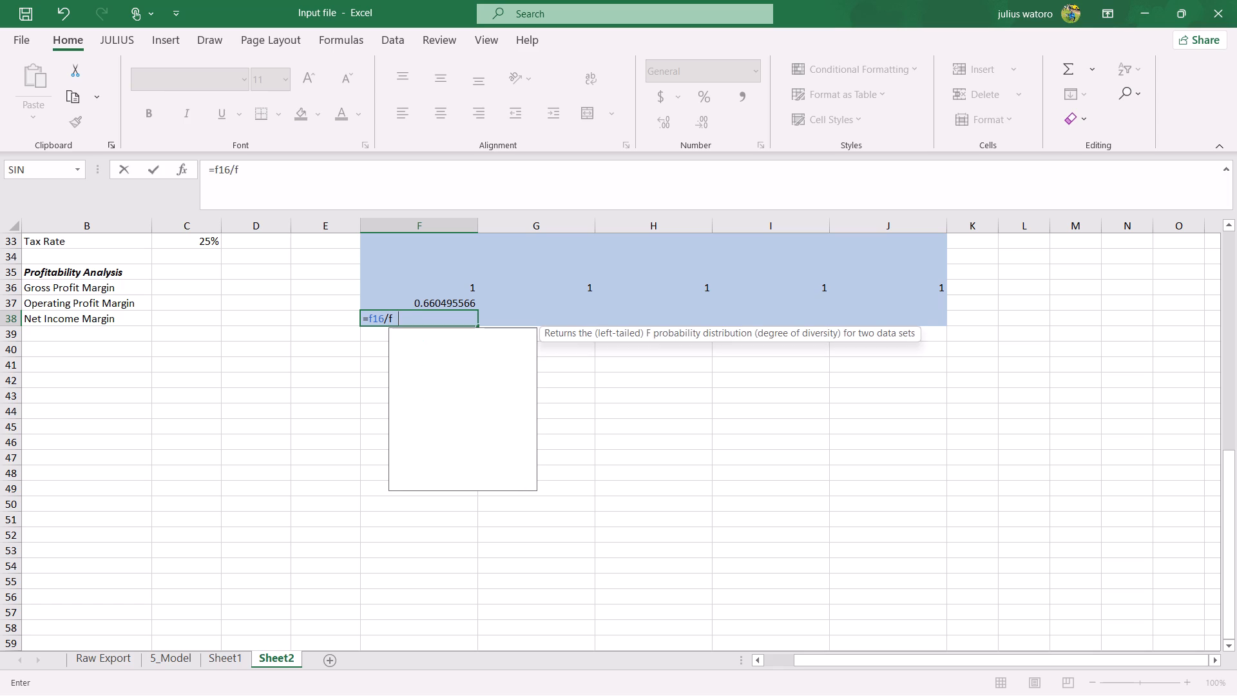
{"action": "key", "text": "Return"}
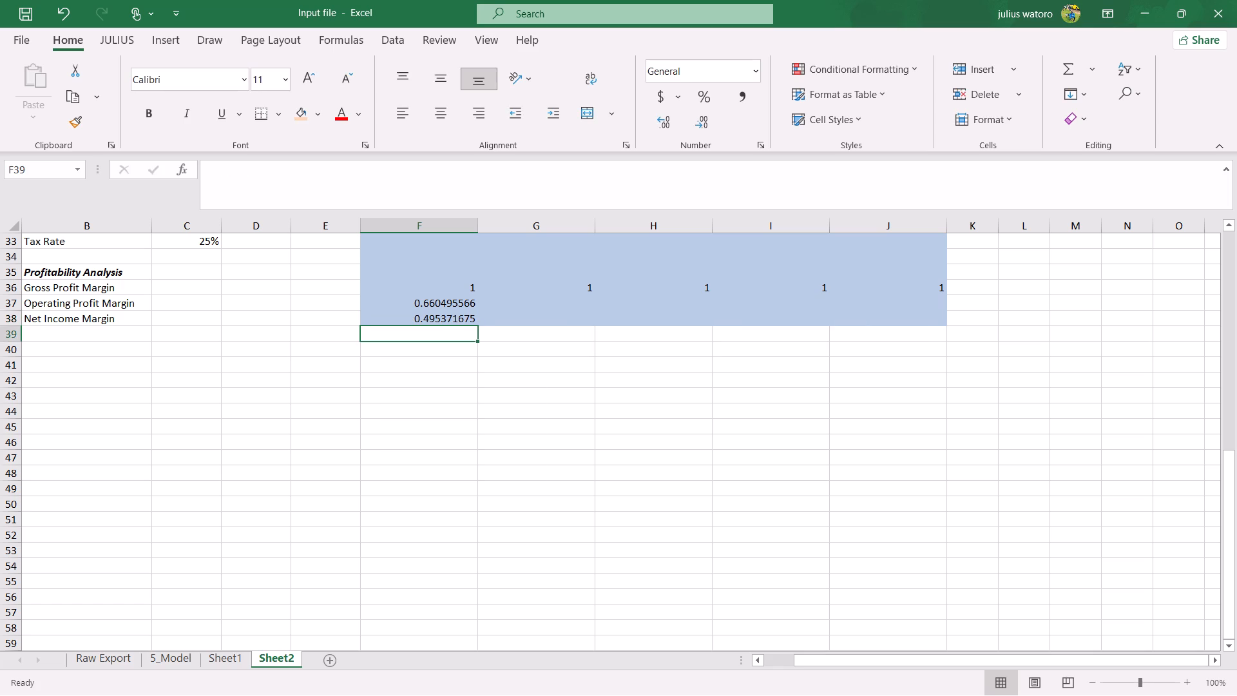
Fill the Operating Profit Margin and Net Income Margin formulas from F37 and F38 across to column J.
{"action": "left_click_drag", "start_coordinate": [439, 302], "coordinate": [471, 305]}
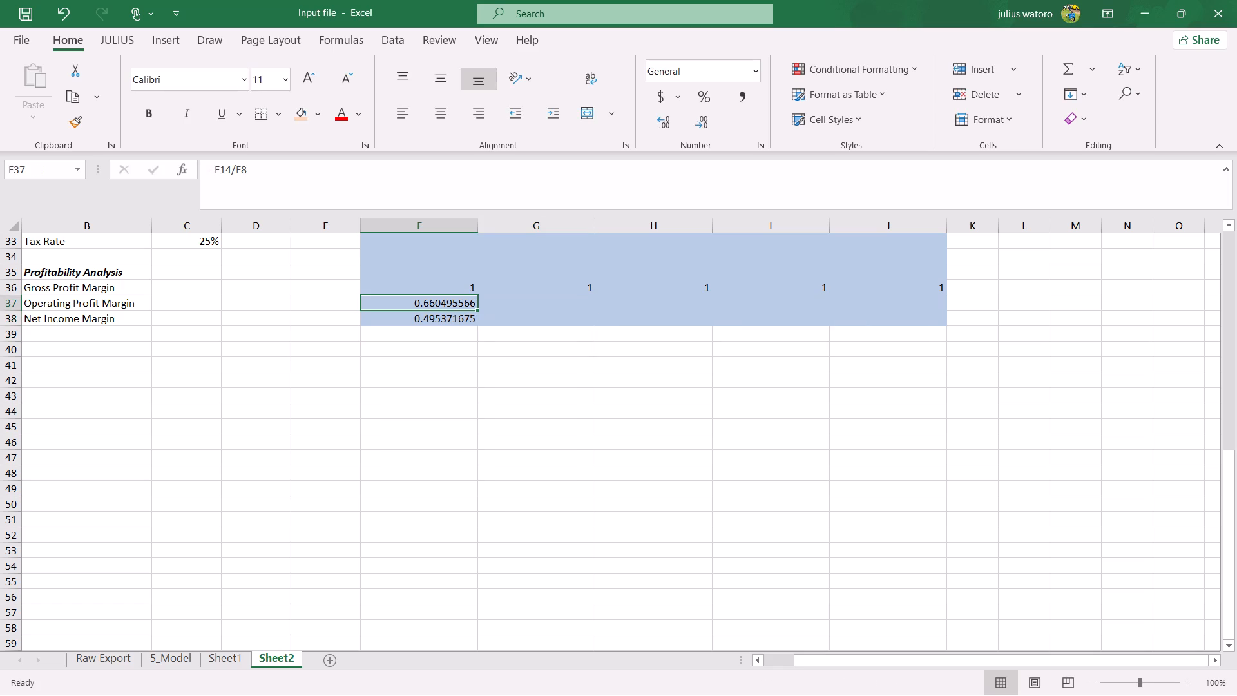
{"action": "left_click_drag", "start_coordinate": [475, 311], "coordinate": [774, 299]}
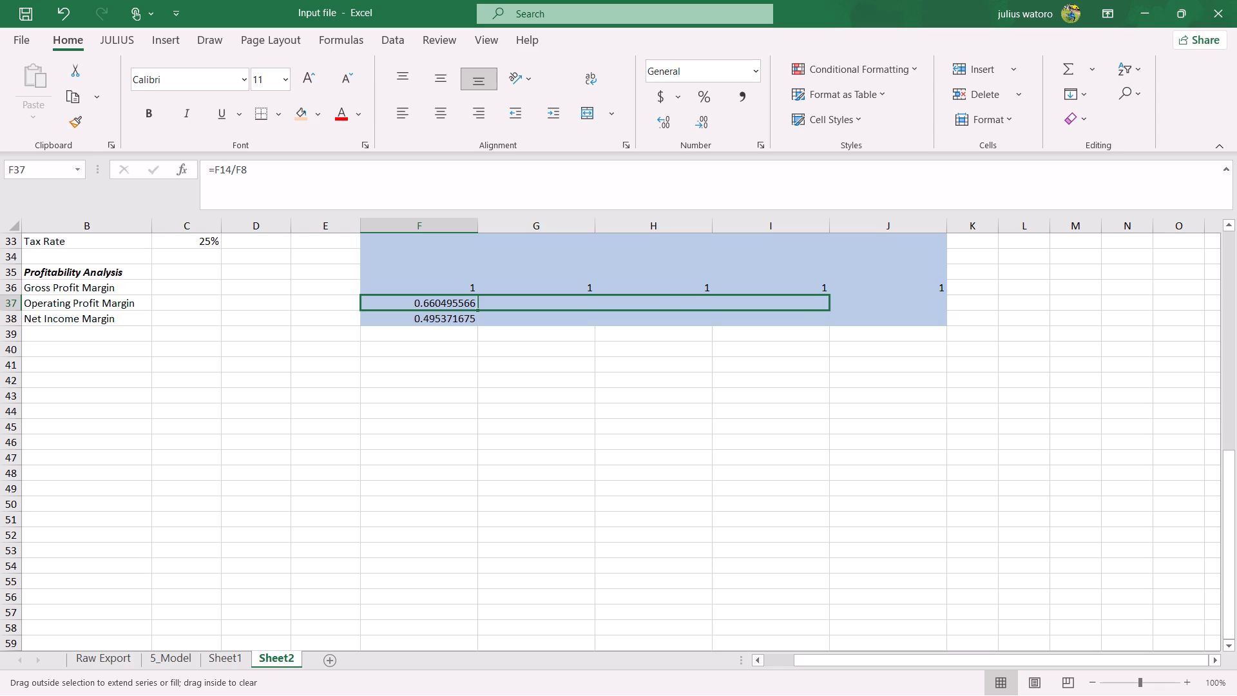
{"action": "left_click_drag", "start_coordinate": [774, 299], "coordinate": [924, 306]}
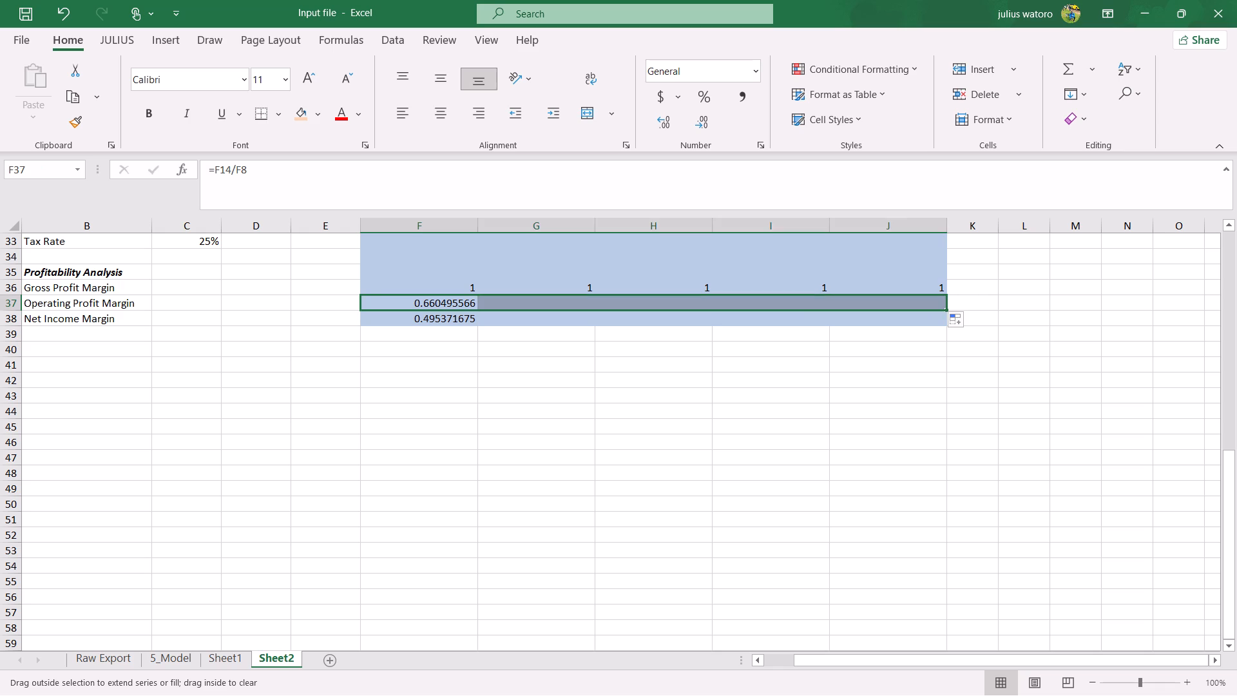
{"action": "left_click", "coordinate": [470, 320]}
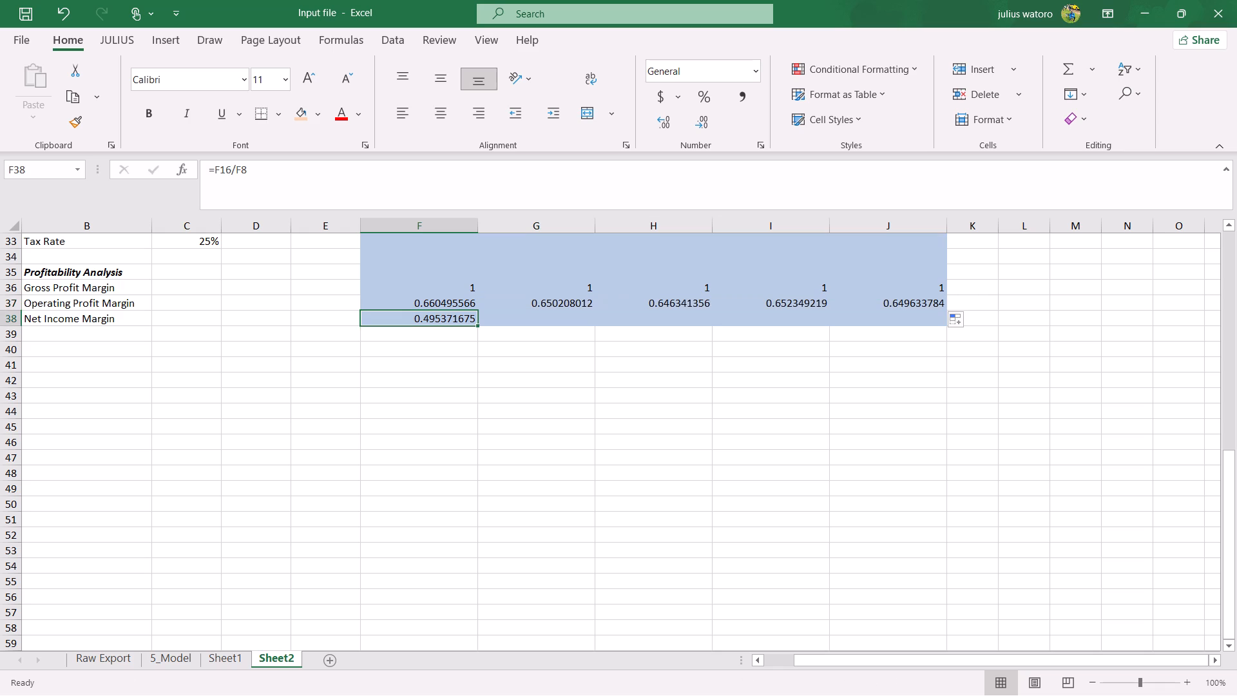
{"action": "left_click_drag", "start_coordinate": [479, 326], "coordinate": [868, 318]}
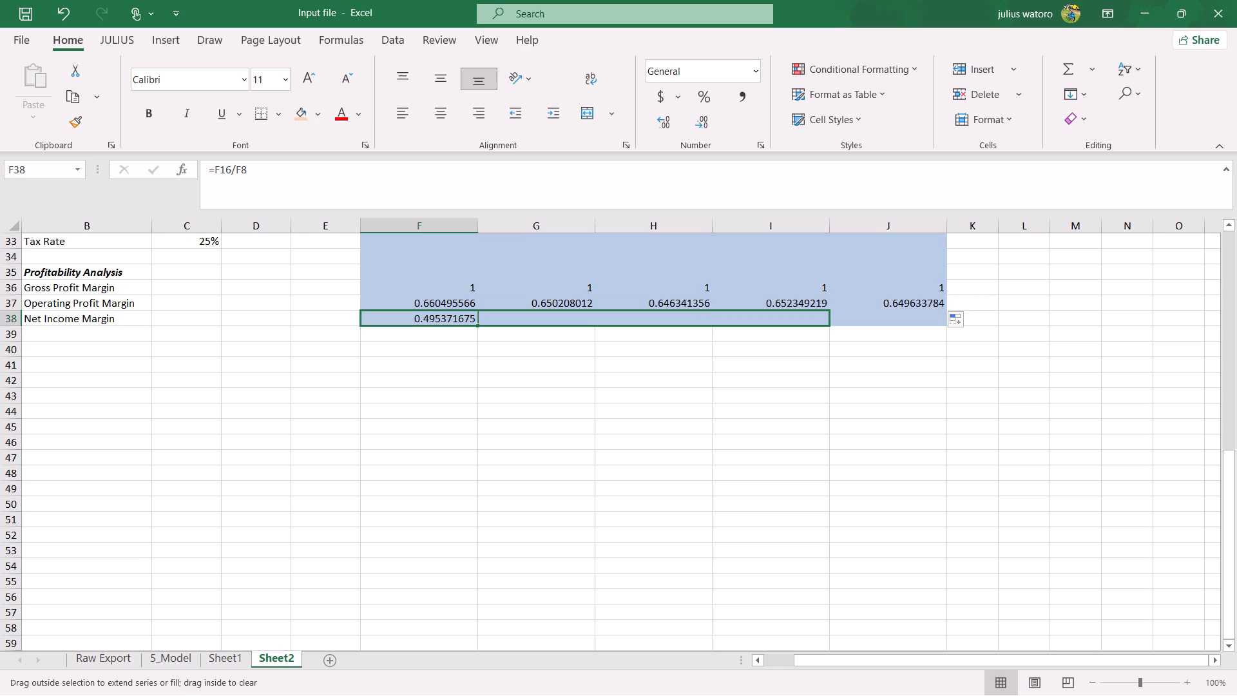
{"action": "left_click_drag", "start_coordinate": [868, 318], "coordinate": [890, 320]}
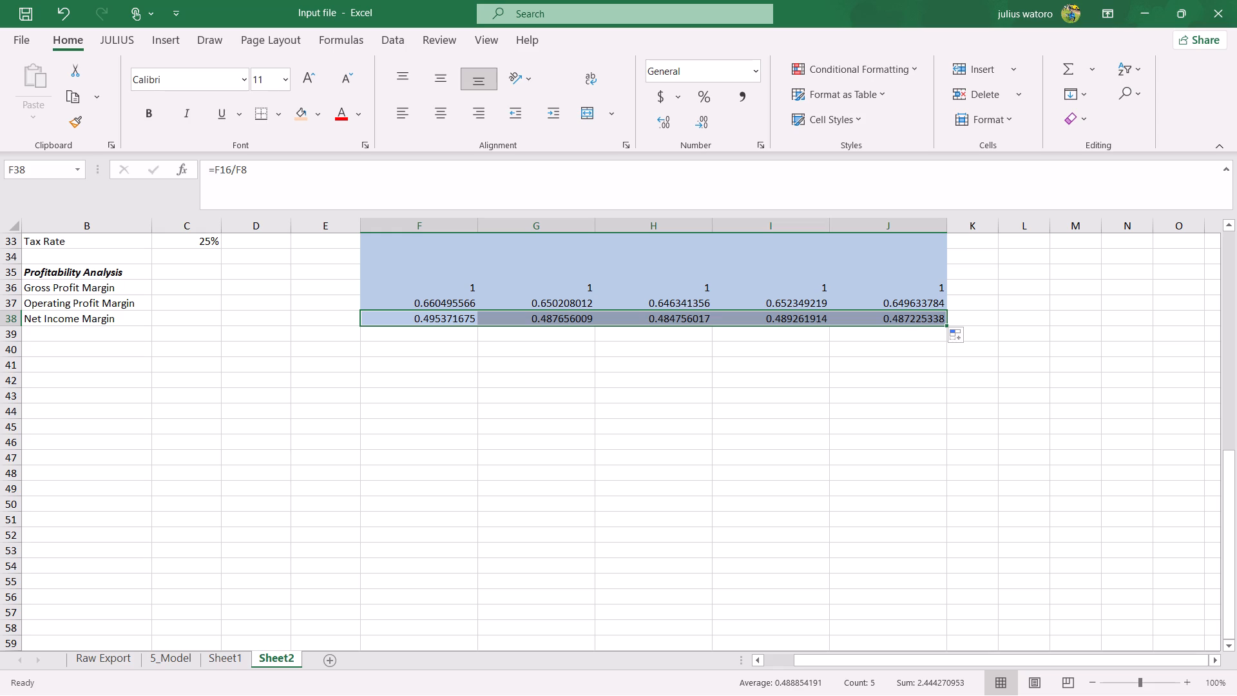
Format the profitability margins in F36:J38 on Sheet2 as percentages.
{"action": "left_click", "coordinate": [455, 289]}
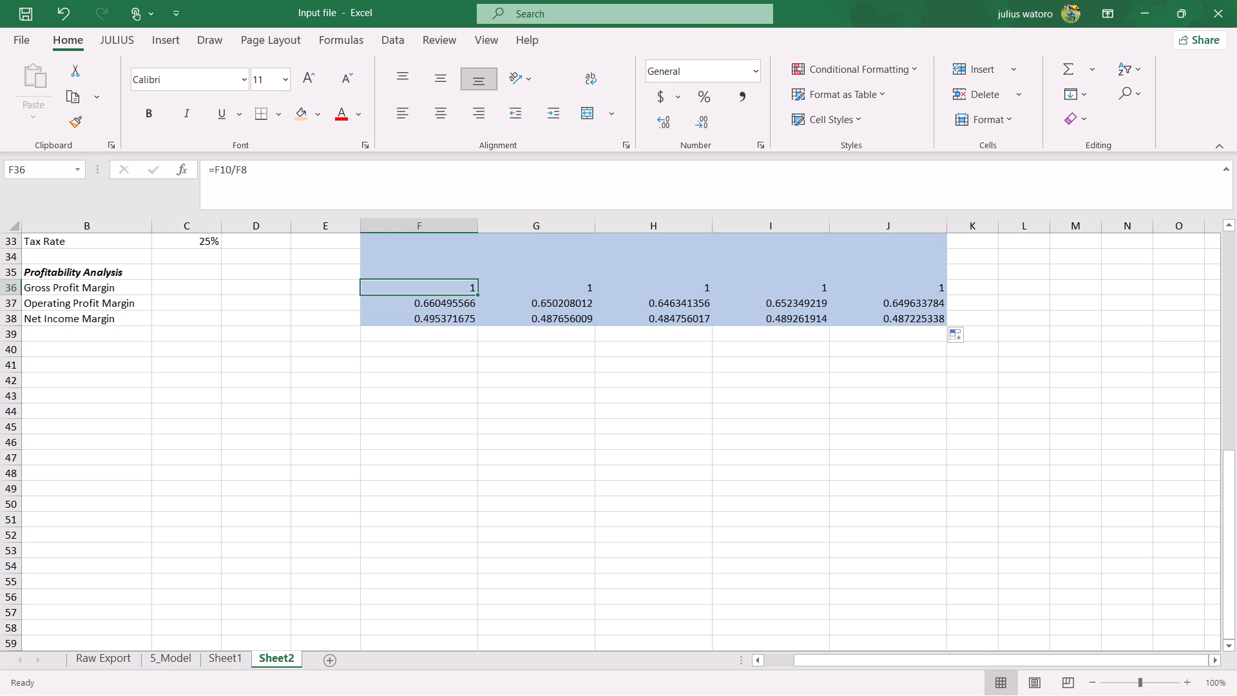
{"action": "left_click_drag", "start_coordinate": [470, 289], "coordinate": [861, 320]}
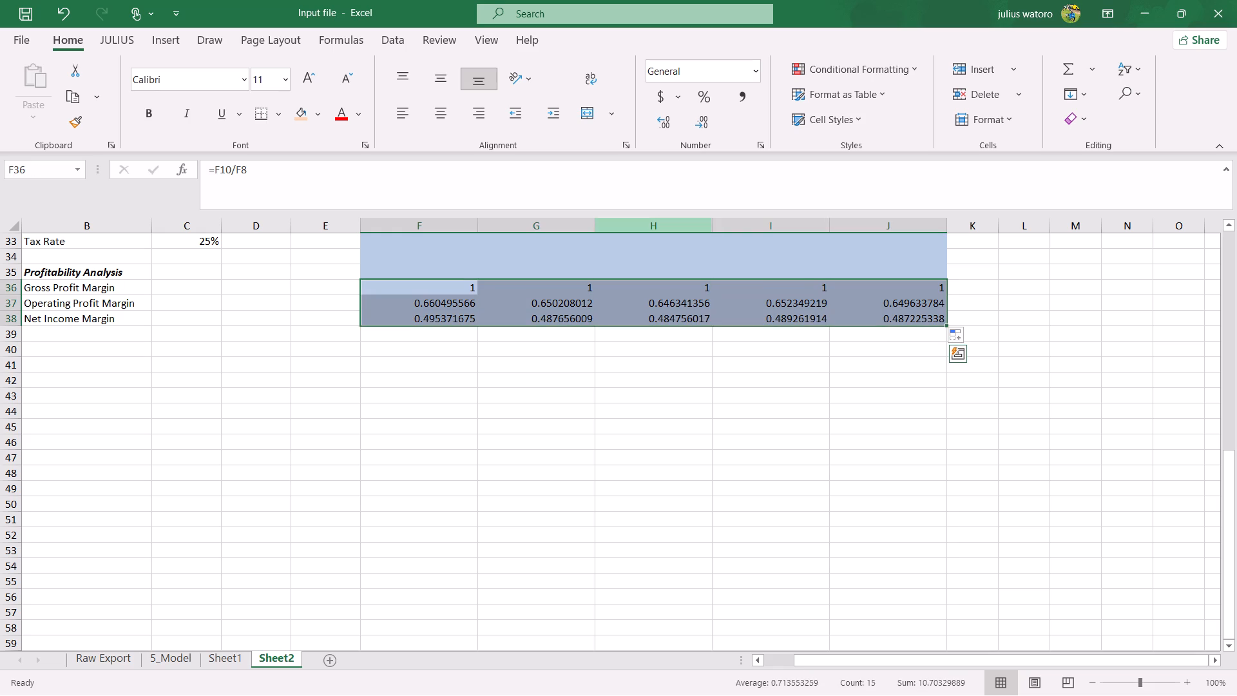
{"action": "left_click", "coordinate": [702, 101]}
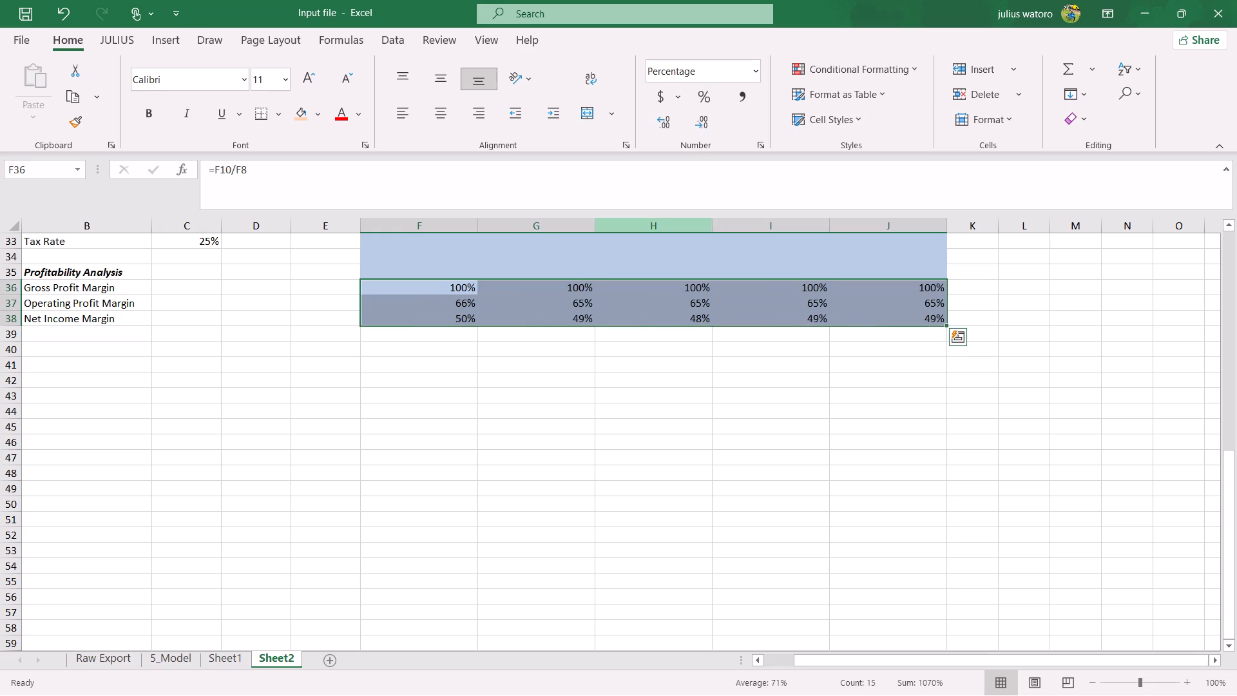
{"action": "left_click", "coordinate": [633, 306]}
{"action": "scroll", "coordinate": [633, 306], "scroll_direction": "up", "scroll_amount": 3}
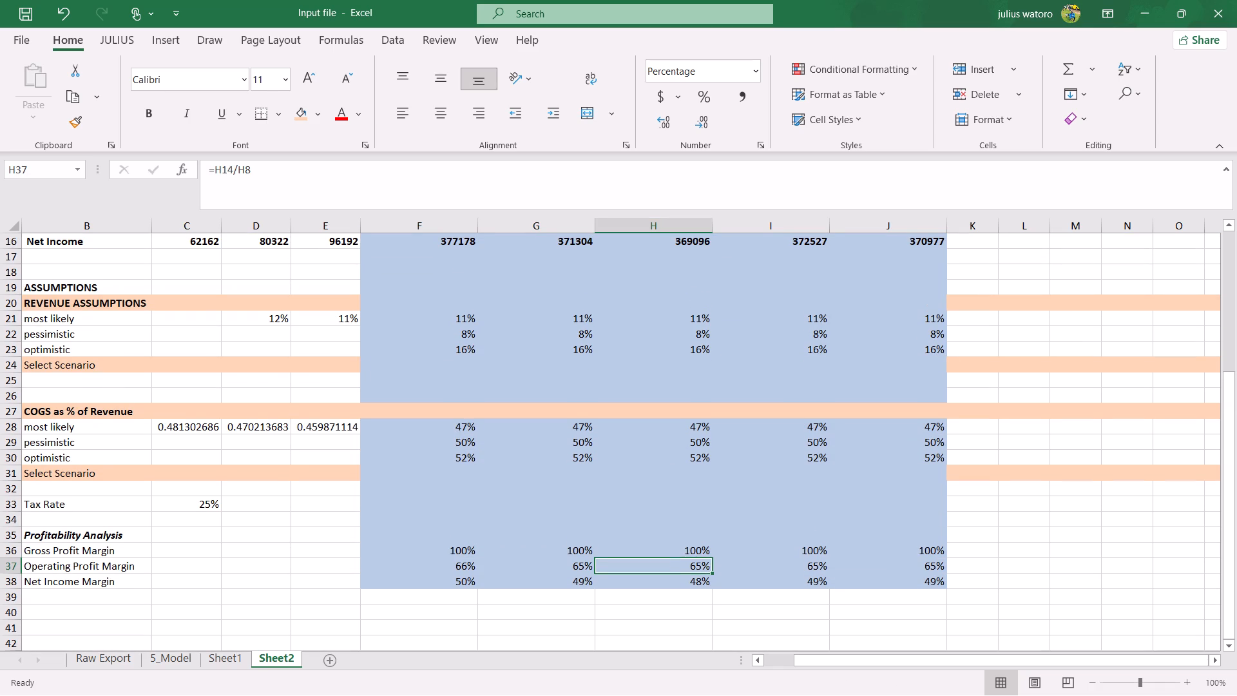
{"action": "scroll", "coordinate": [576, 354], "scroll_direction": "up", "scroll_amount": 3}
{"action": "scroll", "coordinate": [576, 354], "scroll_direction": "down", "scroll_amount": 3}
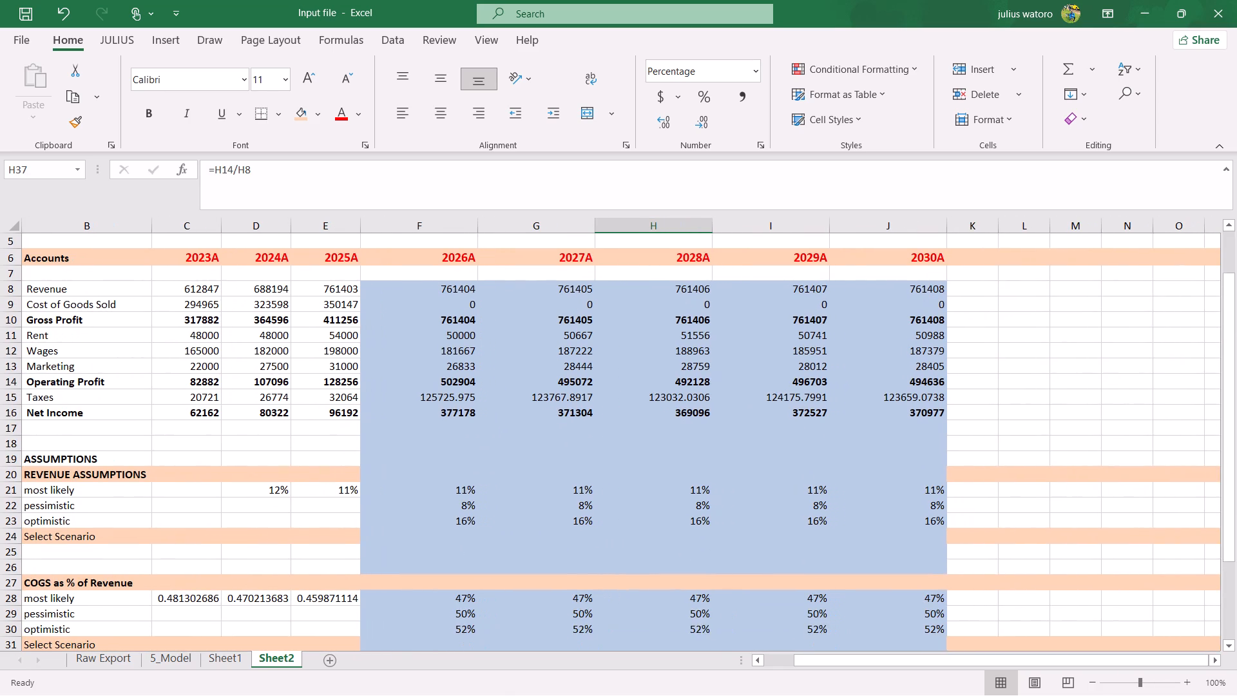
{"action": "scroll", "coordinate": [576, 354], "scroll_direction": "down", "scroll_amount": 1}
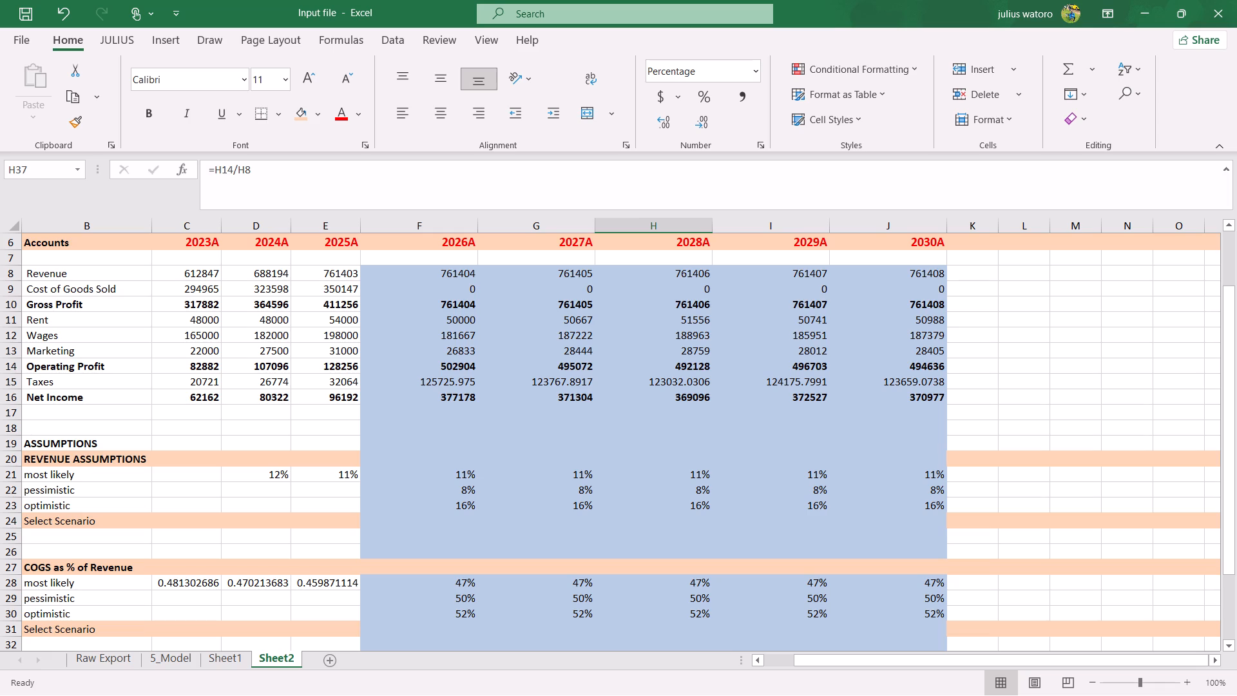
Fill the Tax Rate label in B33 and its rate in C33 on Sheet2 with the light orange heading colour.
{"action": "scroll", "coordinate": [472, 537], "scroll_direction": "down", "scroll_amount": 3}
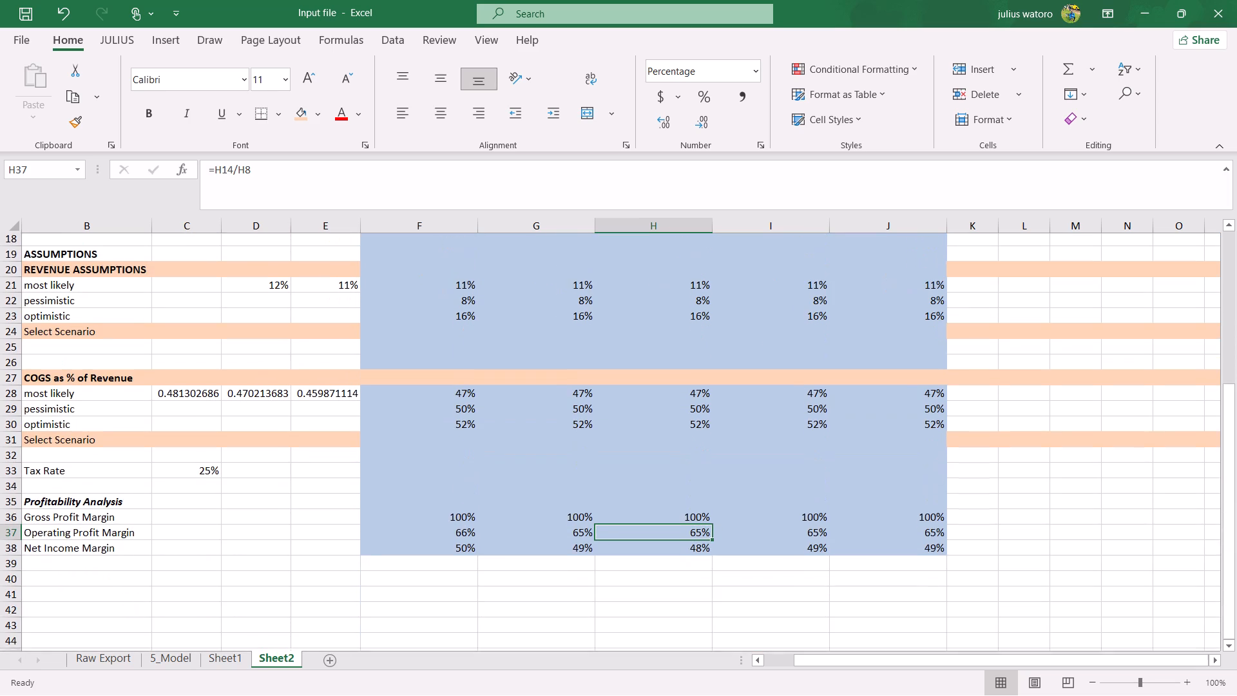
{"action": "scroll", "coordinate": [472, 537], "scroll_direction": "up", "scroll_amount": 1}
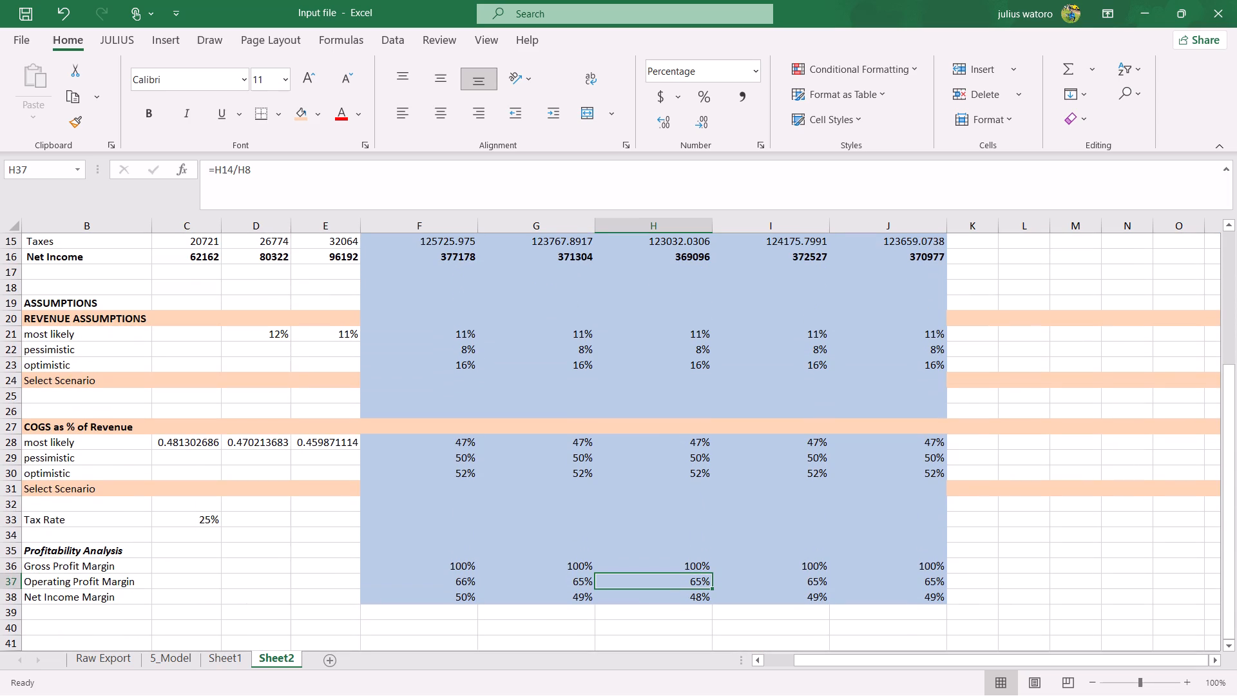
{"action": "left_click", "coordinate": [116, 527]}
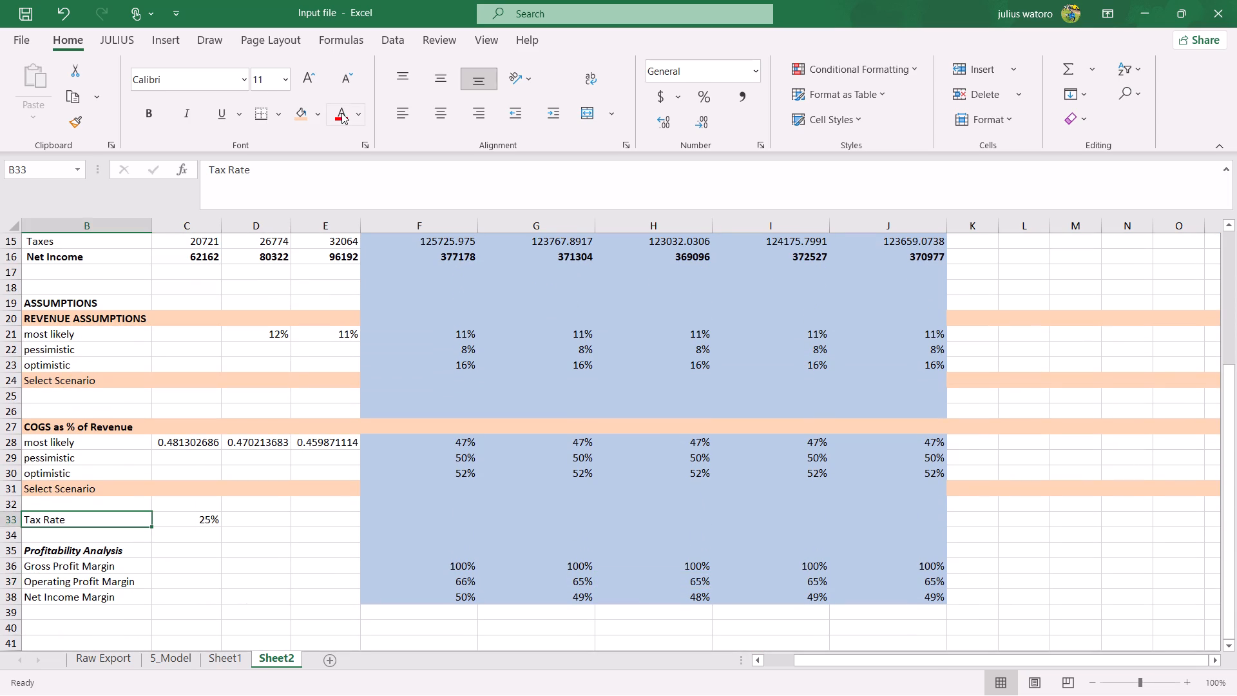
{"action": "left_click", "coordinate": [300, 119]}
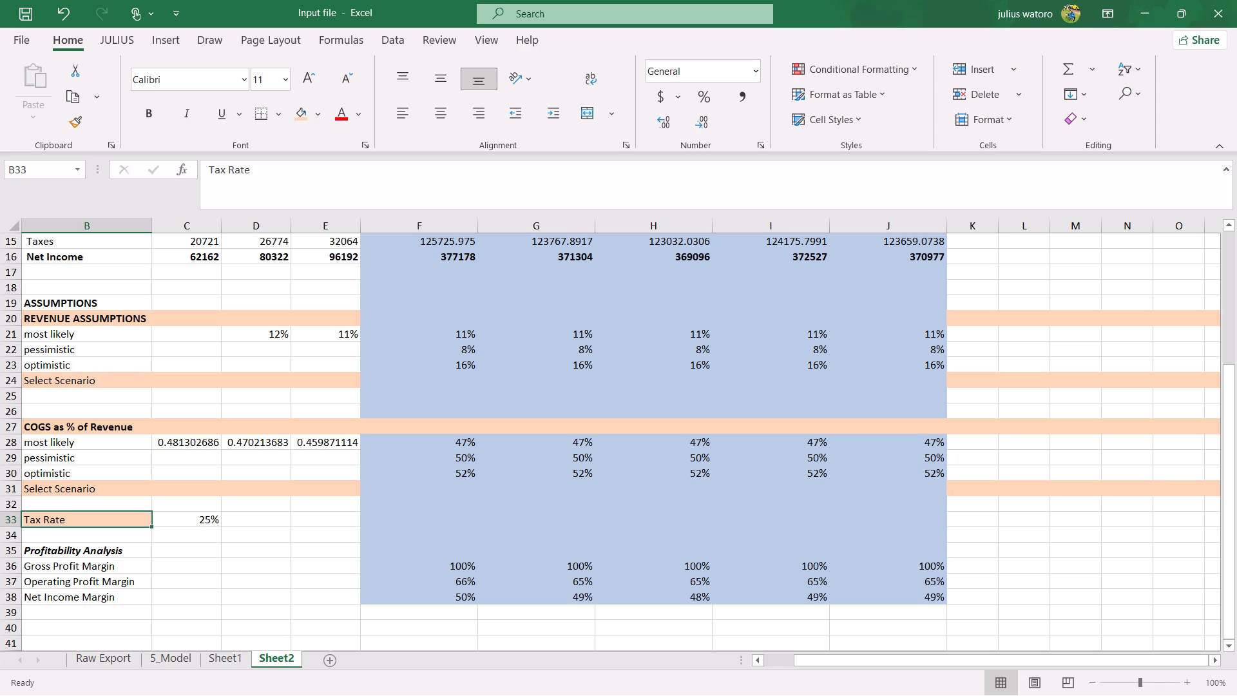
{"action": "left_click_drag", "start_coordinate": [182, 522], "coordinate": [286, 273]}
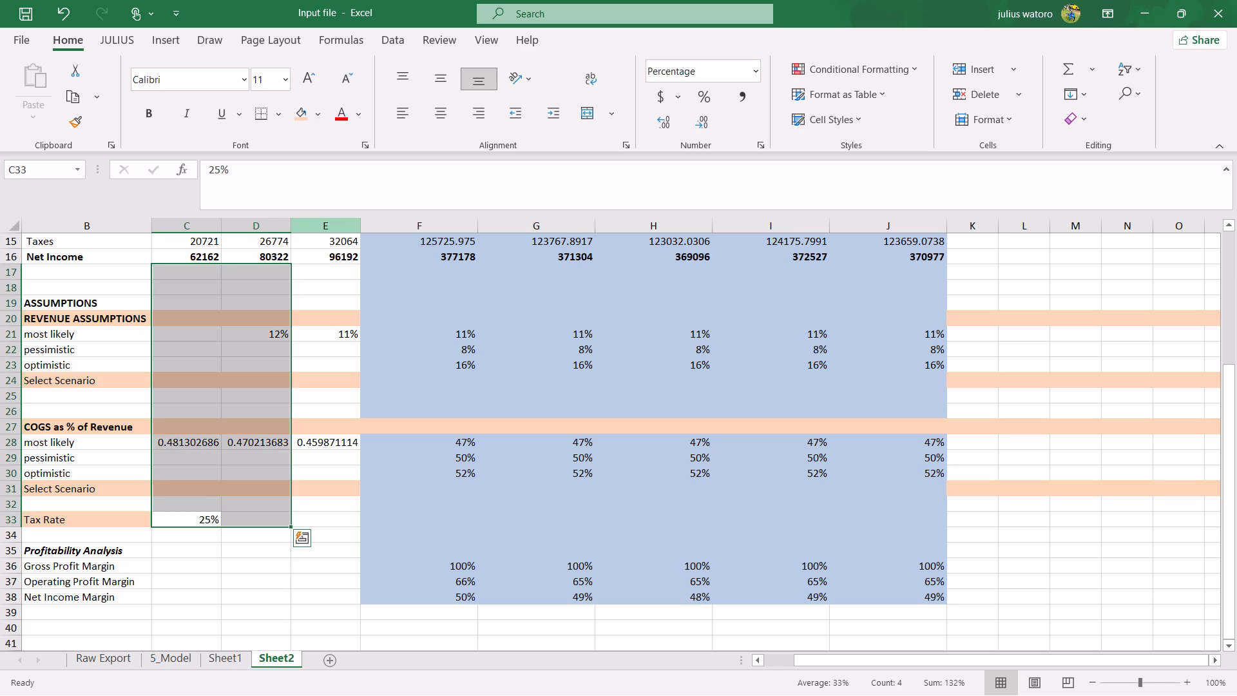
{"action": "left_click", "coordinate": [331, 456]}
{"action": "left_click", "coordinate": [191, 523]}
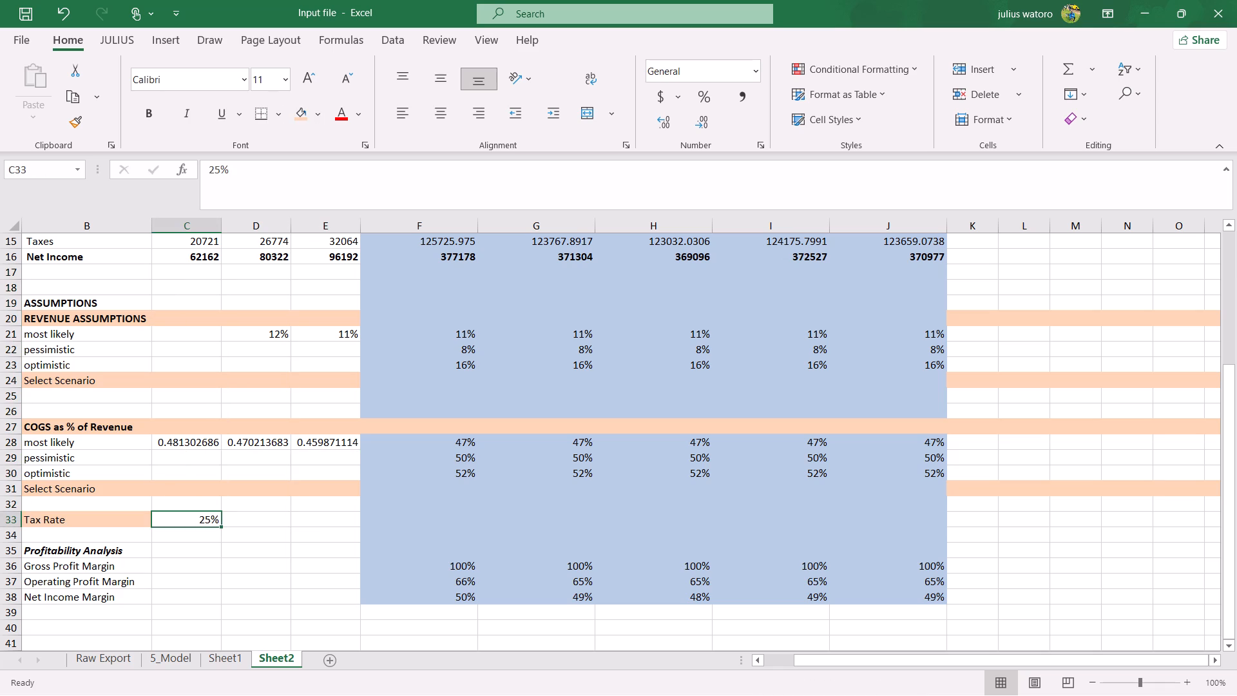
{"action": "left_click", "coordinate": [305, 117]}
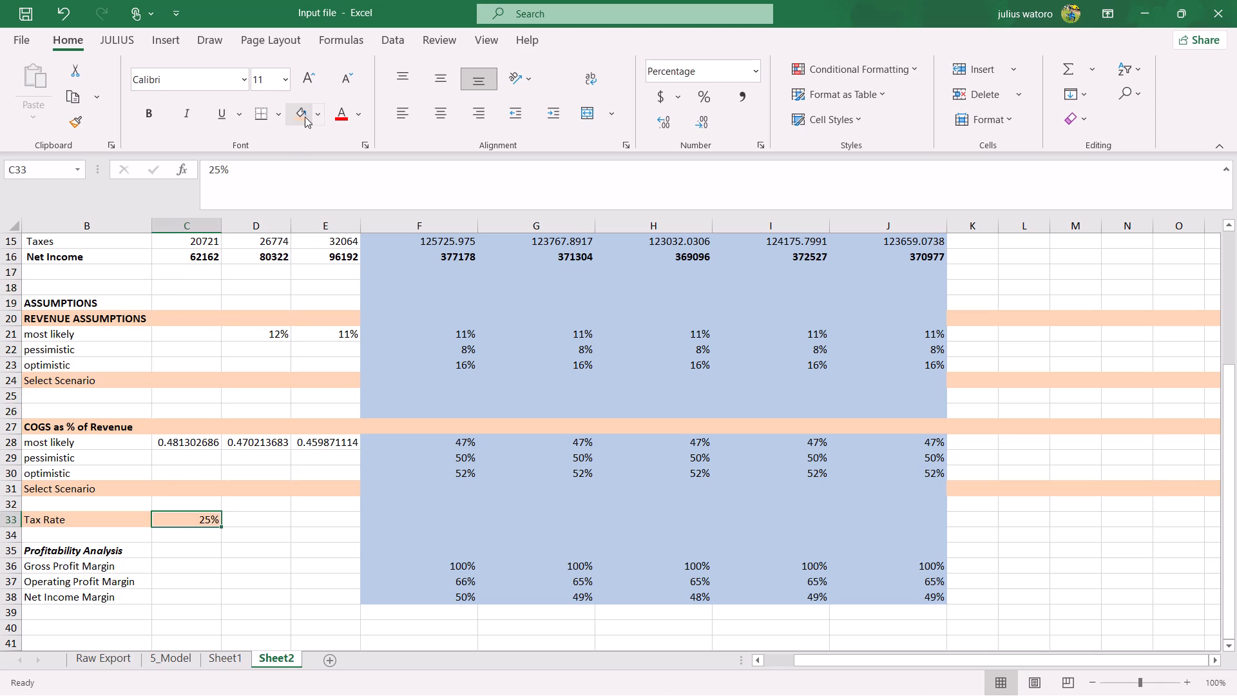
{"action": "left_click", "coordinate": [233, 499]}
Format the historical most likely COGS ratios in C28:E28 on Sheet2 as percentages.
{"action": "scroll", "coordinate": [233, 499], "scroll_direction": "up", "scroll_amount": 1}
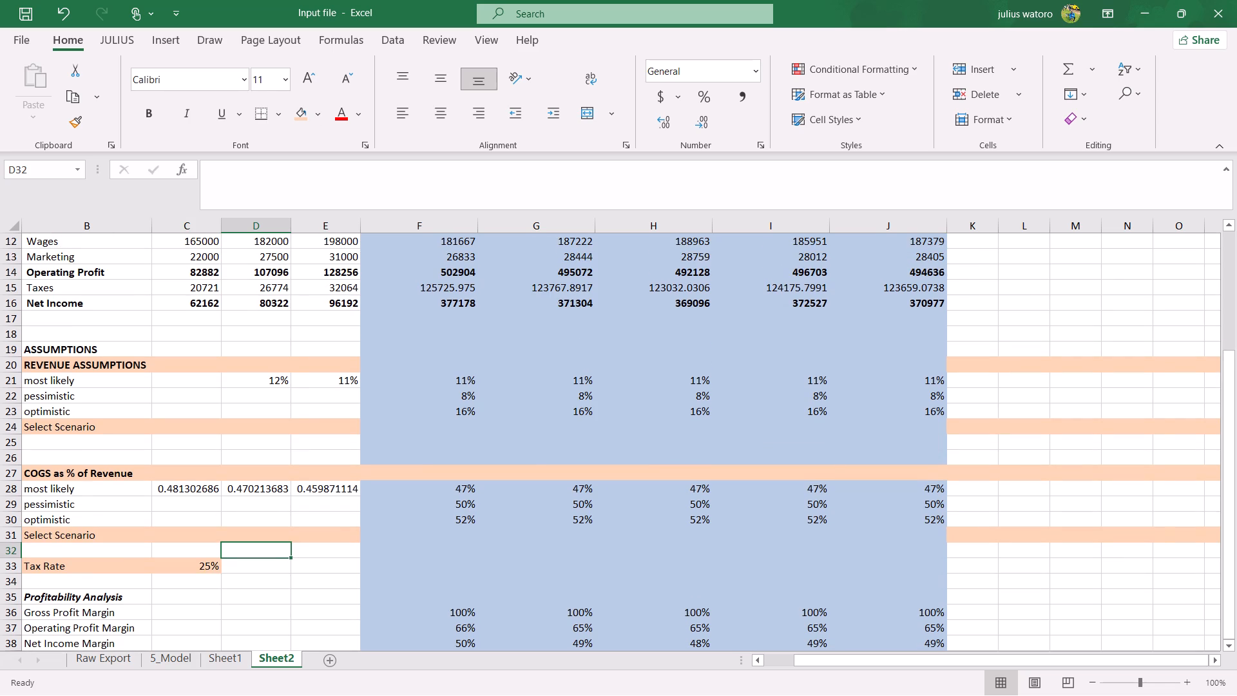
{"action": "left_click", "coordinate": [182, 566]}
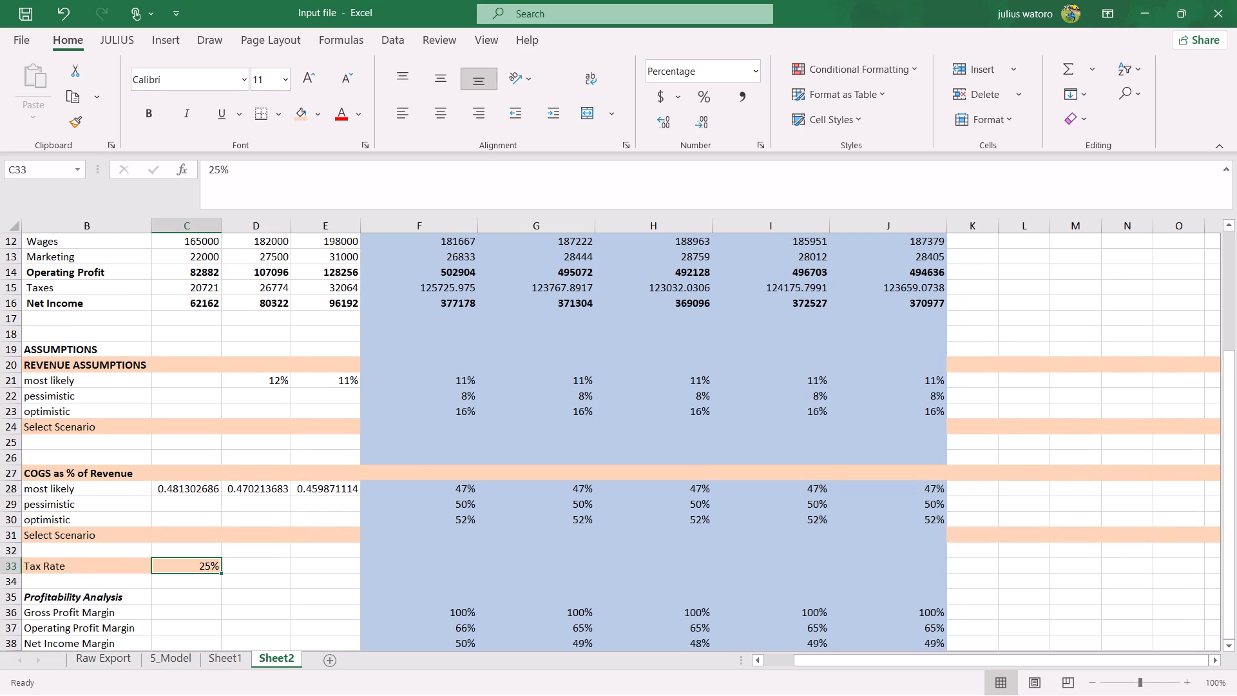
{"action": "left_click_drag", "start_coordinate": [191, 487], "coordinate": [340, 487]}
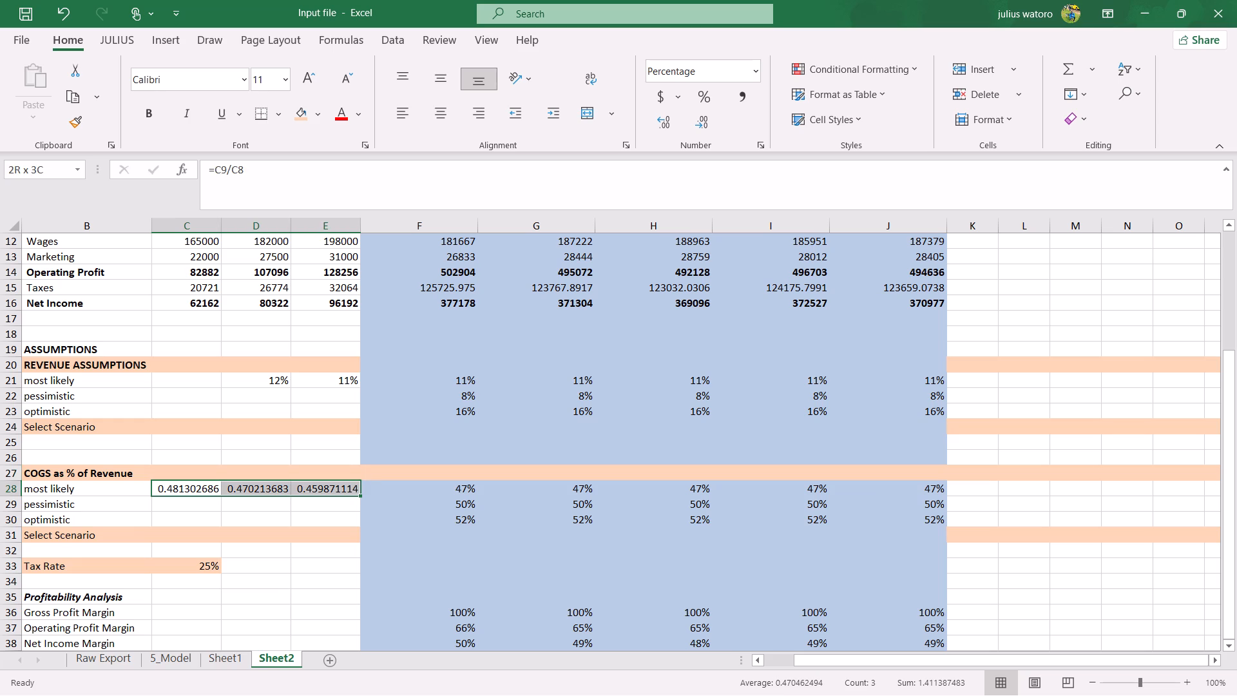
{"action": "left_click_drag", "start_coordinate": [340, 487], "coordinate": [343, 488]}
{"action": "left_click", "coordinate": [698, 98]}
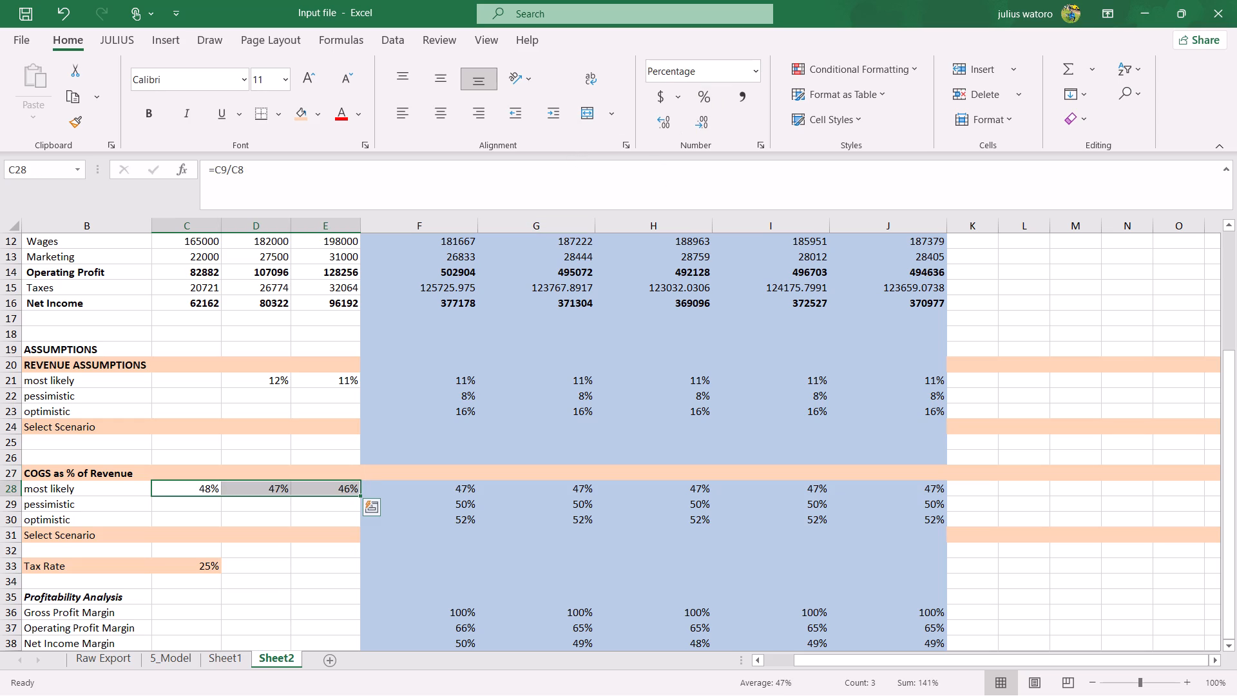
{"action": "left_click", "coordinate": [257, 567]}
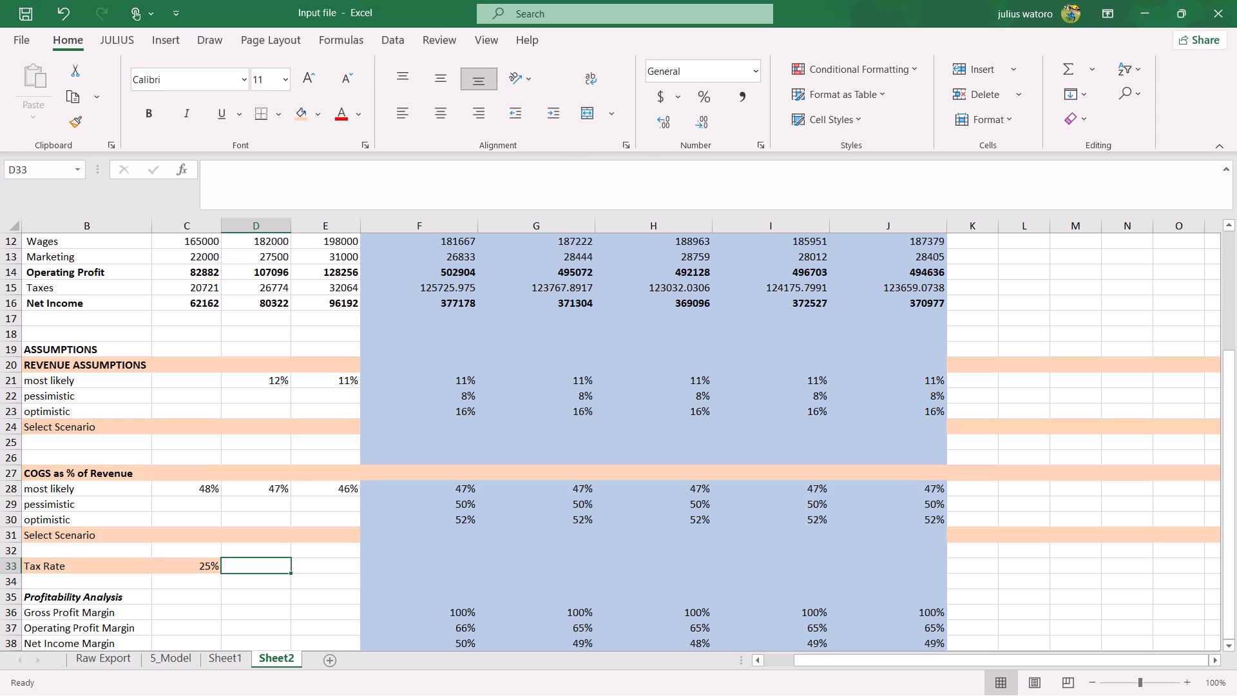
Compare the top section of Sheet2 with Raw Export, 5_Model and Sheet1 to find which elements are still missing.
{"action": "scroll", "coordinate": [327, 532], "scroll_direction": "up", "scroll_amount": 4}
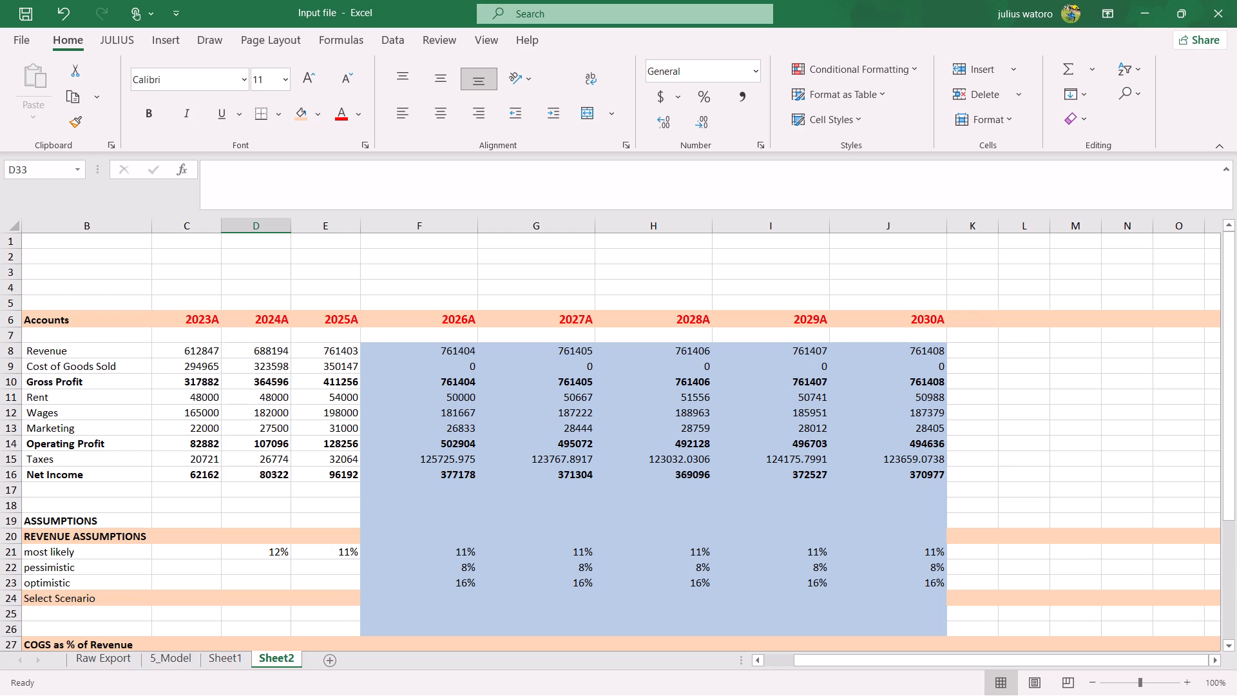
{"action": "left_click", "coordinate": [119, 666]}
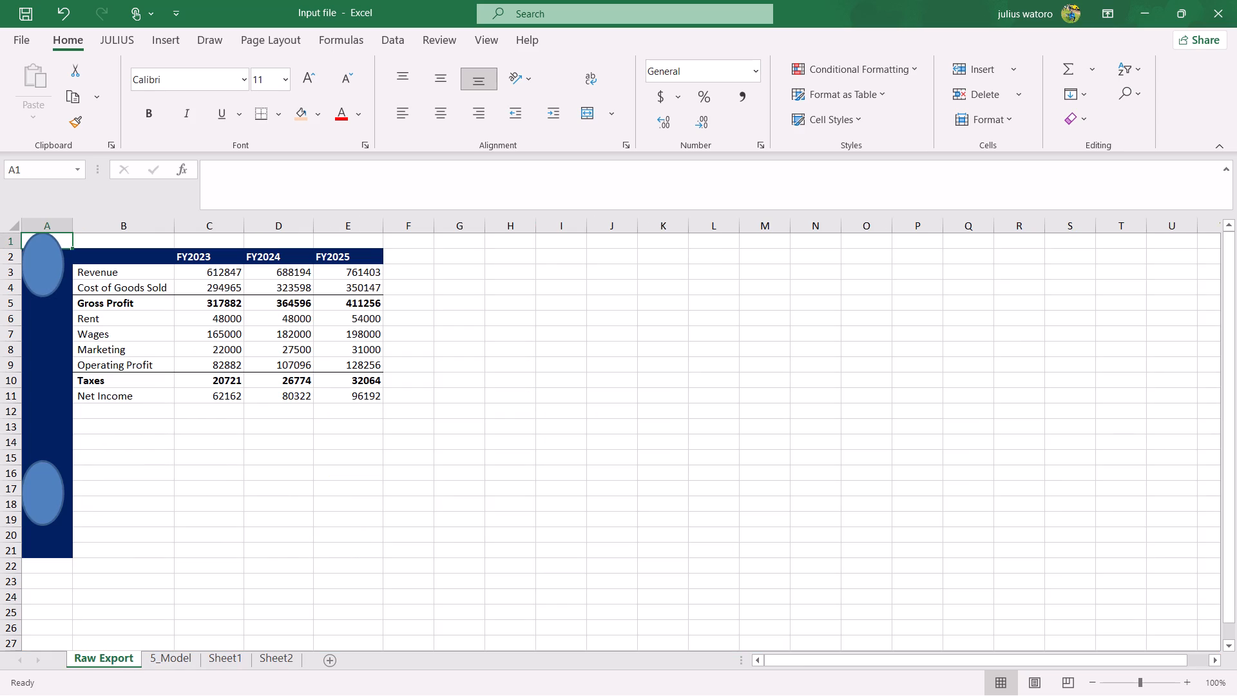
{"action": "left_click", "coordinate": [178, 671]}
{"action": "left_click", "coordinate": [172, 663]}
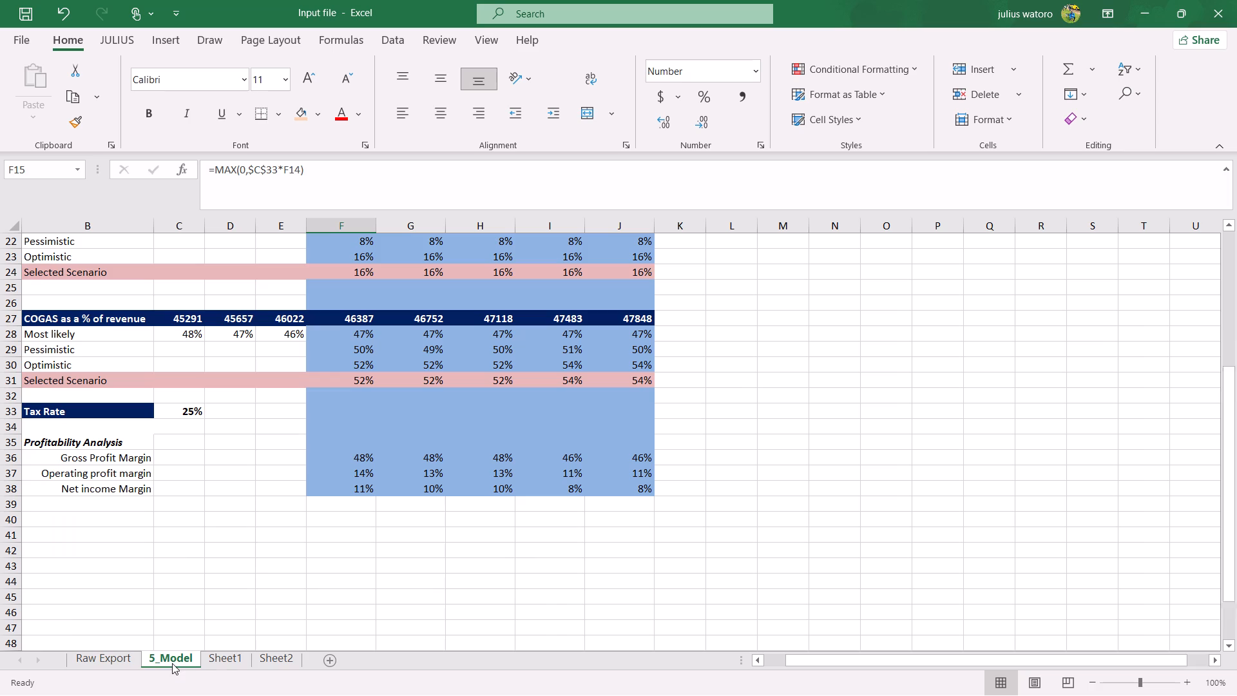
{"action": "scroll", "coordinate": [187, 441], "scroll_direction": "up", "scroll_amount": 6}
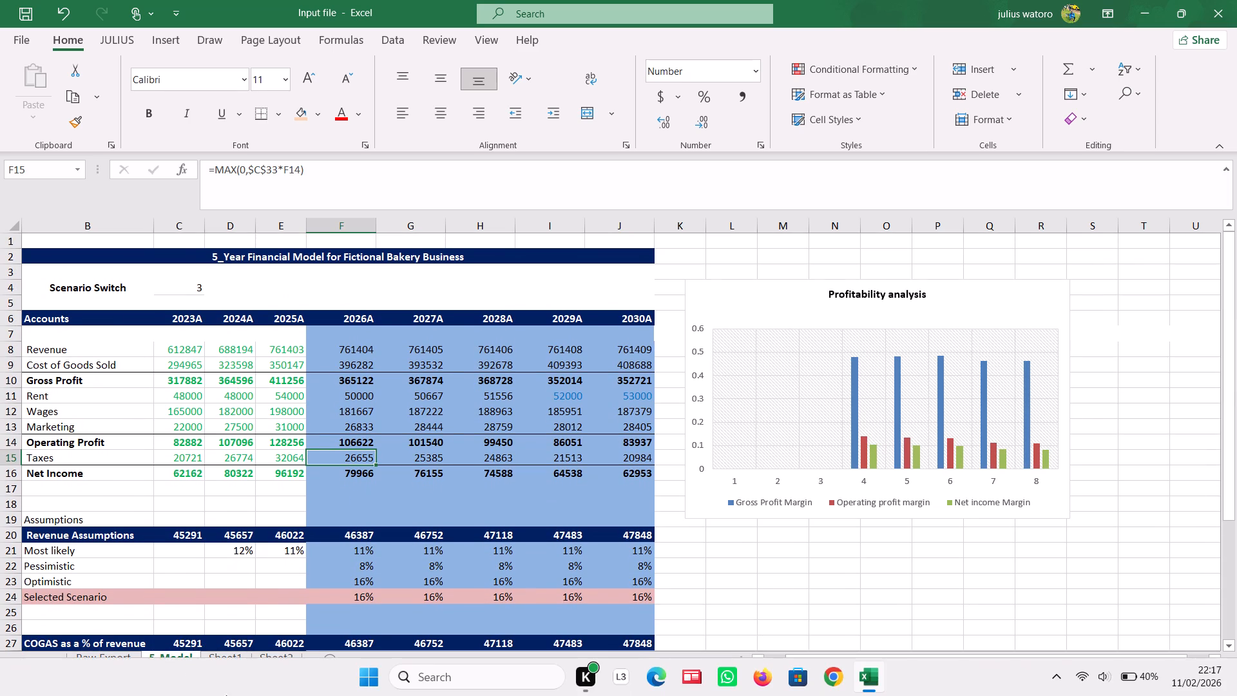
{"action": "left_click", "coordinate": [224, 660]}
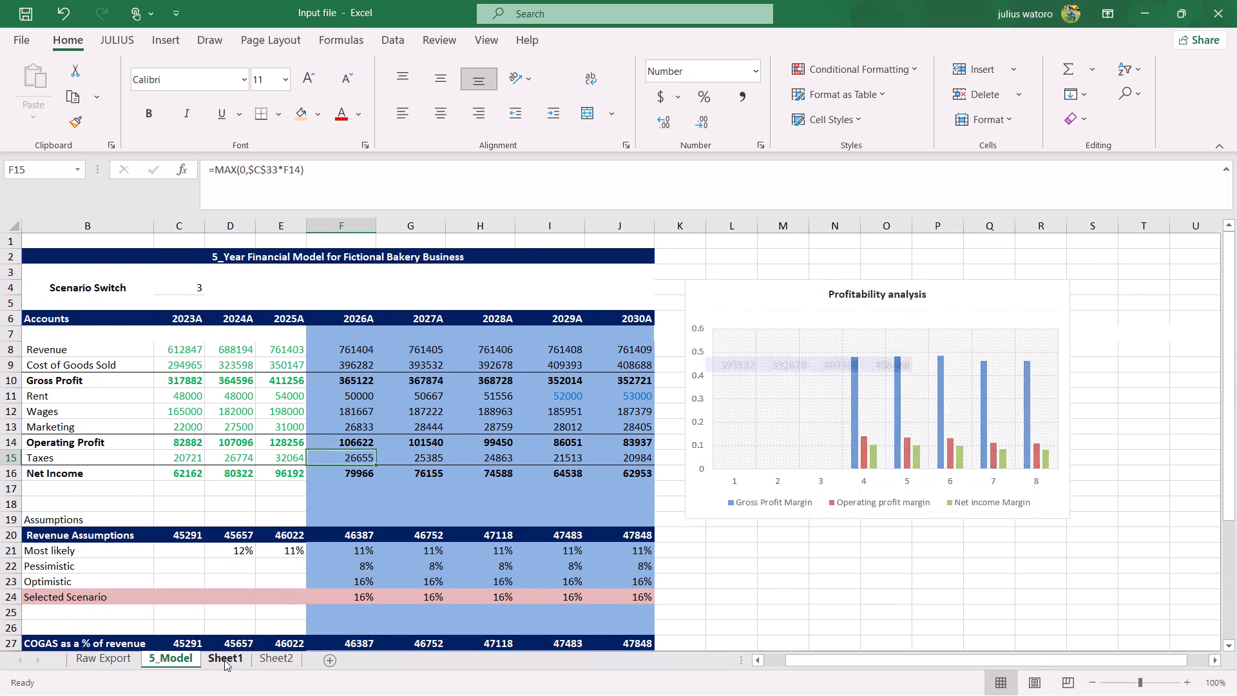
{"action": "scroll", "coordinate": [251, 560], "scroll_direction": "up", "scroll_amount": 4}
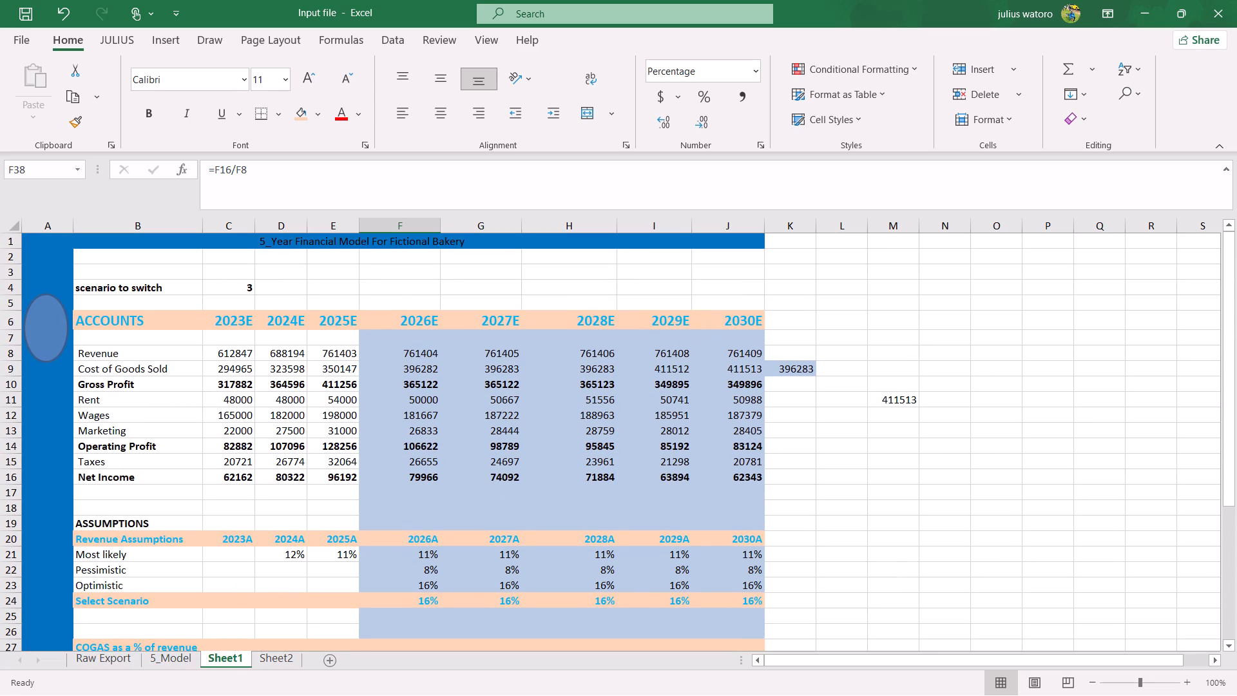
{"action": "left_click", "coordinate": [274, 662]}
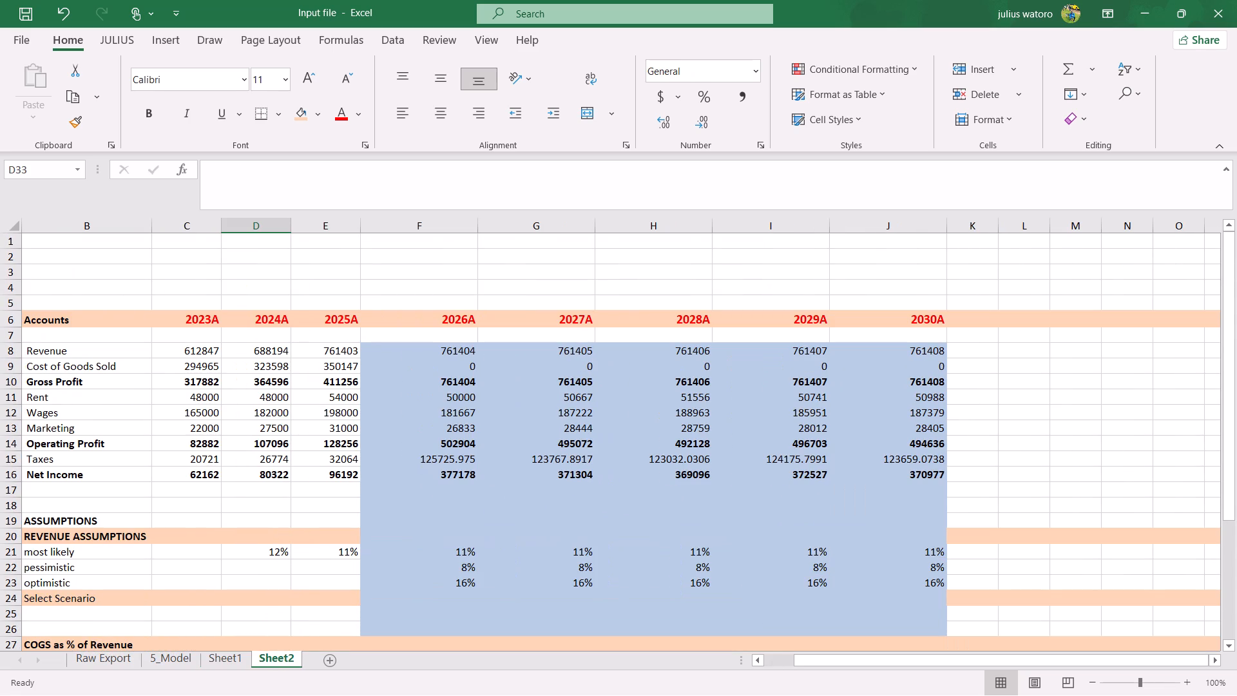
Enter the label "scenario switch" in B4 on Sheet2.
{"action": "left_click", "coordinate": [102, 293]}
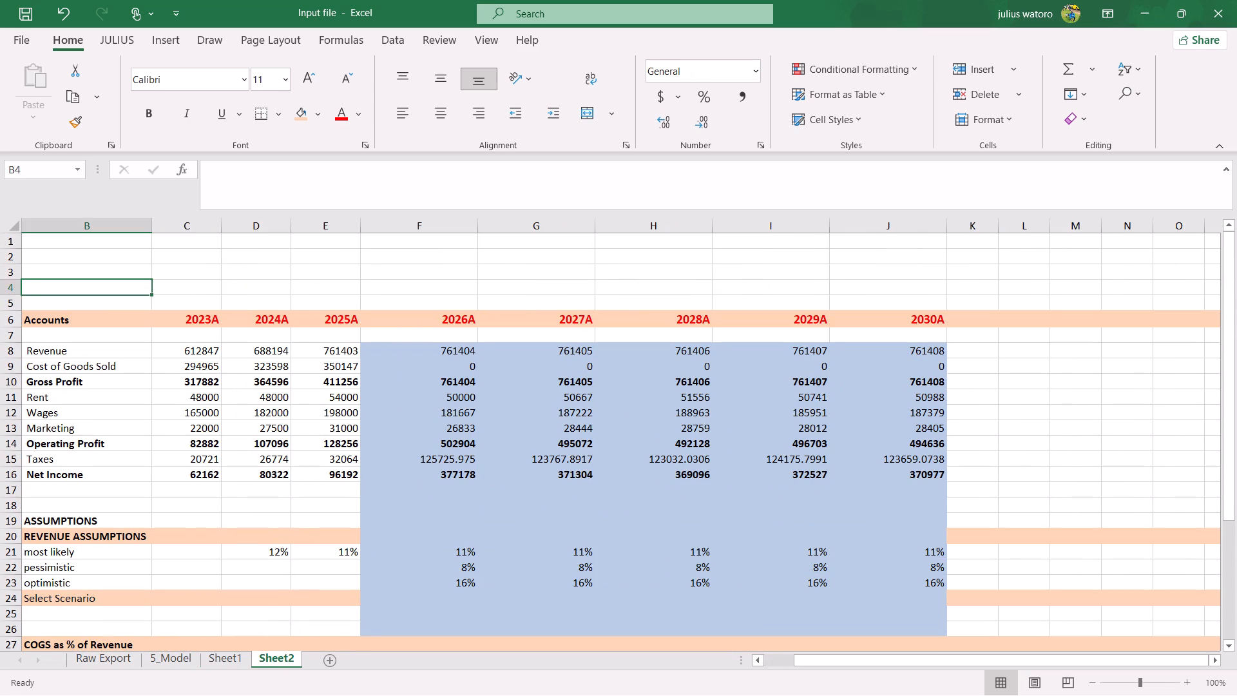
{"action": "type", "text": "sce"}
{"action": "type", "text": "nario switch"}
{"action": "key", "text": "Right"}
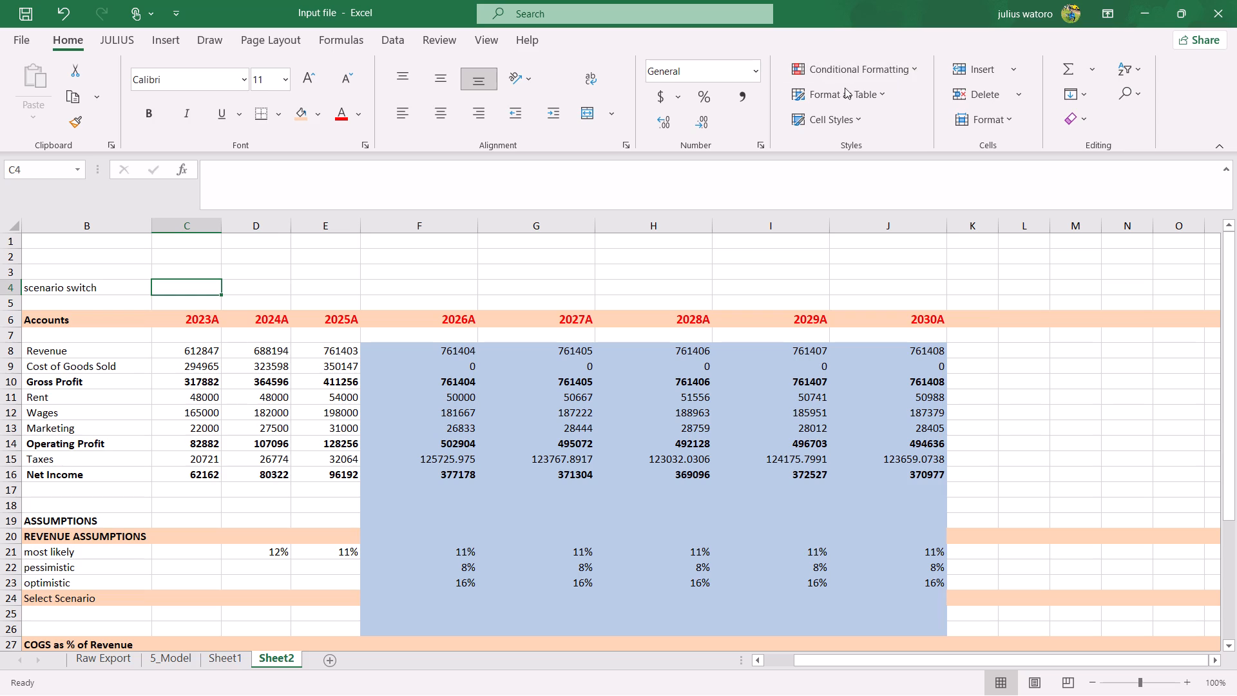
Set up list data validation for C4 beside the scenario switch label, with 1,2,3 as the source.
{"action": "left_click", "coordinate": [405, 39]}
{"action": "left_click", "coordinate": [832, 115]}
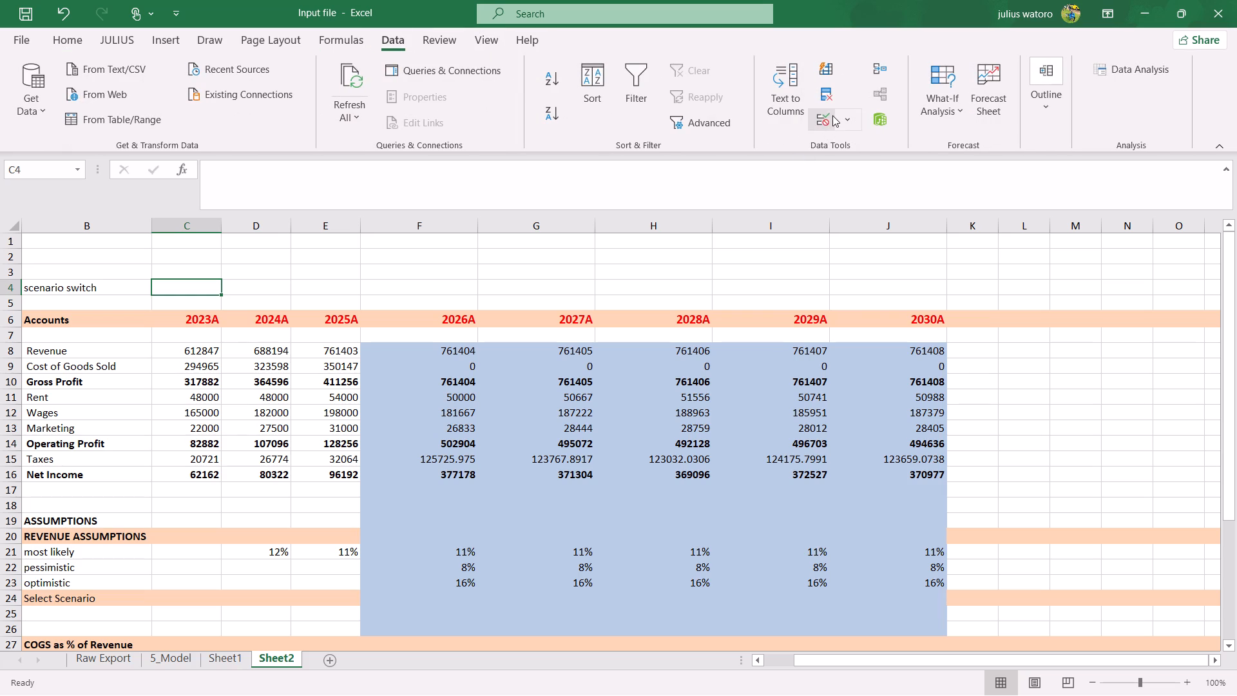
{"action": "left_click", "coordinate": [244, 276]}
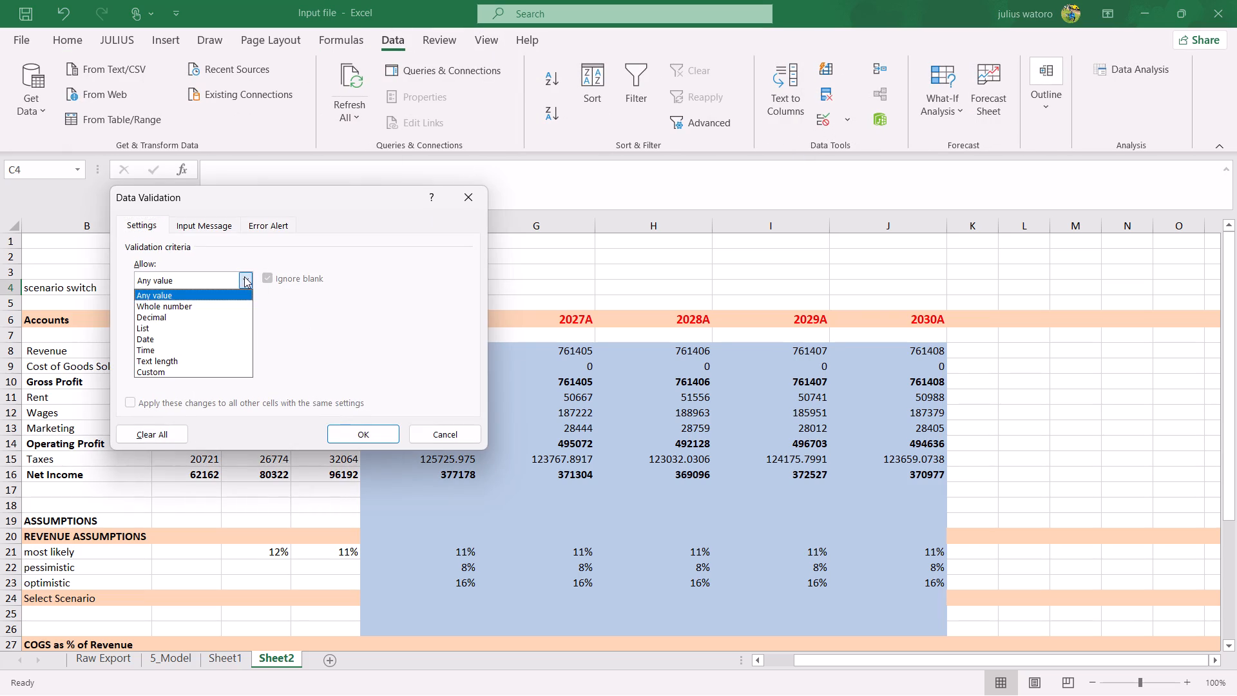
{"action": "left_click", "coordinate": [157, 323]}
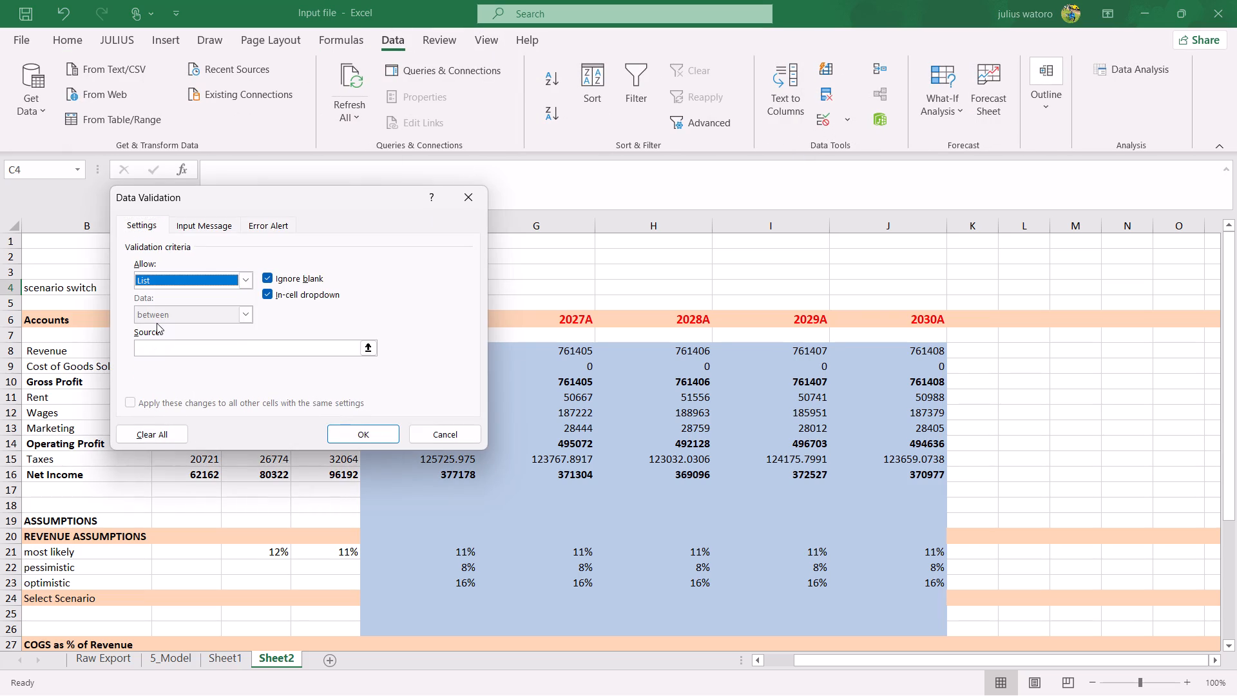
{"action": "left_click", "coordinate": [169, 352]}
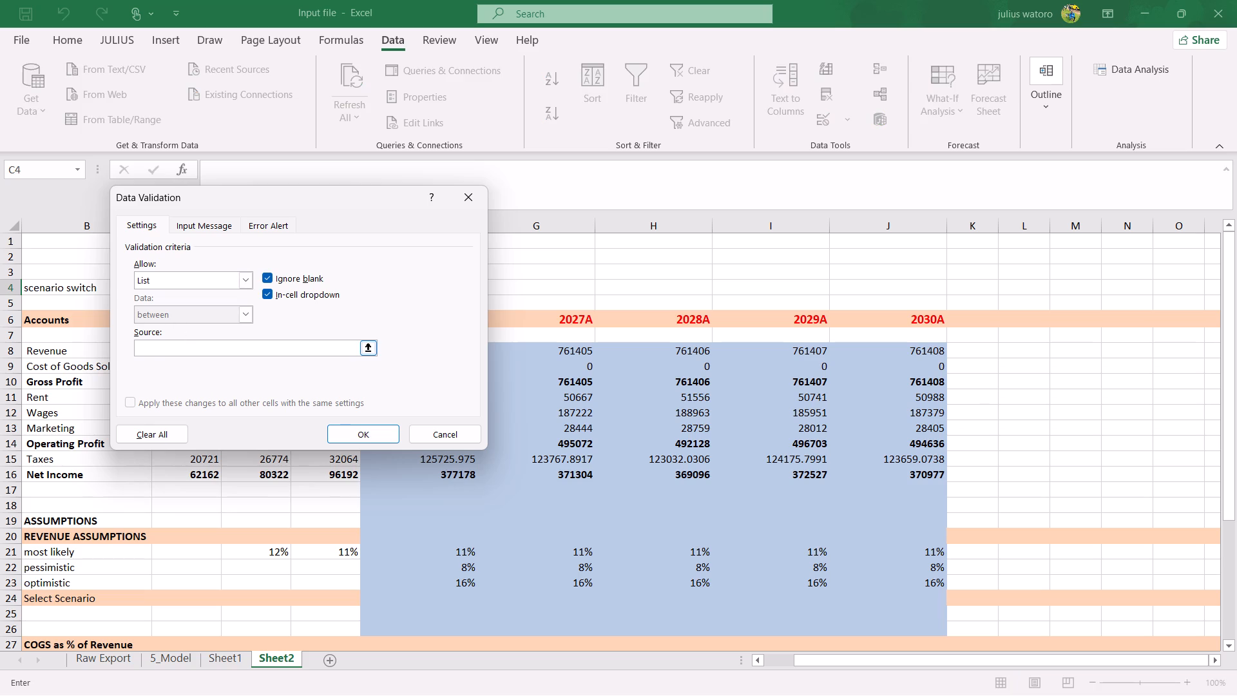
{"action": "key", "text": "1"}
{"action": "type", "text": ",2"}
{"action": "type", "text": ",3"}
Add an input message to the C4 validation listing 1-mostlikely, 2-pessimistic and 3-optimistic on separate lines.
{"action": "left_click", "coordinate": [200, 226]}
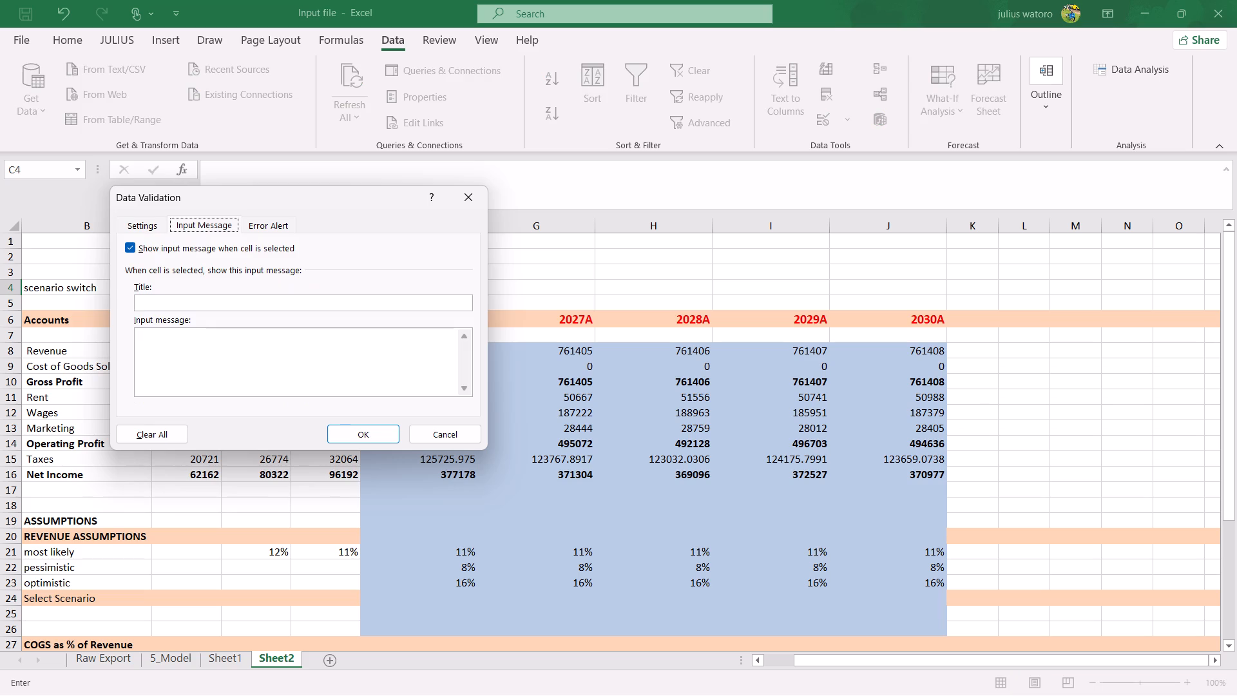
{"action": "left_click", "coordinate": [180, 367]}
{"action": "key", "text": "1"}
{"action": "key", "text": "minus"}
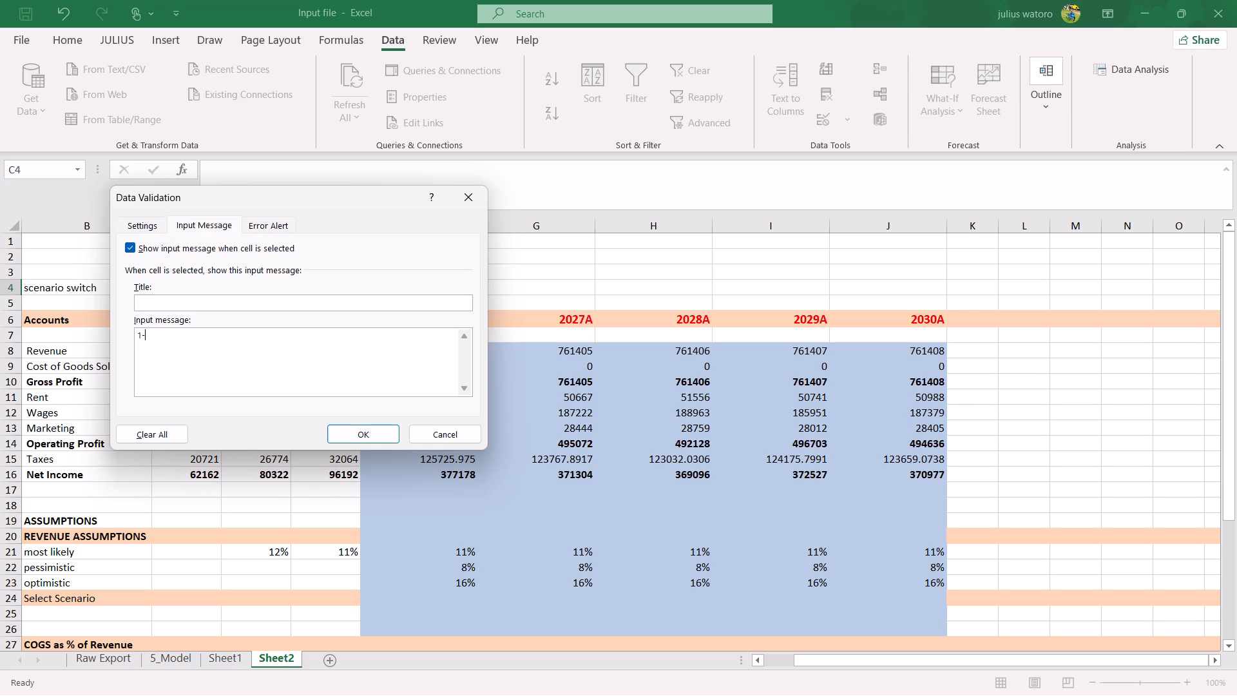
{"action": "type", "text": "mostlikely"}
{"action": "key", "text": "Return"}
{"action": "key", "text": "1"}
{"action": "key", "text": "minus"}
{"action": "key", "text": "BackSpace"}
{"action": "key", "text": "BackSpace"}
{"action": "key", "text": "2"}
{"action": "key", "text": "minus"}
{"action": "type", "text": "pessimistic"}
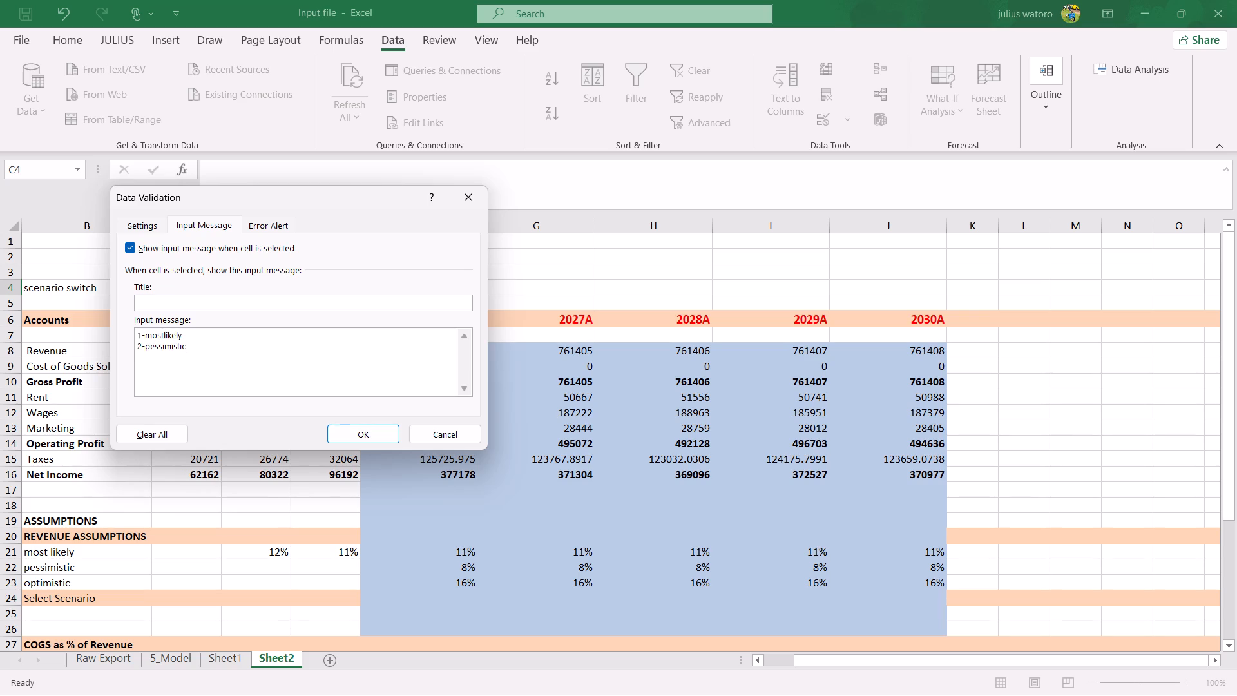
{"action": "key", "text": "Return"}
{"action": "key", "text": "3"}
{"action": "type", "text": "-optimistic"}
Title the C4 input message SCENARIOS.
{"action": "left_click", "coordinate": [271, 227]}
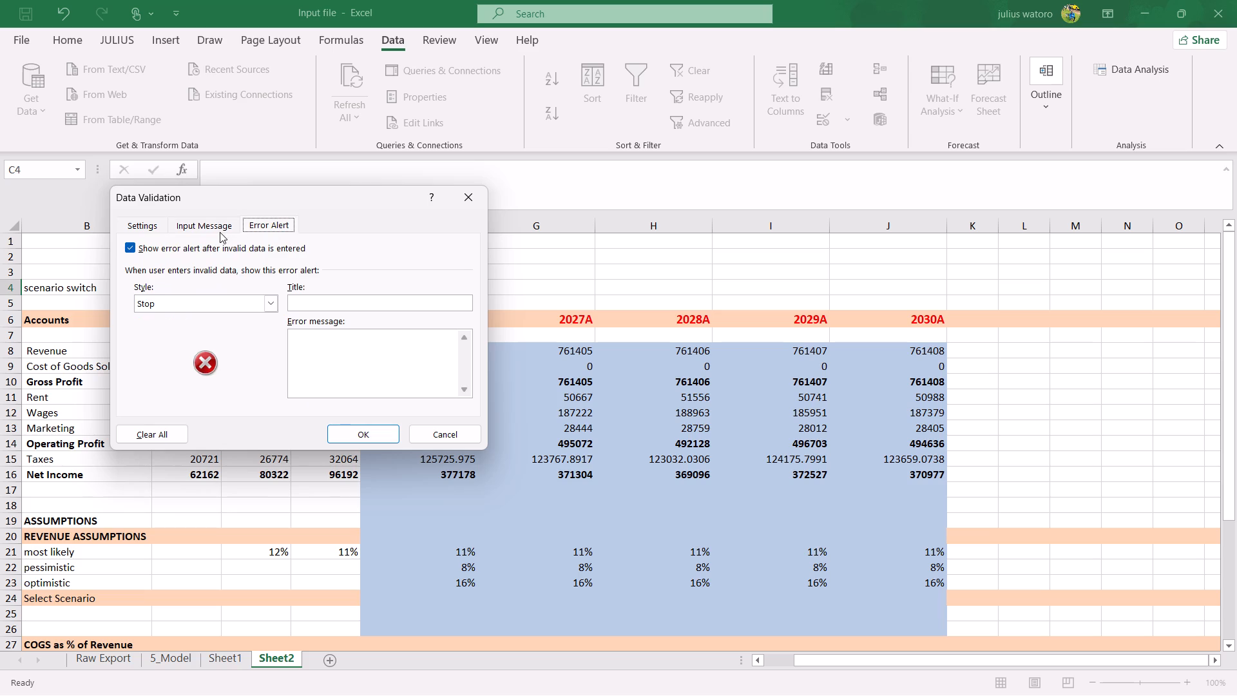
{"action": "left_click", "coordinate": [220, 232]}
{"action": "left_click", "coordinate": [191, 296]}
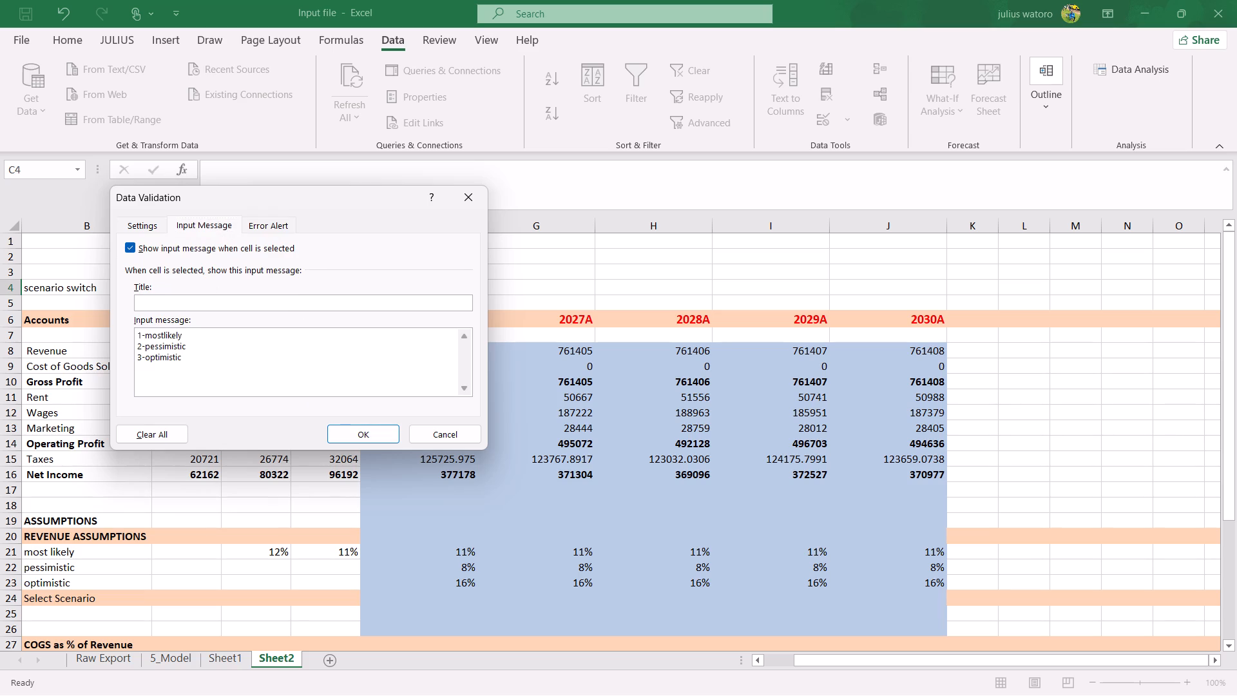
{"action": "type", "text": "SCENAR"}
{"action": "type", "text": "IOS"}
Give the C4 validation a Stop-style error alert titled "wrong" and apply the validation rule.
{"action": "left_click", "coordinate": [276, 219]}
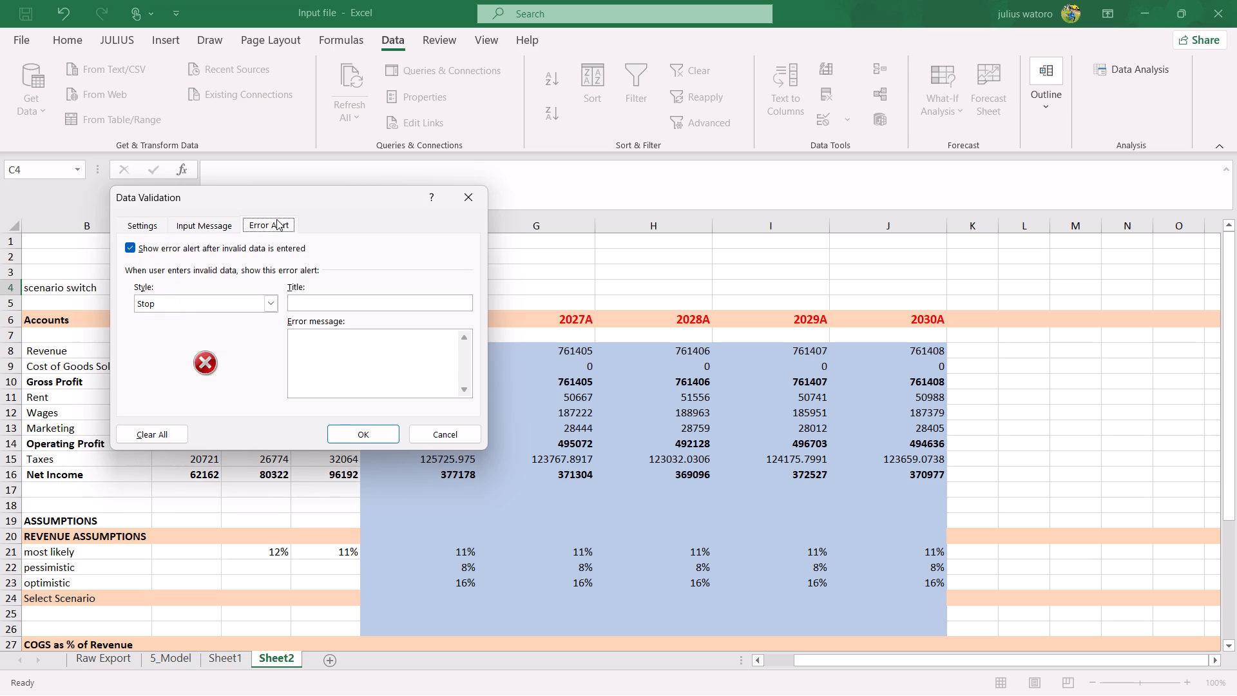
{"action": "left_click", "coordinate": [271, 300]}
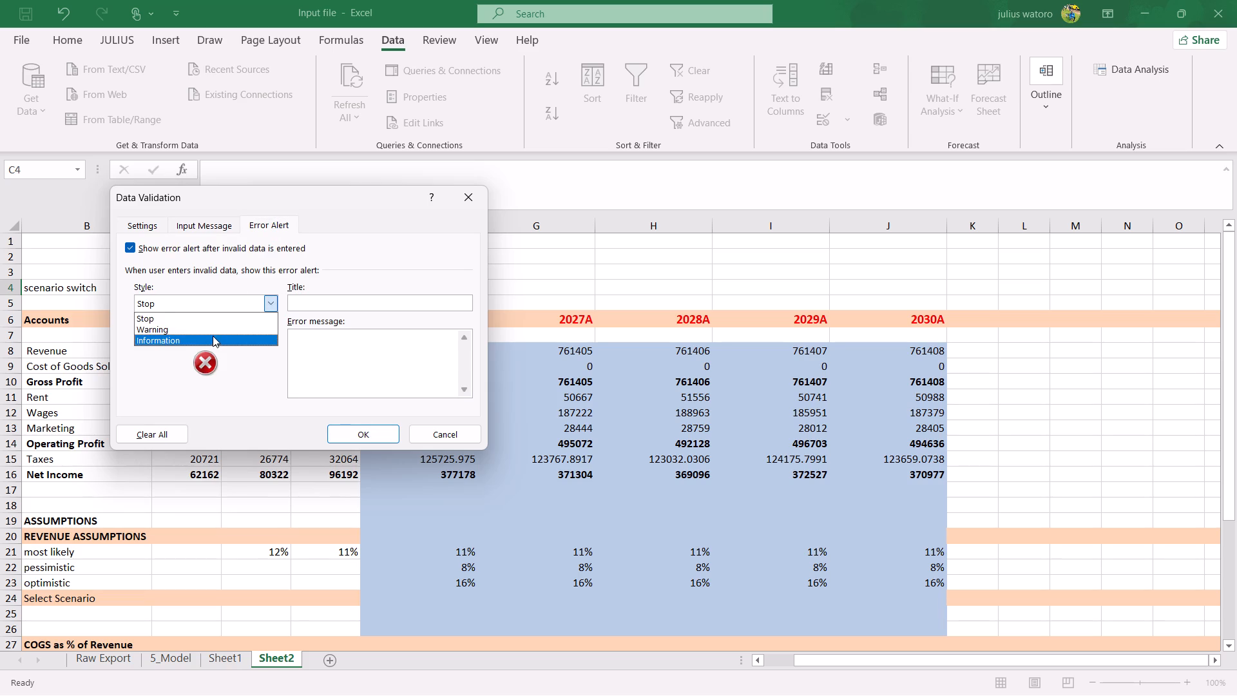
{"action": "left_click", "coordinate": [198, 321]}
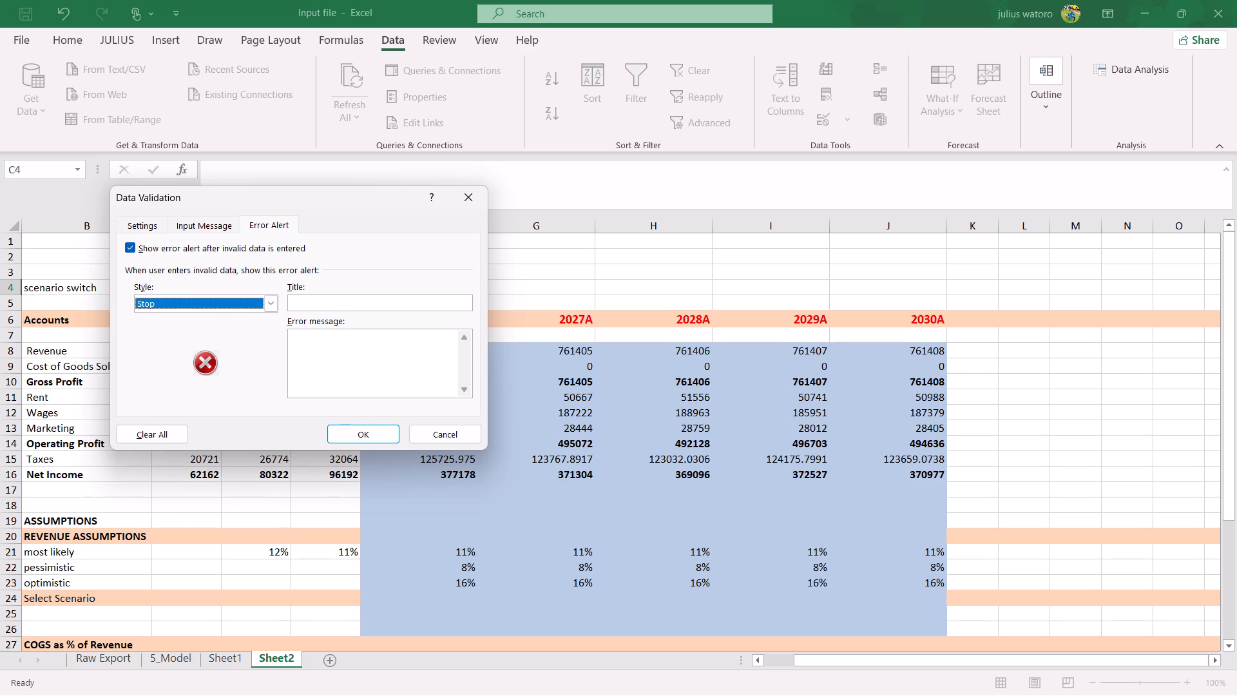
{"action": "left_click", "coordinate": [321, 306]}
{"action": "type", "text": "wr"}
{"action": "type", "text": "ong"}
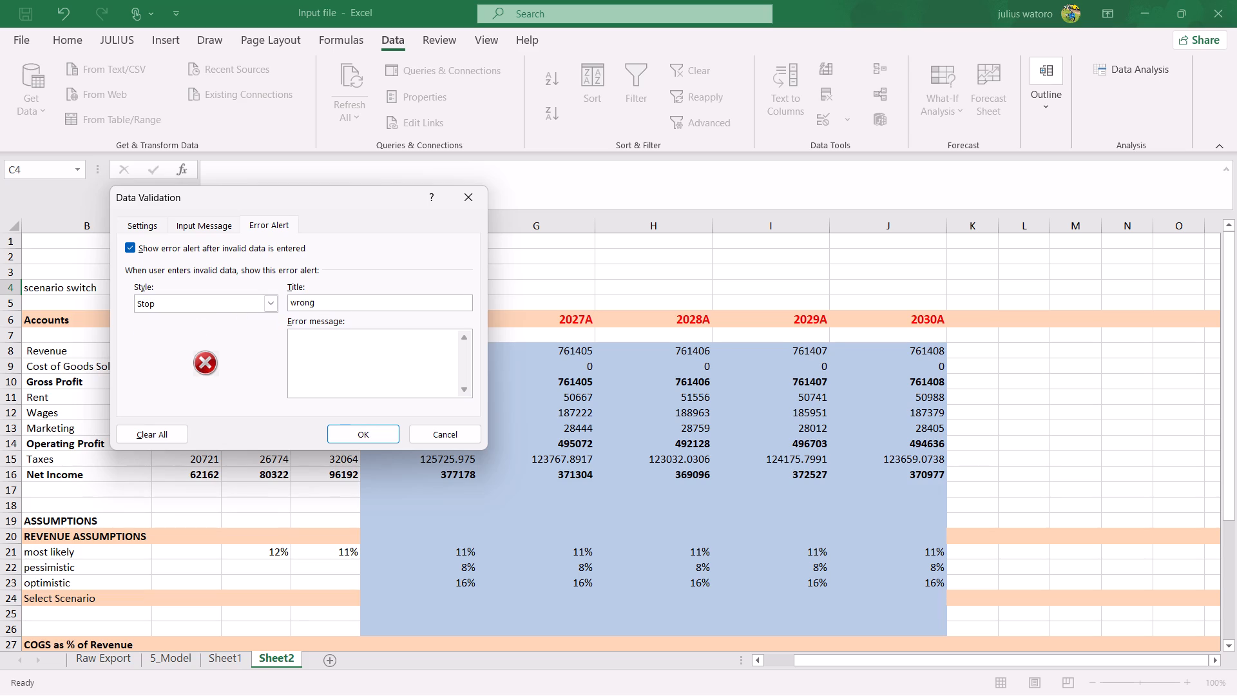
{"action": "left_click", "coordinate": [363, 433]}
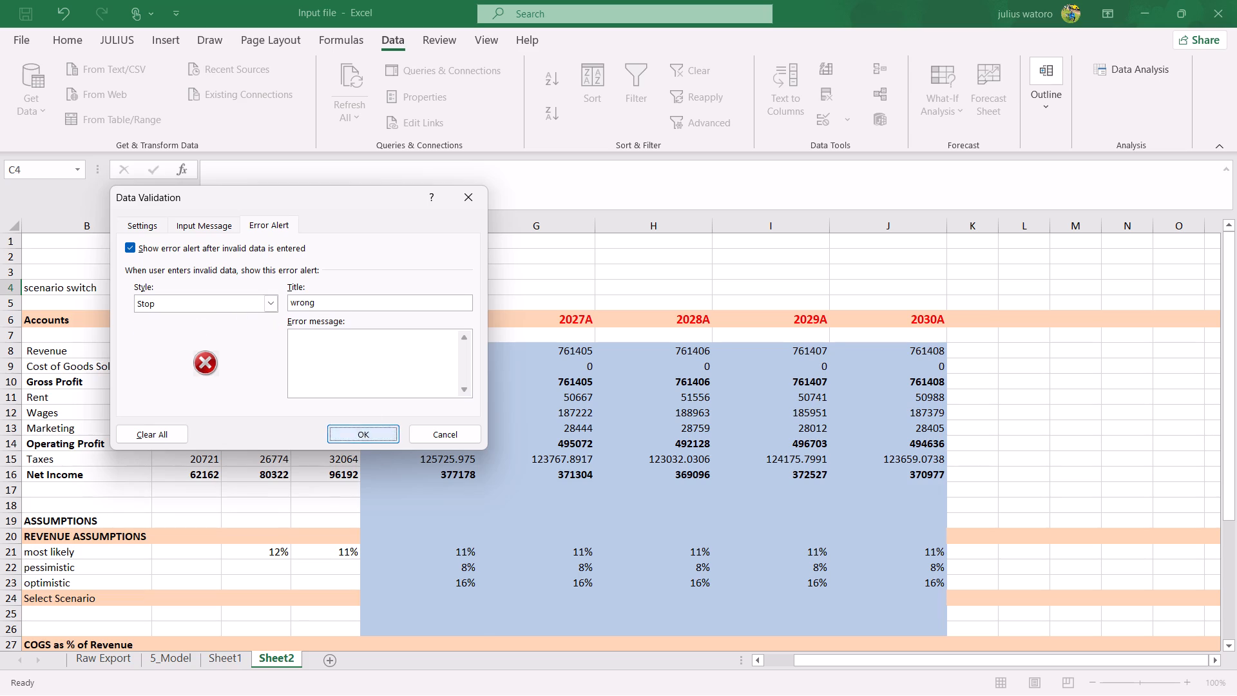
Set the scenario switch in C4 on Sheet2 to 1.
{"action": "left_click", "coordinate": [213, 289]}
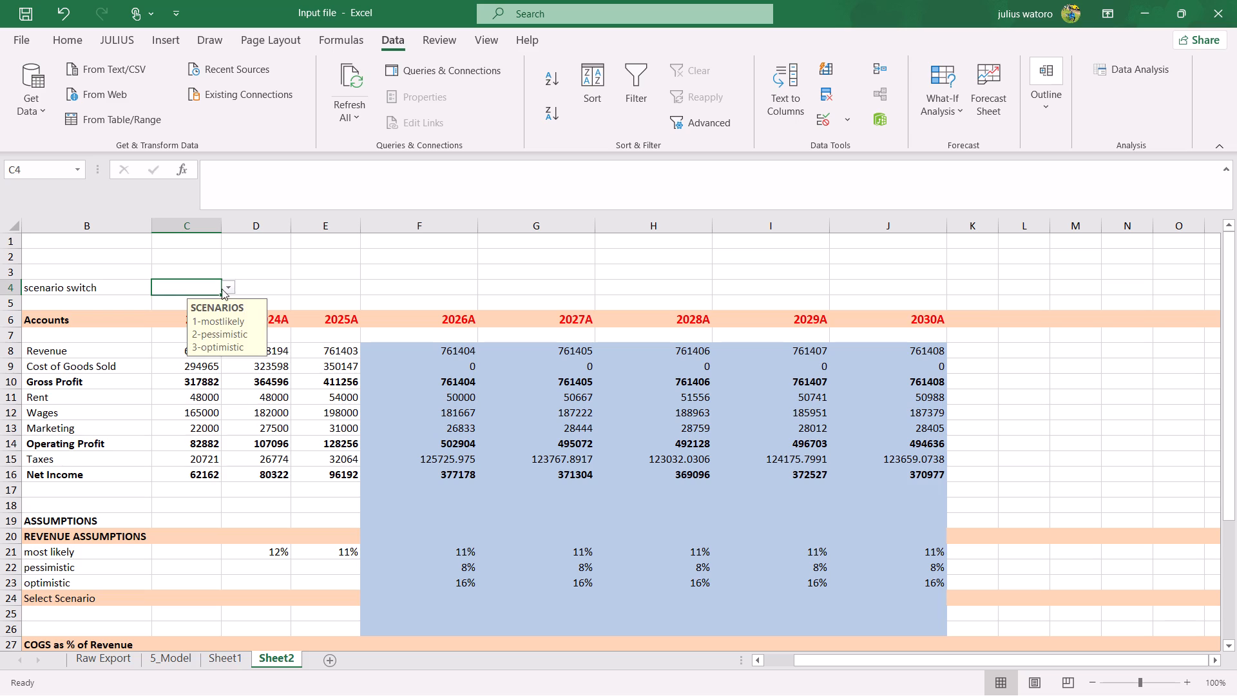
{"action": "left_click", "coordinate": [227, 289]}
{"action": "left_click", "coordinate": [207, 302]}
Examine the Sheet2 projections, the F9 cost formula and the assumption rows, and compare them with the scenario rows on Sheet1.
{"action": "left_click", "coordinate": [470, 510]}
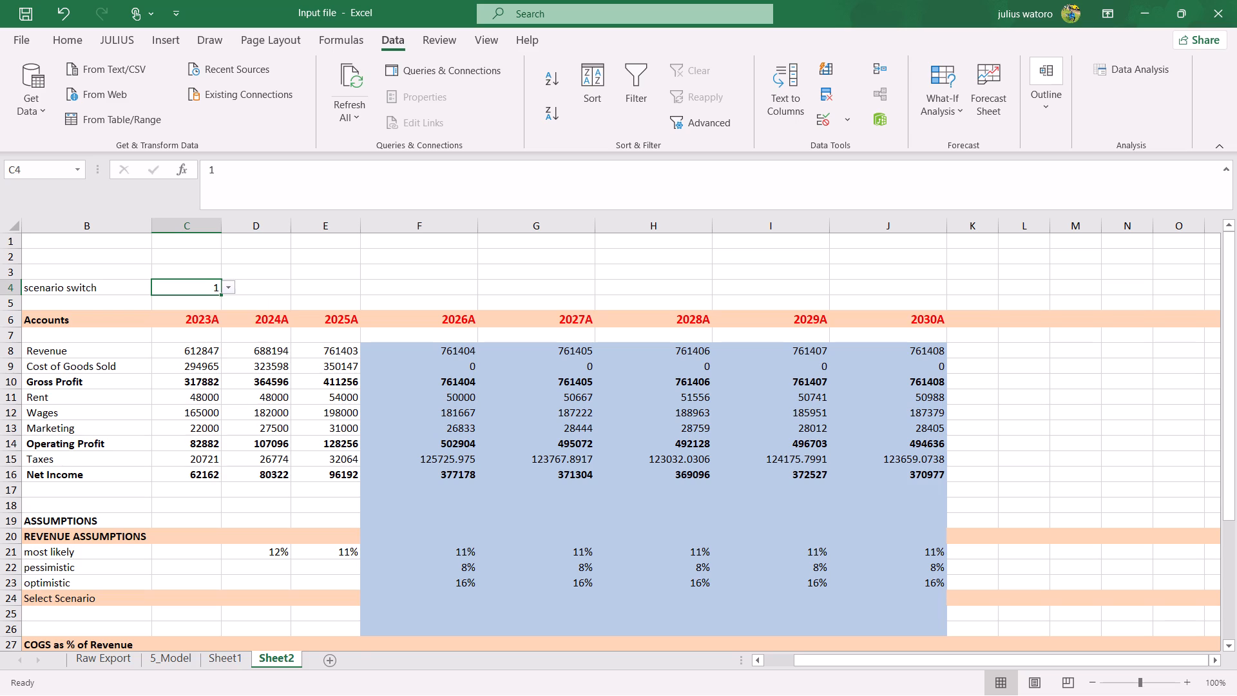
{"action": "scroll", "coordinate": [470, 510], "scroll_direction": "down", "scroll_amount": 2}
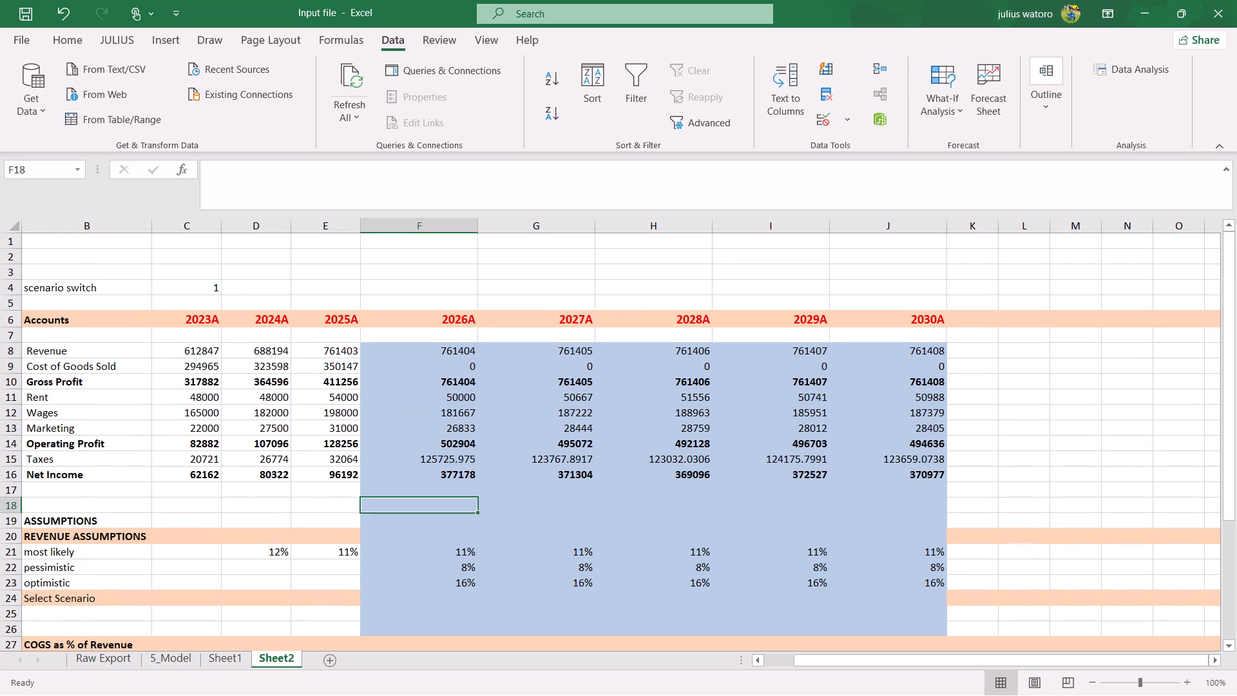
{"action": "left_click", "coordinate": [440, 360]}
{"action": "scroll", "coordinate": [427, 401], "scroll_direction": "down", "scroll_amount": 2}
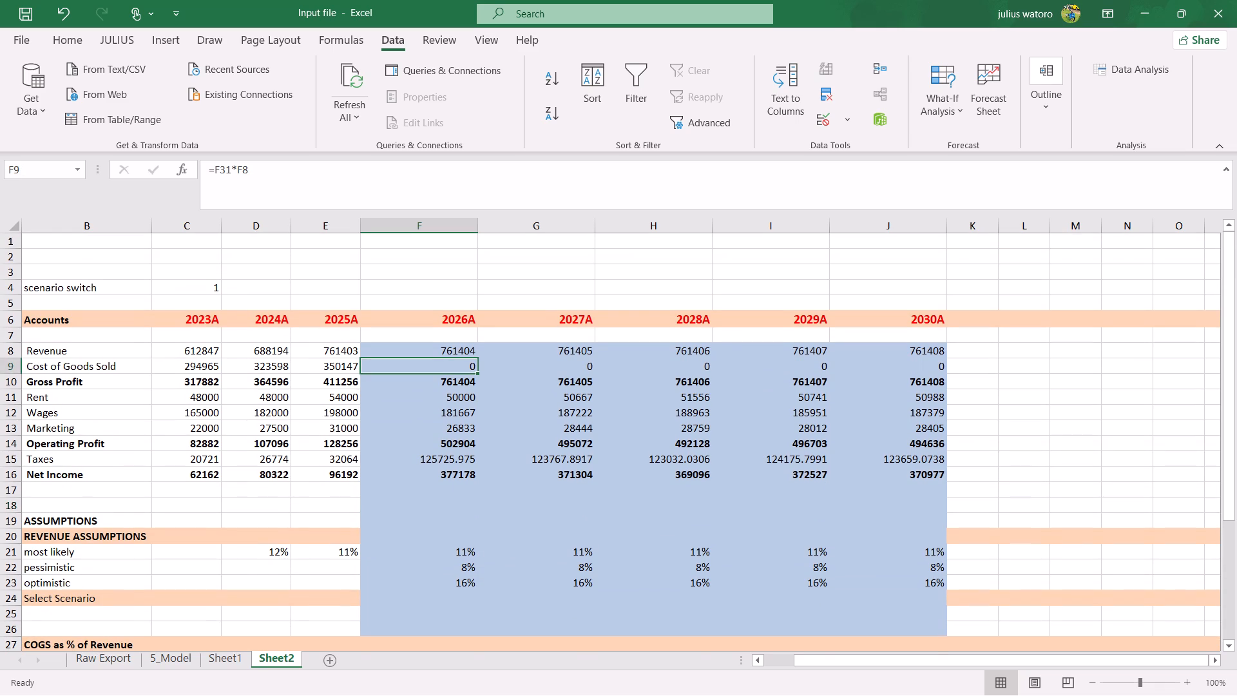
{"action": "scroll", "coordinate": [427, 401], "scroll_direction": "down", "scroll_amount": 1}
{"action": "scroll", "coordinate": [427, 401], "scroll_direction": "right", "scroll_amount": 1}
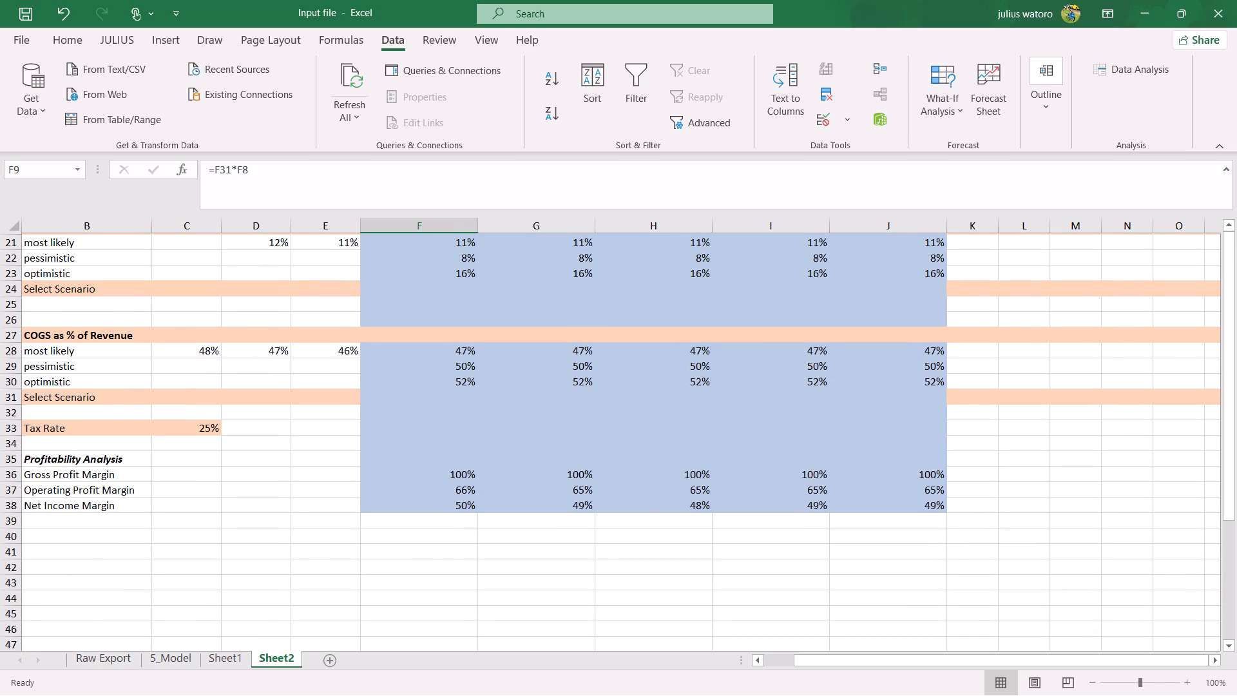
{"action": "scroll", "coordinate": [427, 401], "scroll_direction": "right", "scroll_amount": 1}
{"action": "scroll", "coordinate": [427, 401], "scroll_direction": "up", "scroll_amount": 1}
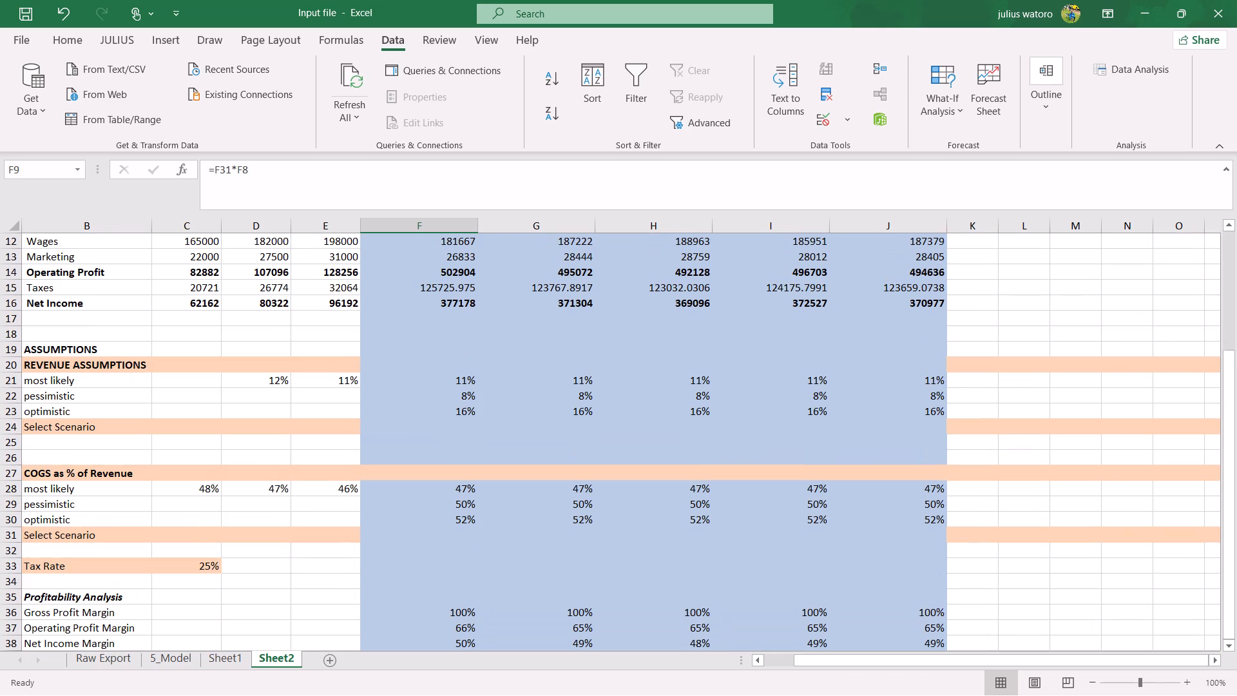
{"action": "scroll", "coordinate": [427, 401], "scroll_direction": "up", "scroll_amount": 2}
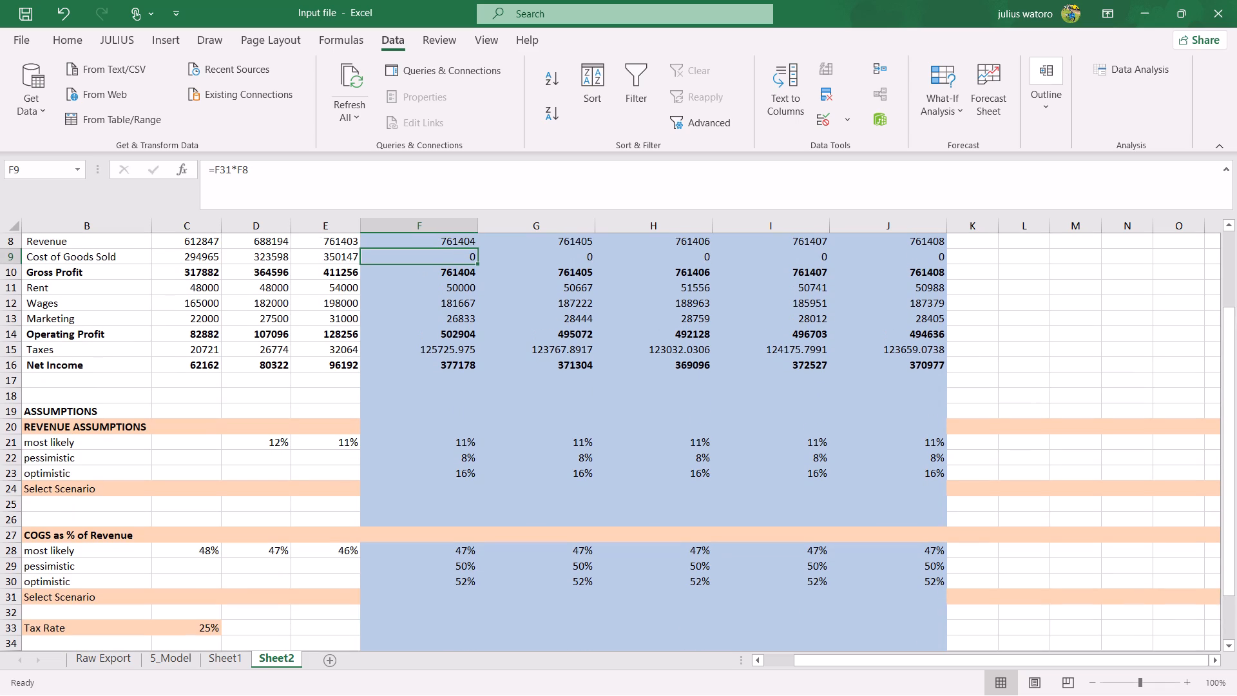
{"action": "left_click", "coordinate": [236, 659]}
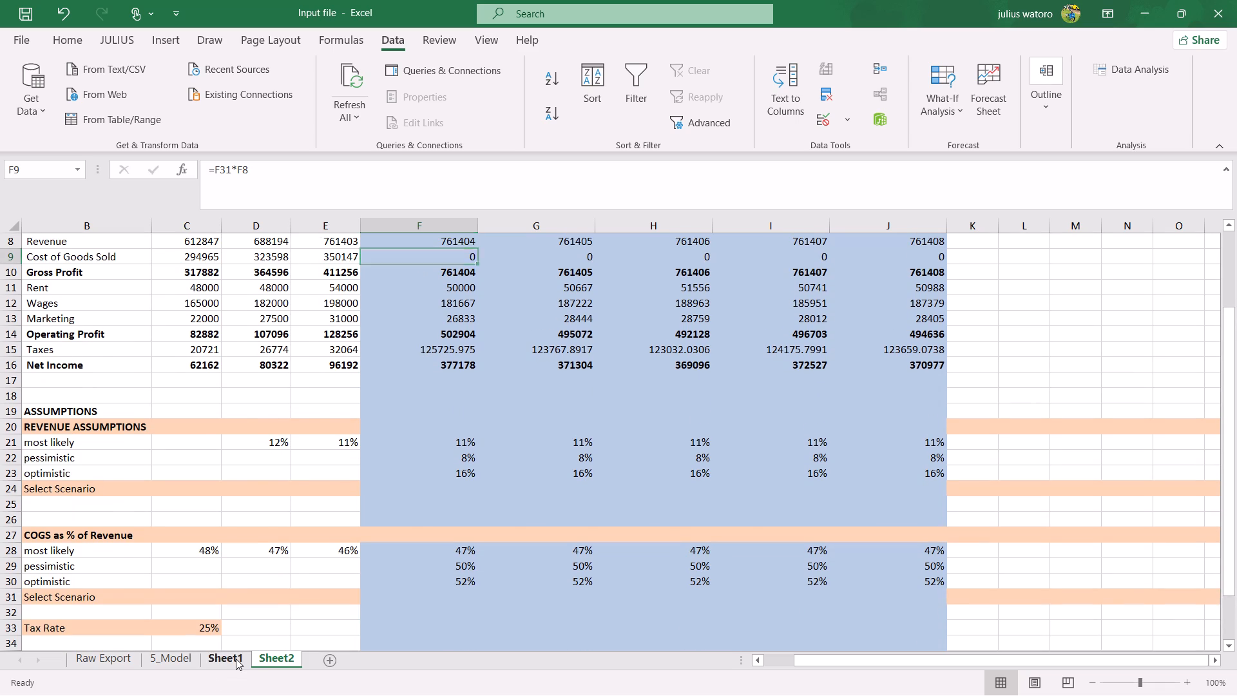
{"action": "left_click", "coordinate": [455, 447]}
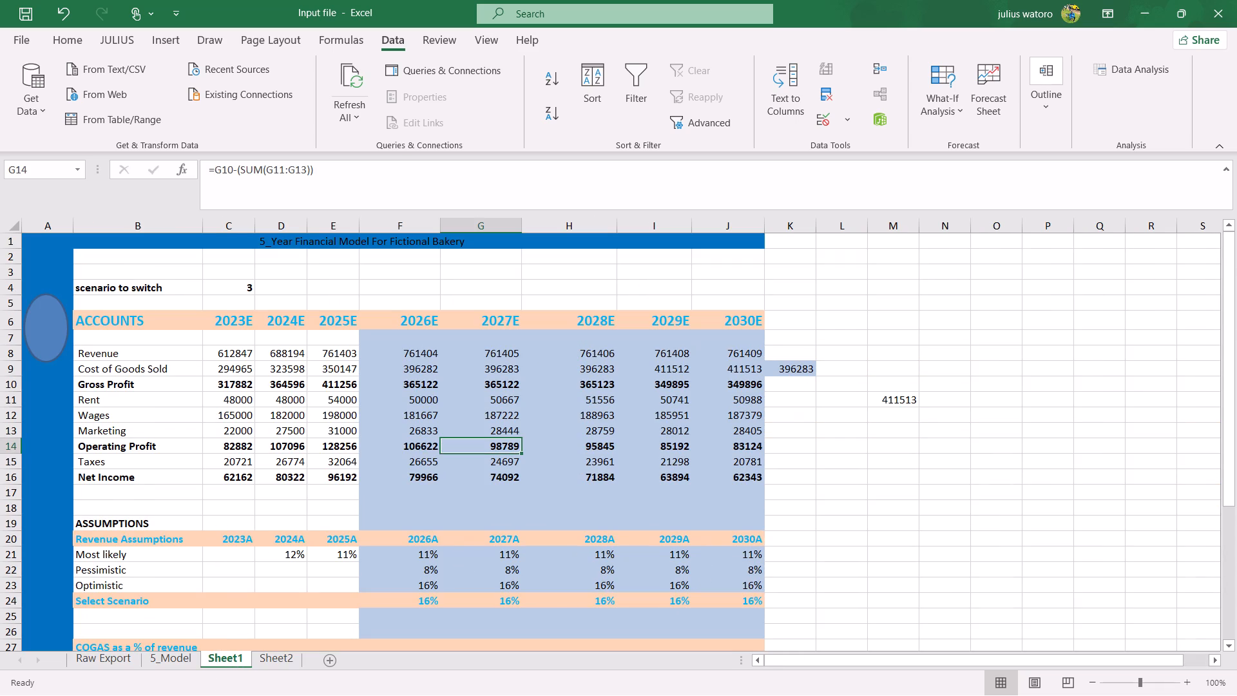
{"action": "left_click", "coordinate": [307, 658]}
{"action": "left_click", "coordinate": [294, 661]}
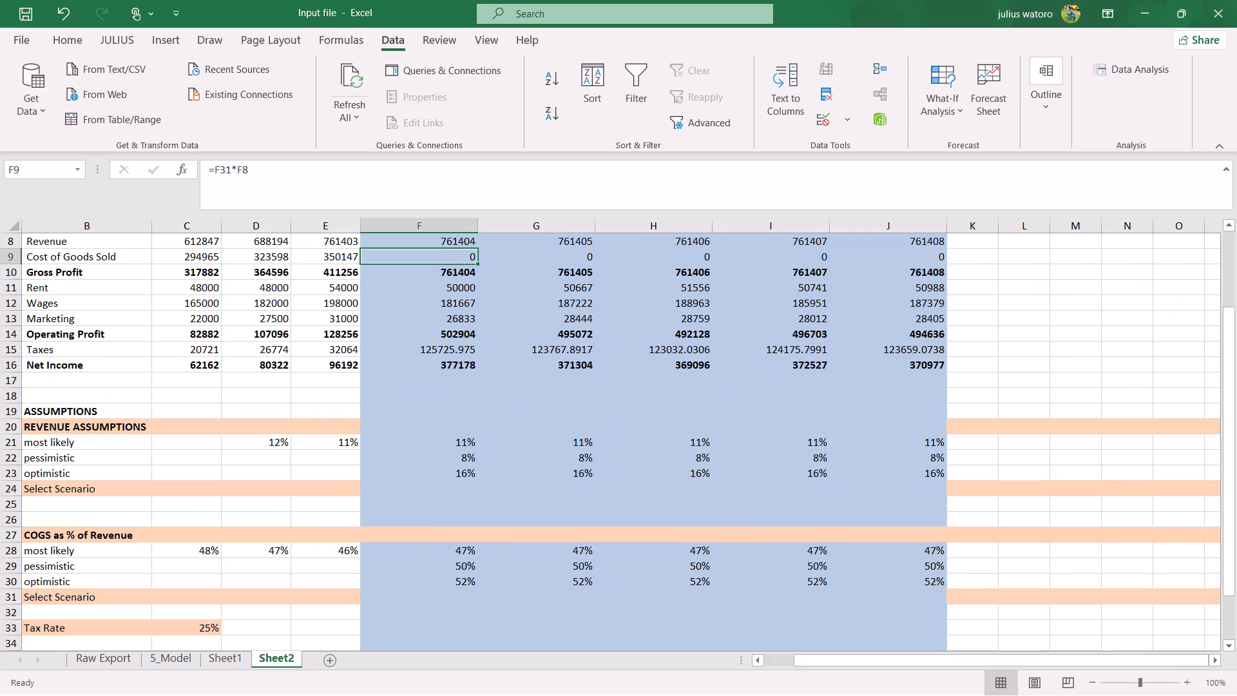
Apply the light orange fill across entire rows 24, 20 and 31 on Sheet2, including the blue projection columns.
{"action": "scroll", "coordinate": [361, 615], "scroll_direction": "down", "scroll_amount": 2}
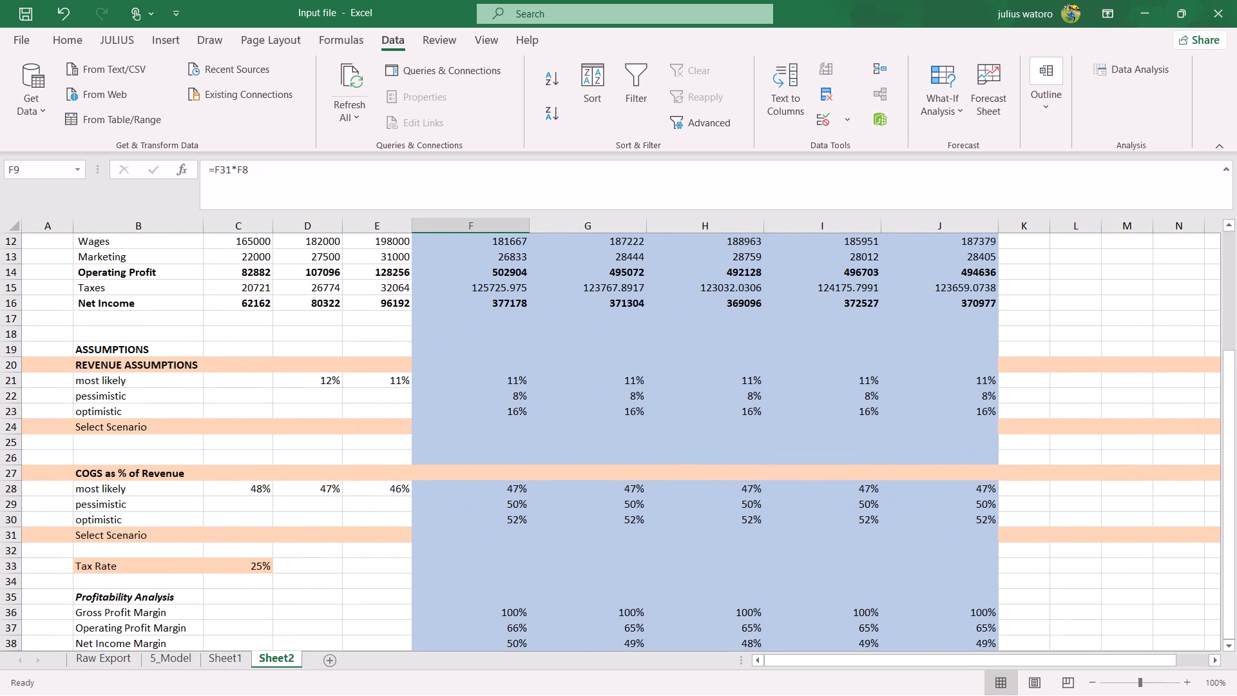
{"action": "left_click", "coordinate": [467, 416]}
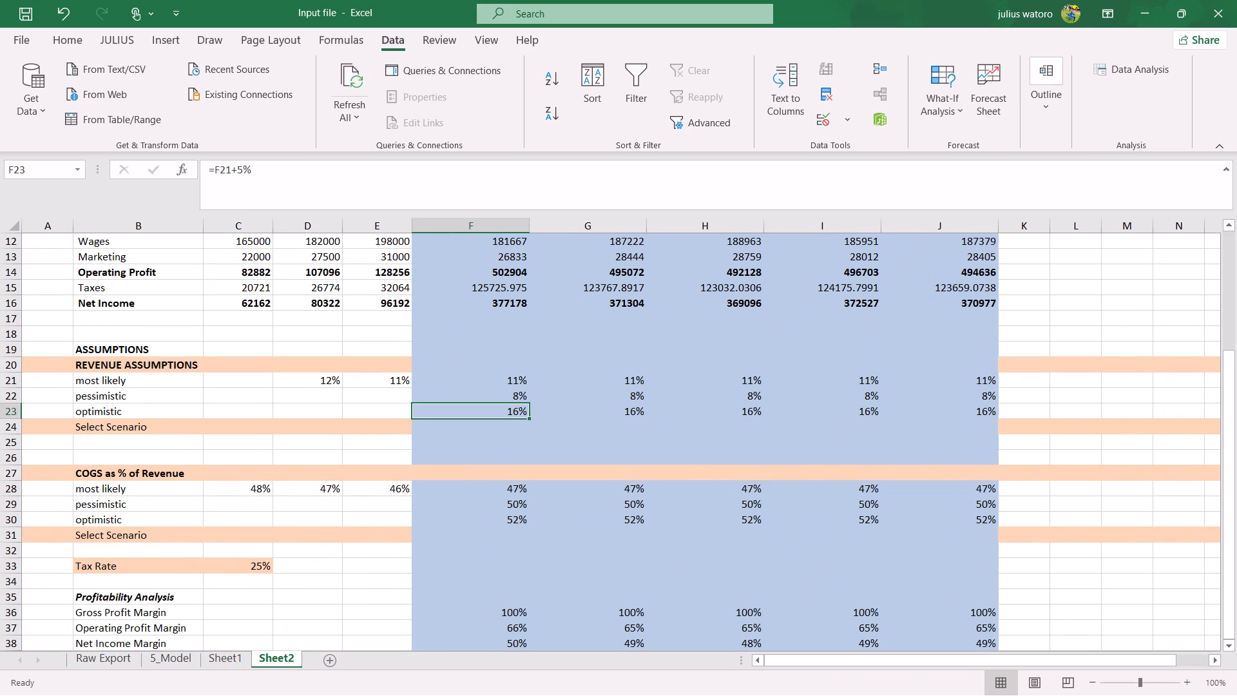
{"action": "left_click", "coordinate": [453, 428]}
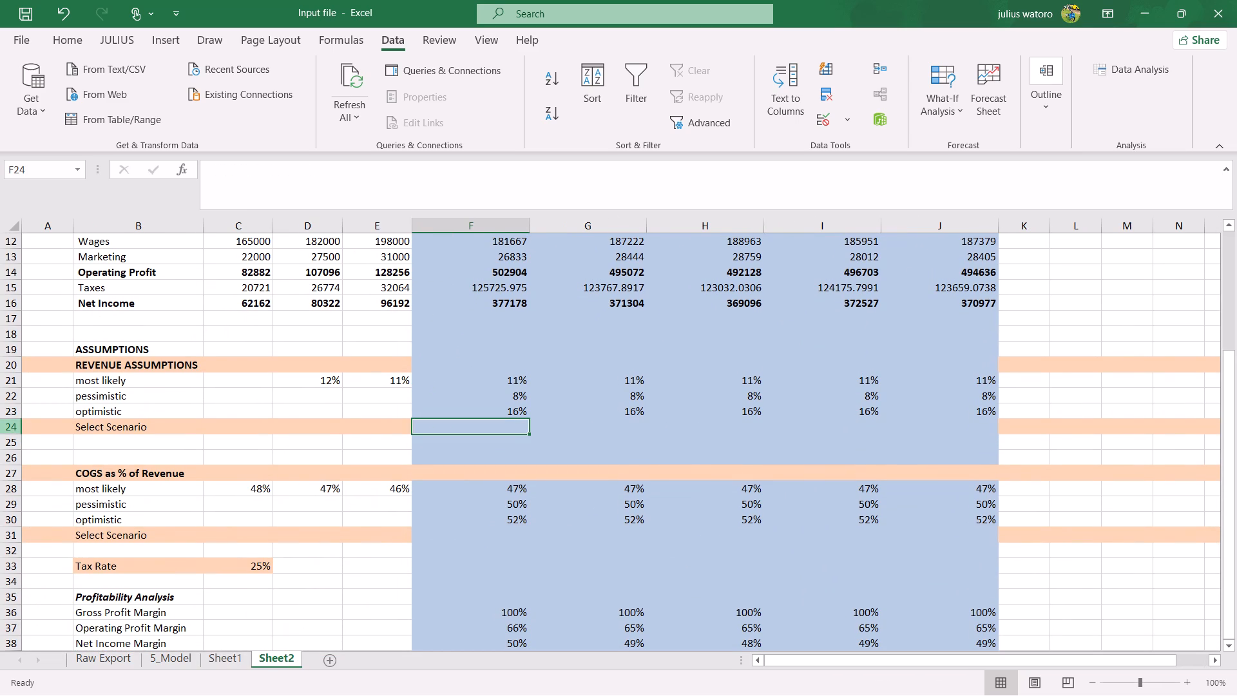
{"action": "left_click", "coordinate": [4, 427]}
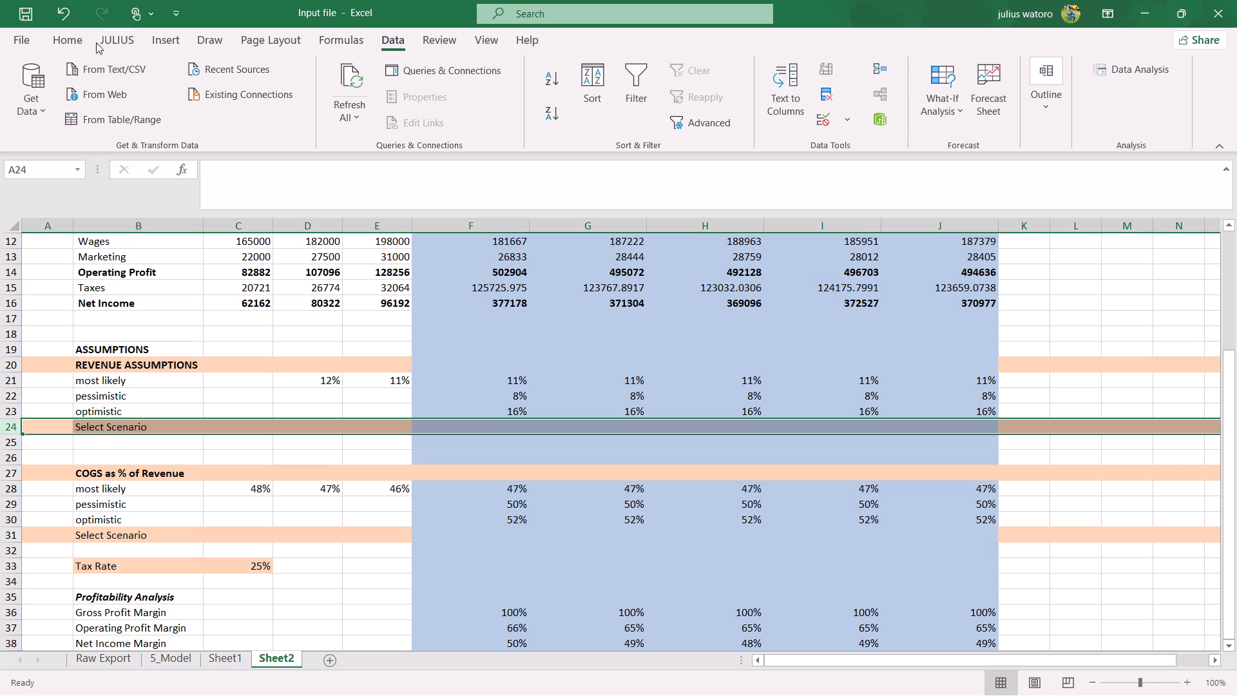
{"action": "left_click", "coordinate": [84, 41]}
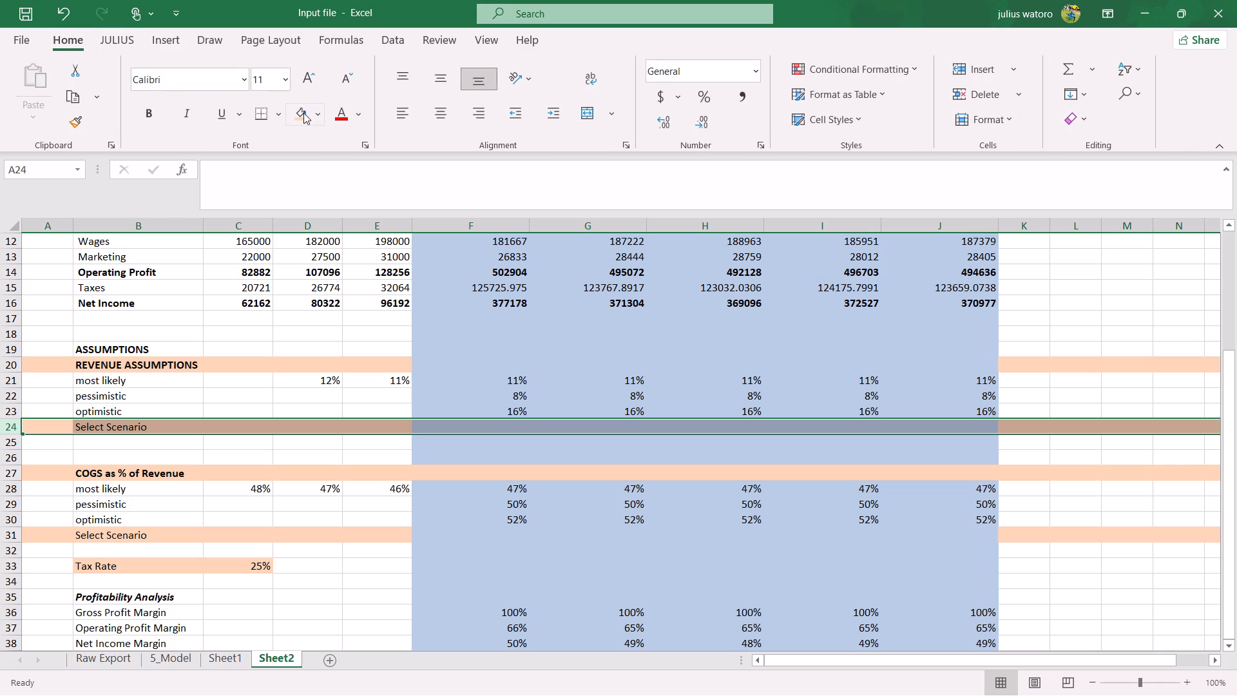
{"action": "left_click", "coordinate": [303, 113]}
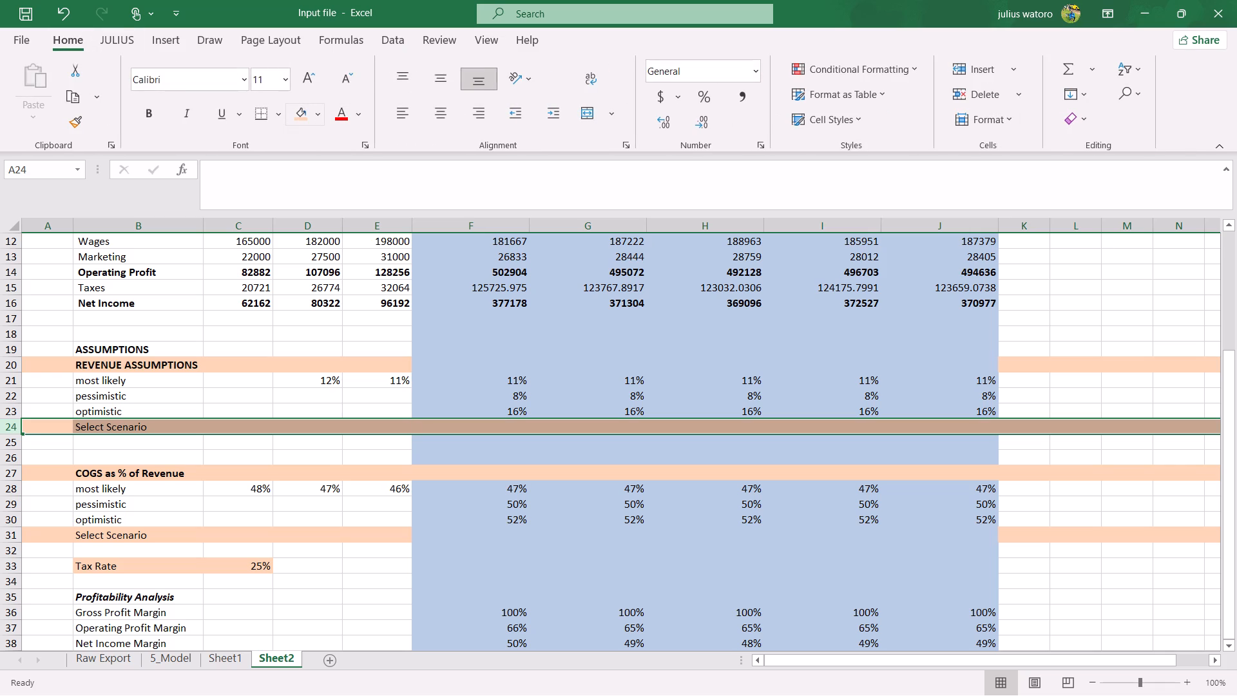
{"action": "left_click", "coordinate": [9, 370]}
{"action": "left_click", "coordinate": [1, 368]}
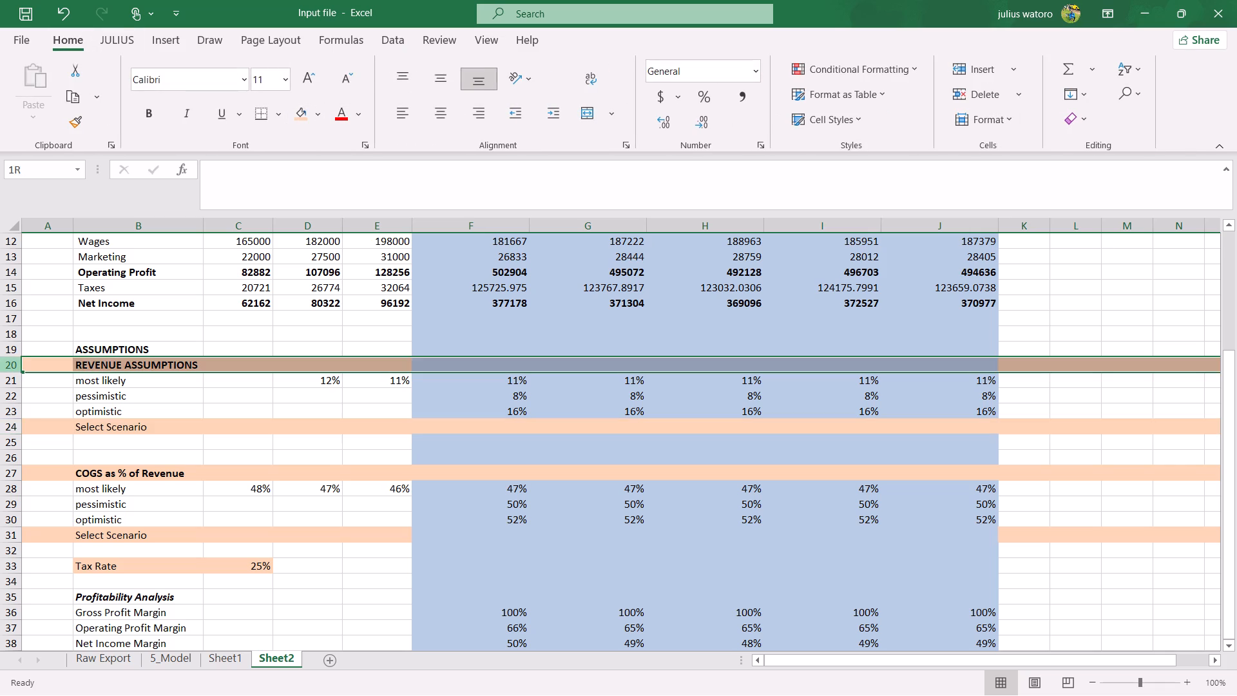
{"action": "left_click", "coordinate": [302, 118]}
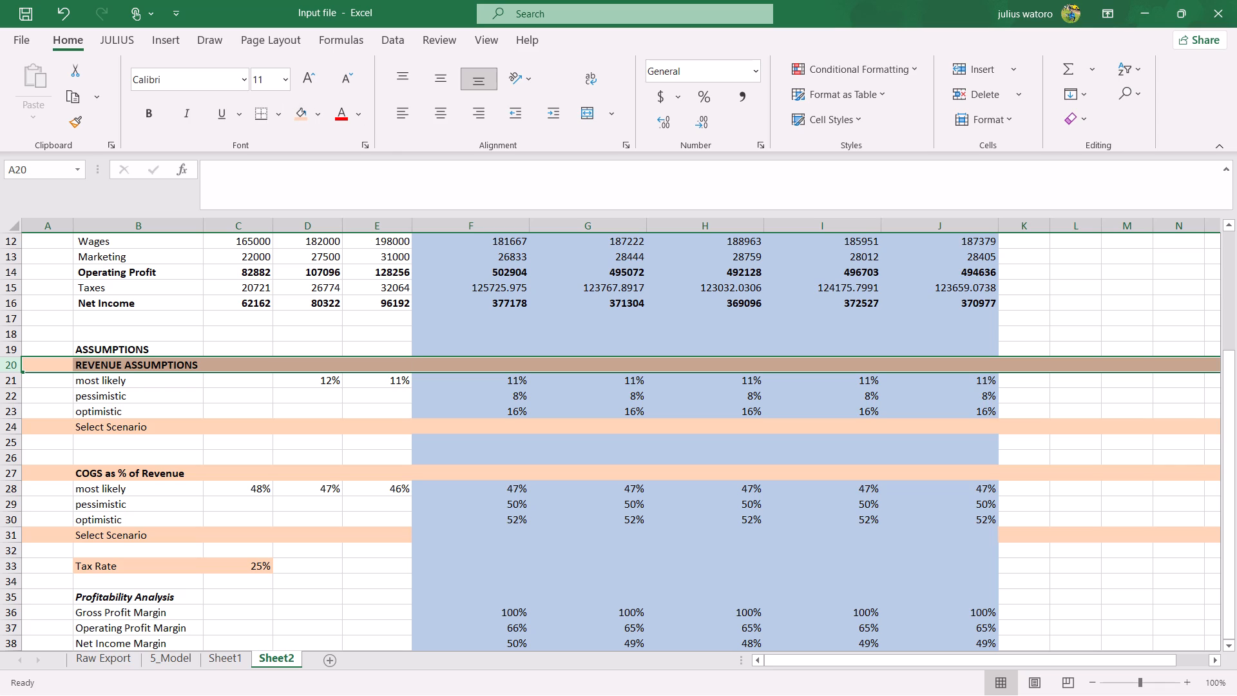
{"action": "left_click", "coordinate": [0, 536]}
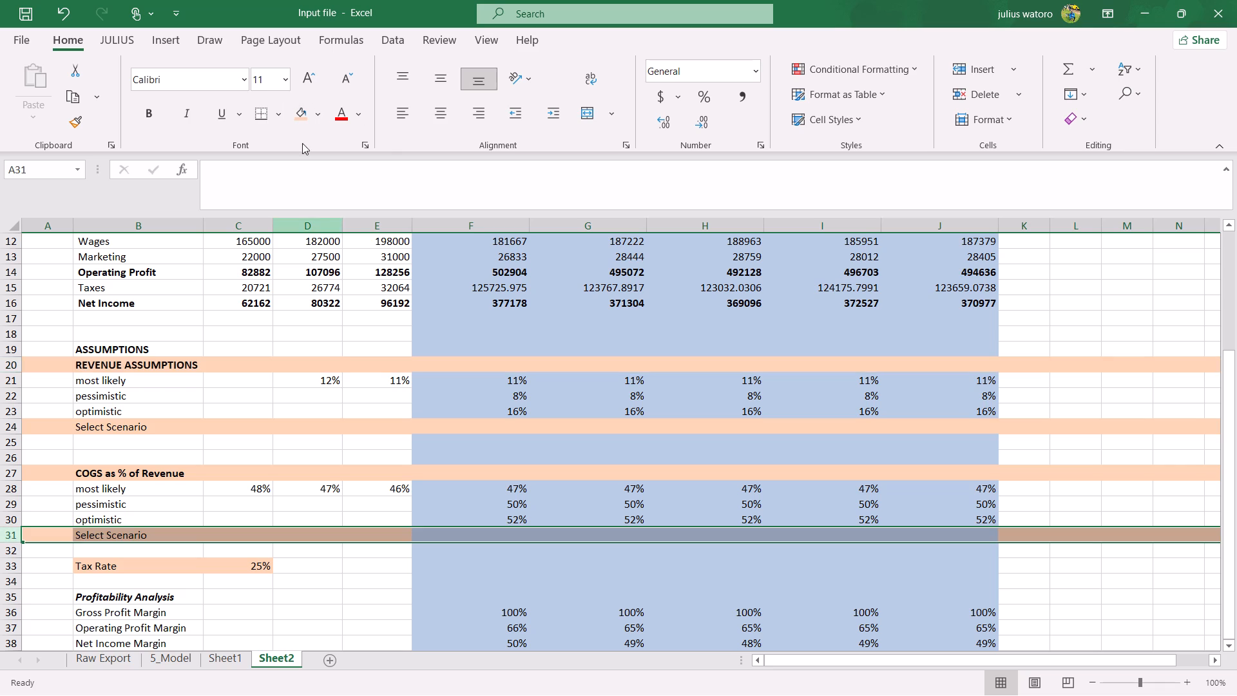
{"action": "left_click", "coordinate": [300, 107]}
Copy the CHOOSE formula text from the revenue Select Scenario cell F24 on Sheet1.
{"action": "scroll", "coordinate": [541, 494], "scroll_direction": "down", "scroll_amount": 2}
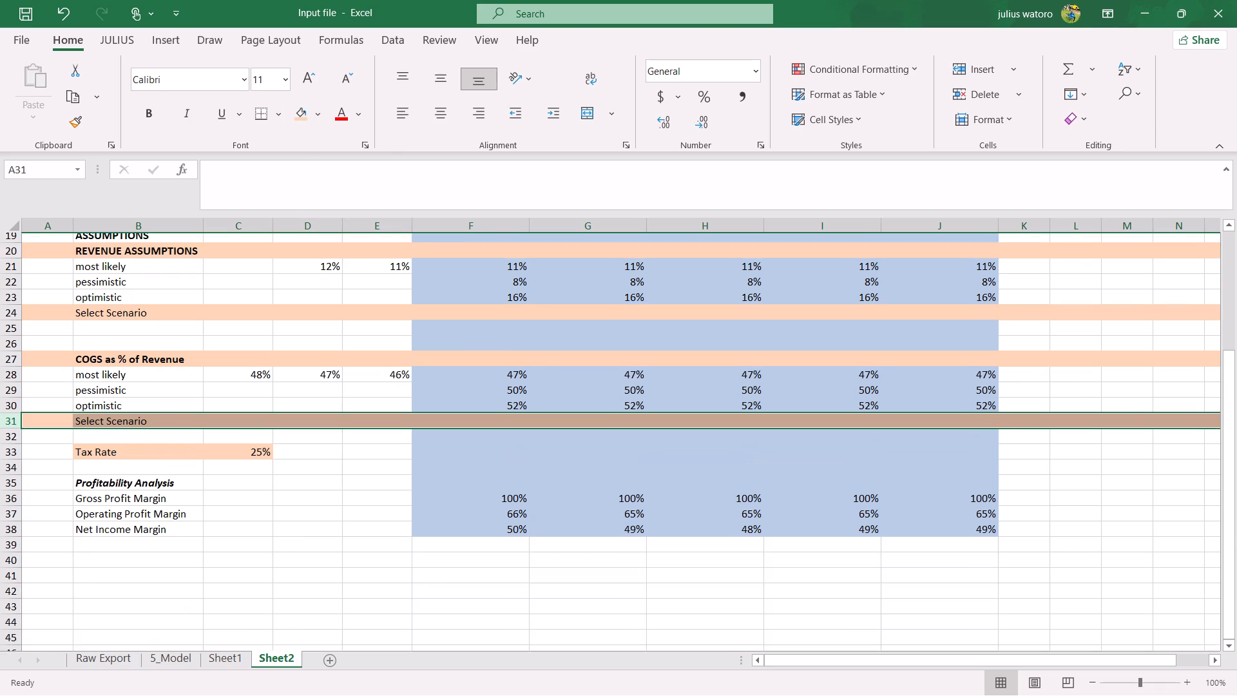
{"action": "scroll", "coordinate": [541, 494], "scroll_direction": "up", "scroll_amount": 2}
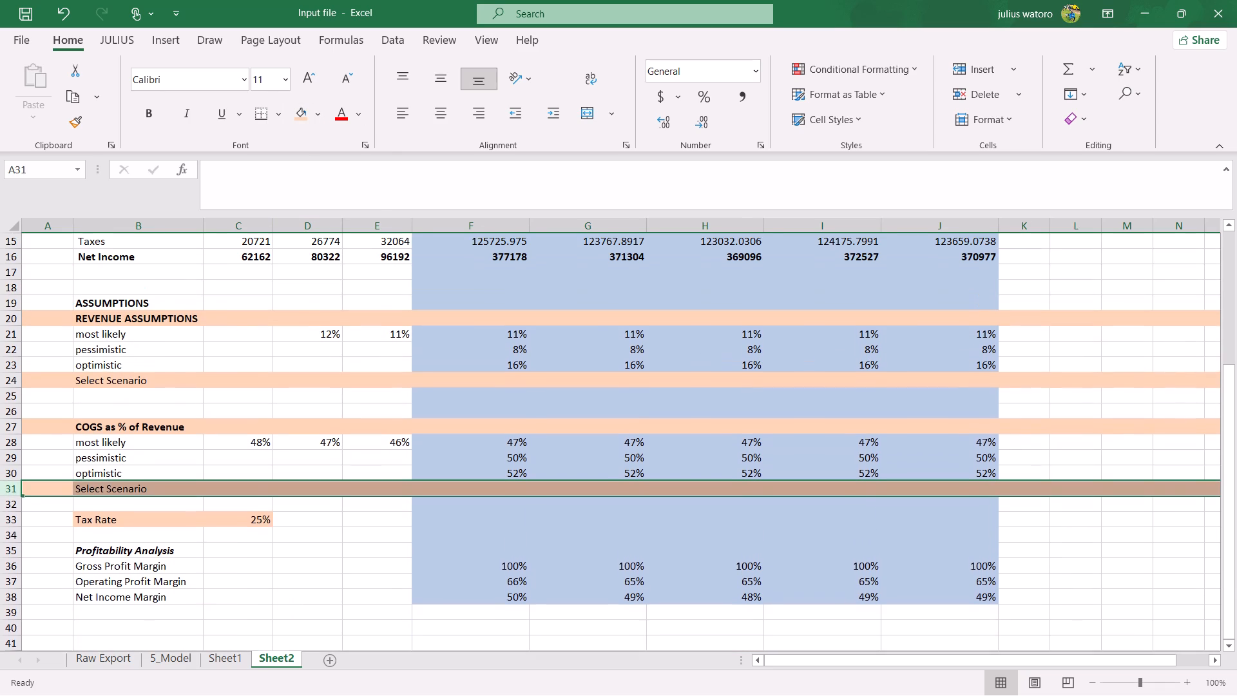
{"action": "scroll", "coordinate": [541, 494], "scroll_direction": "up", "scroll_amount": 1}
{"action": "left_click", "coordinate": [490, 450]}
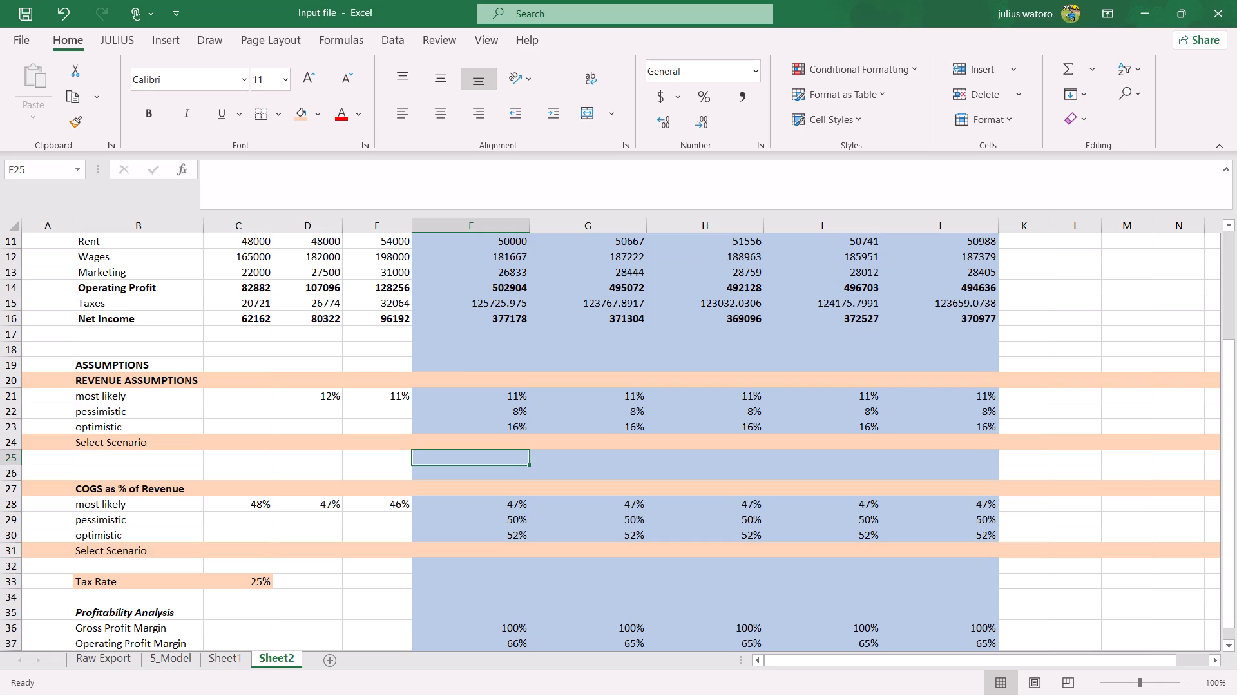
{"action": "left_click", "coordinate": [478, 433]}
{"action": "left_click", "coordinate": [506, 447]}
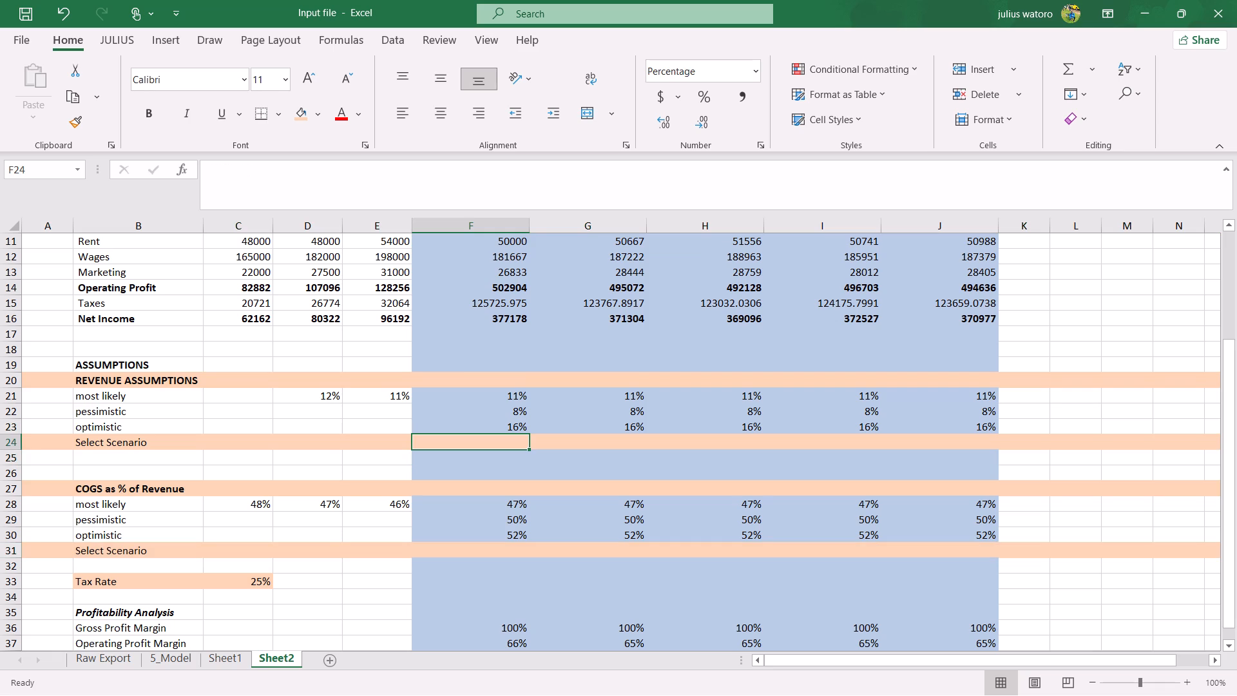
{"action": "left_click", "coordinate": [238, 662]}
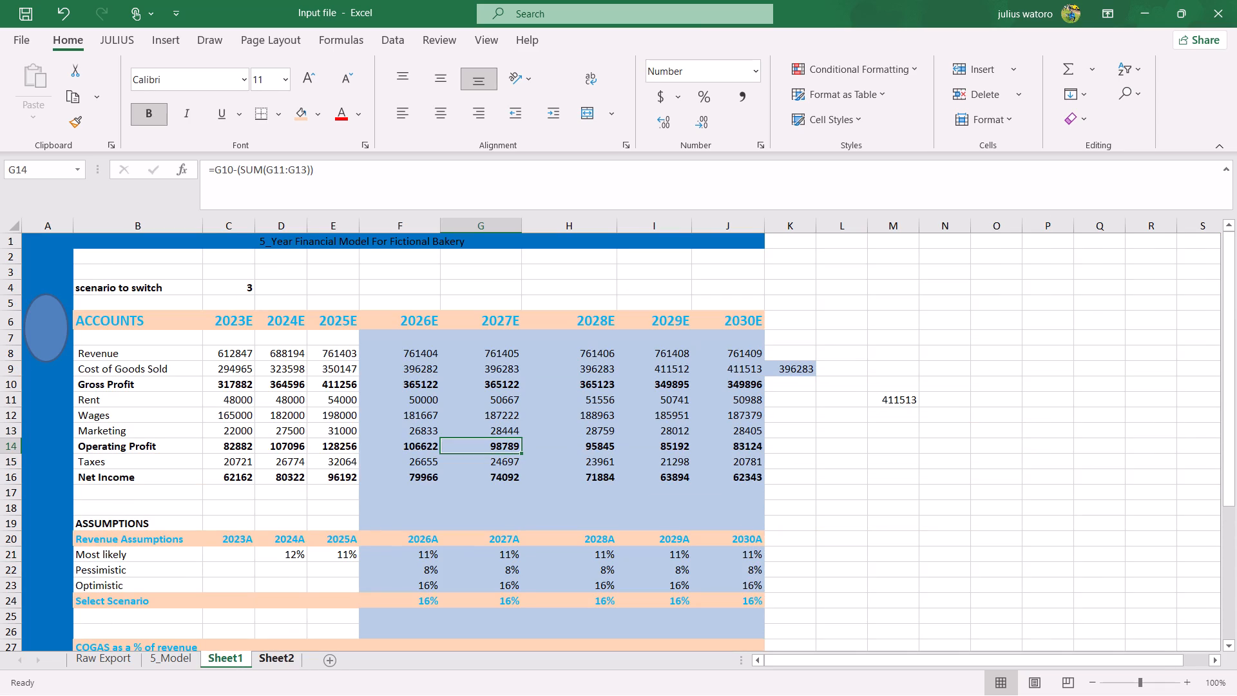
{"action": "scroll", "coordinate": [287, 510], "scroll_direction": "down", "scroll_amount": 2}
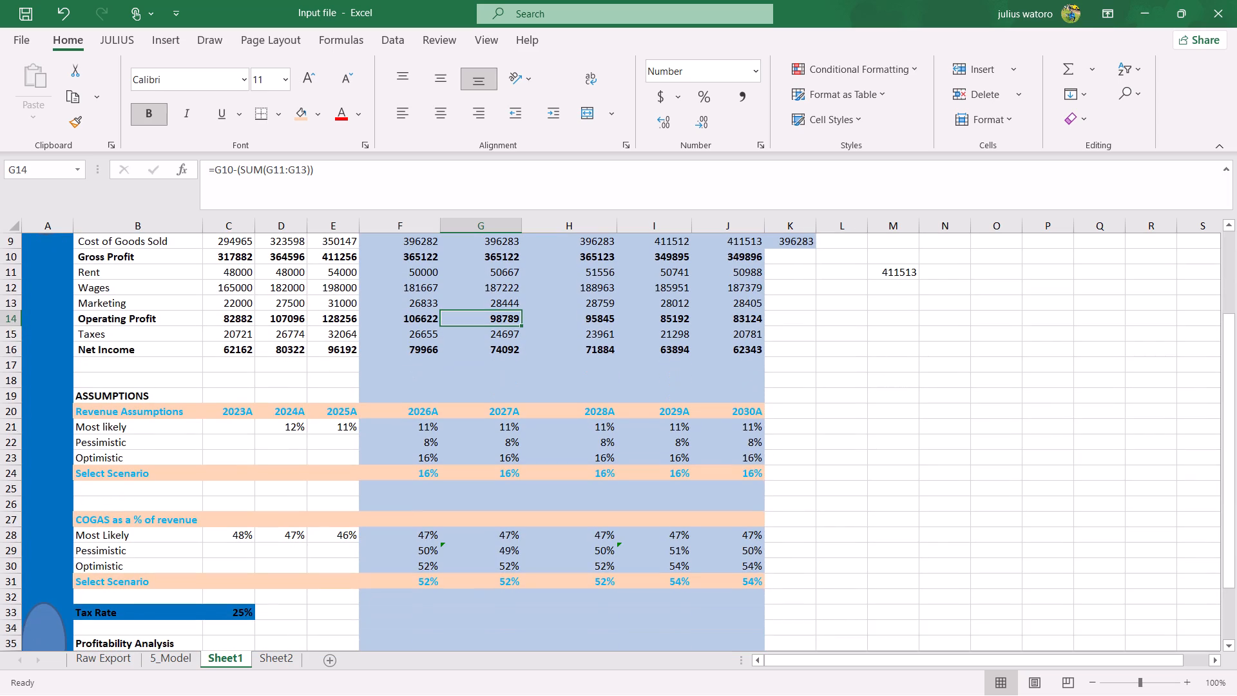
{"action": "left_click", "coordinate": [409, 477]}
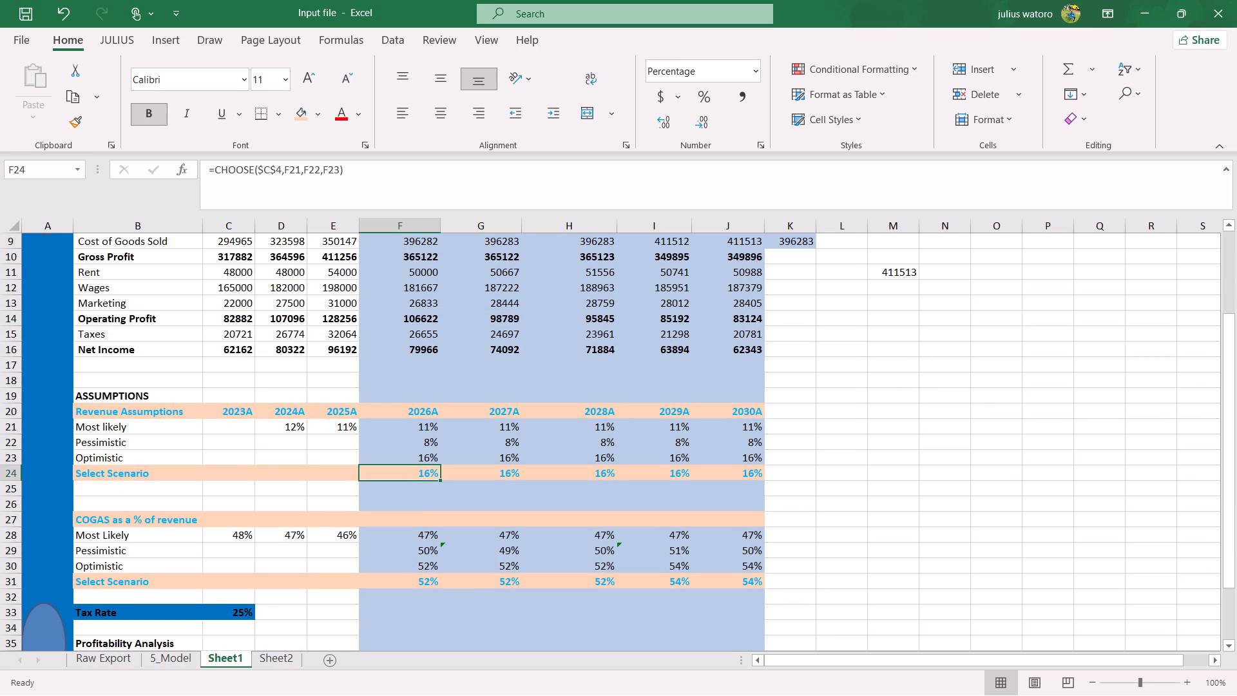
{"action": "left_click_drag", "start_coordinate": [348, 173], "coordinate": [276, 166]}
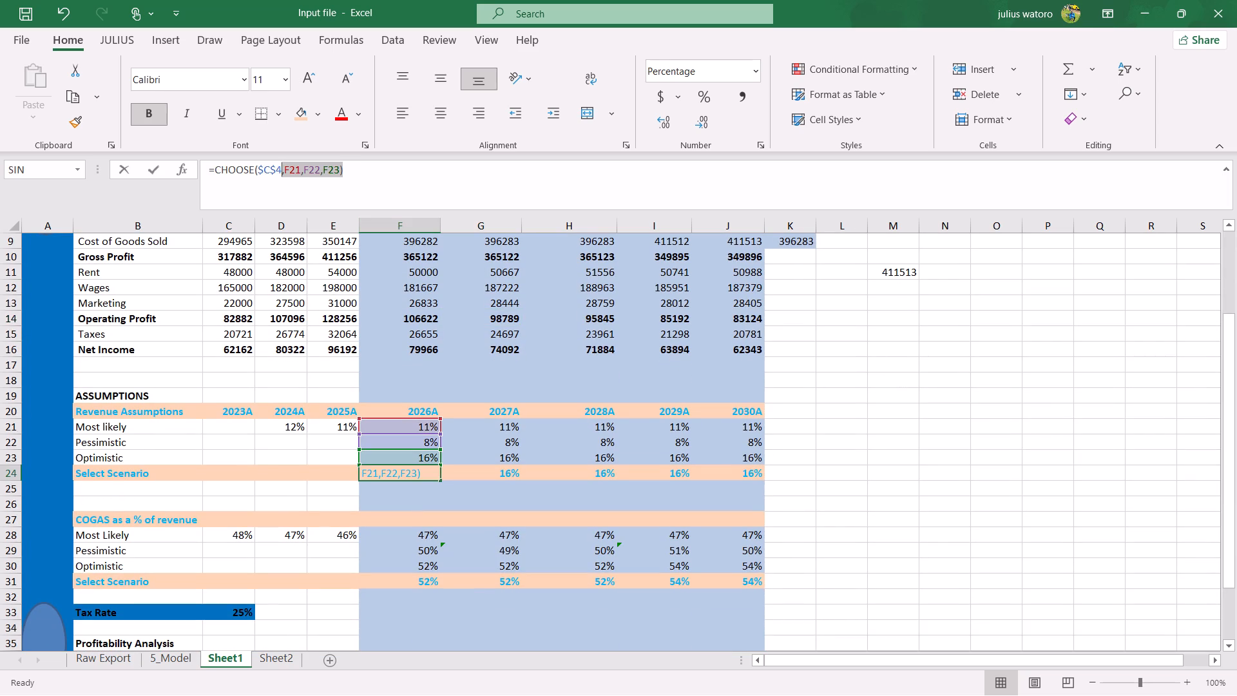
{"action": "left_click_drag", "start_coordinate": [276, 166], "coordinate": [207, 176]}
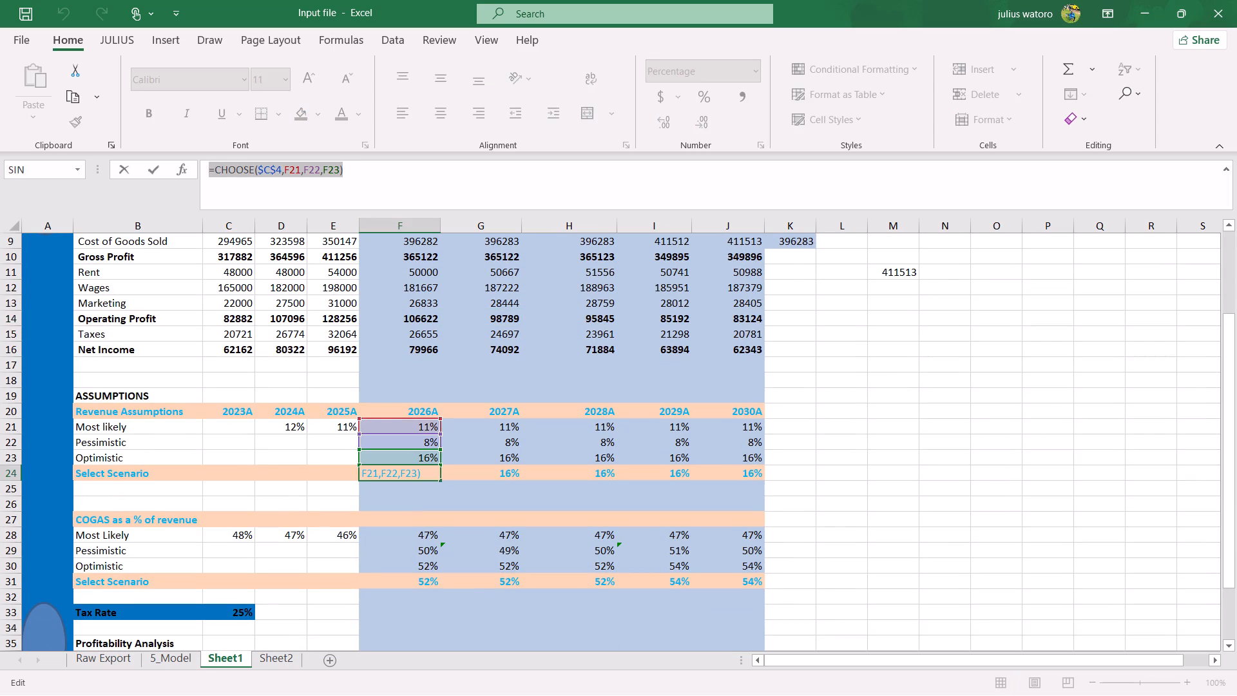
{"action": "key", "text": "ctrl+c"}
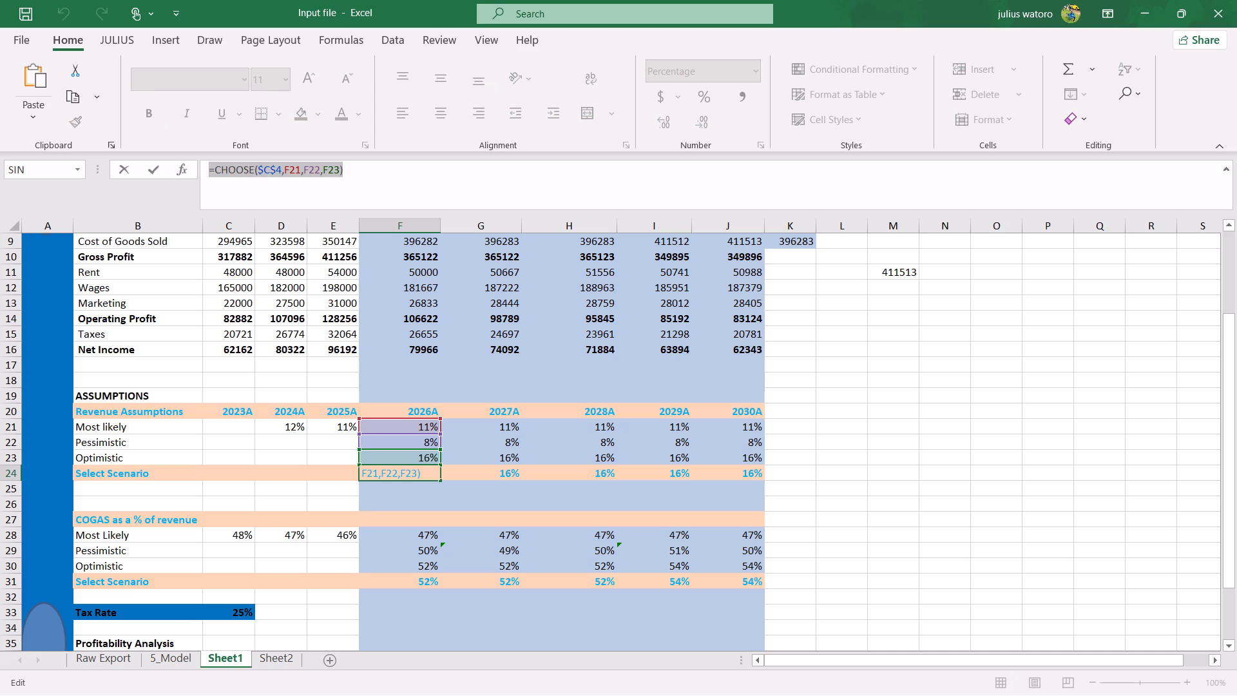
{"action": "left_click", "coordinate": [389, 184]}
{"action": "left_click", "coordinate": [470, 449]}
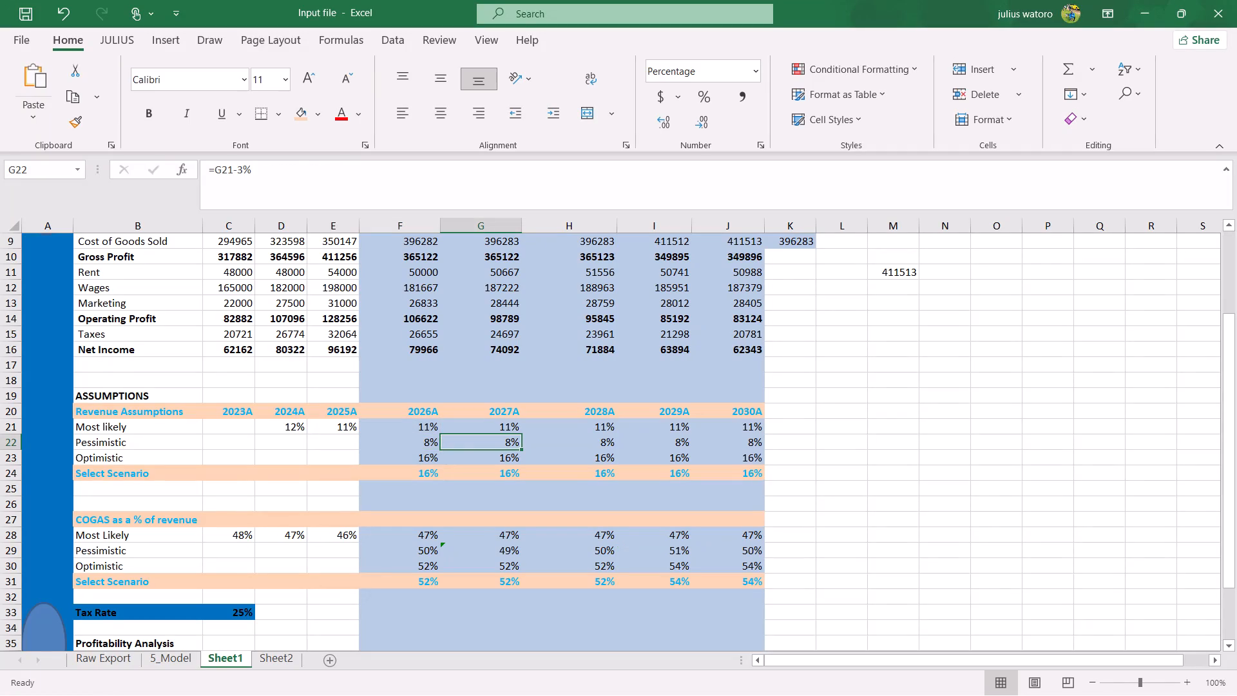
Enter =CHOOSE($C$4,F21,F22,F23) in the revenue Select Scenario cell F24 on Sheet2.
{"action": "left_click", "coordinate": [264, 655]}
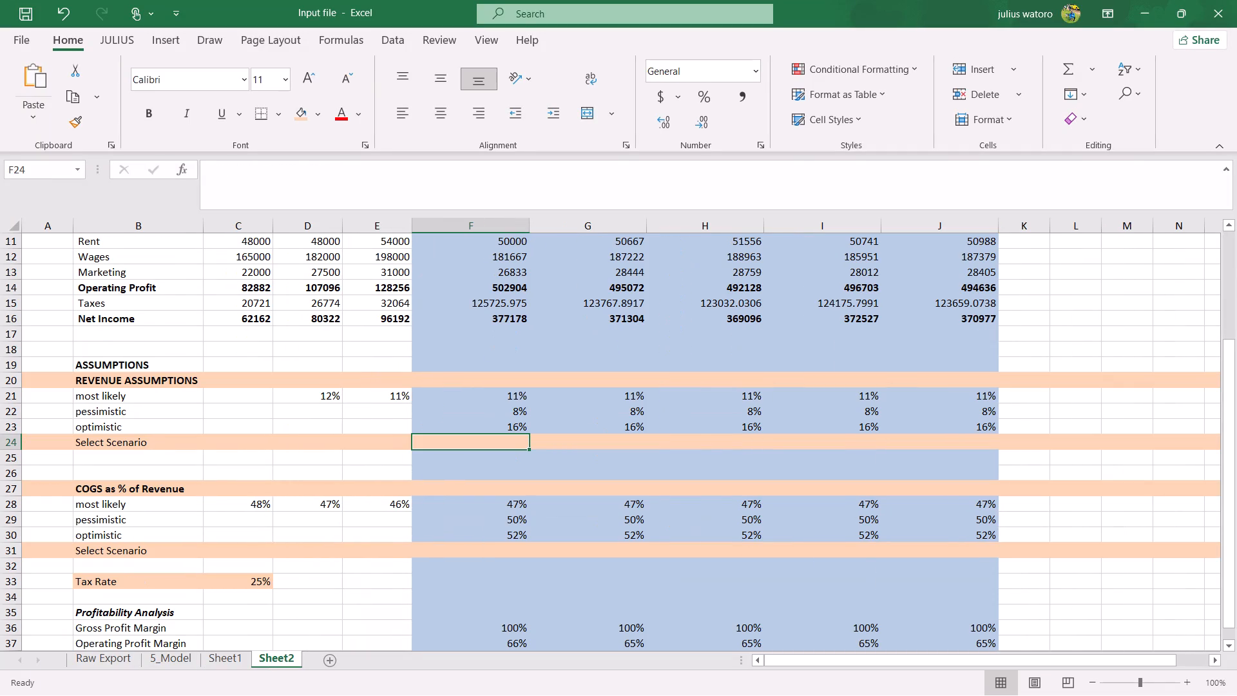
{"action": "left_click", "coordinate": [451, 443]}
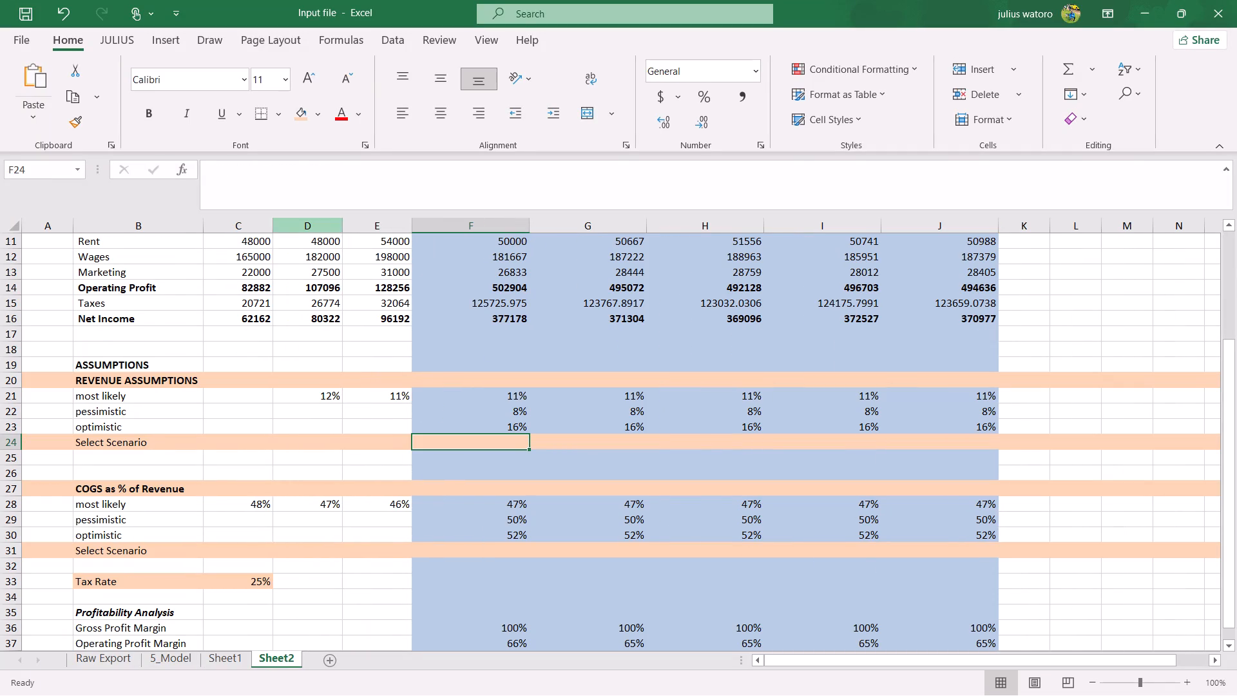
{"action": "left_click", "coordinate": [247, 185]}
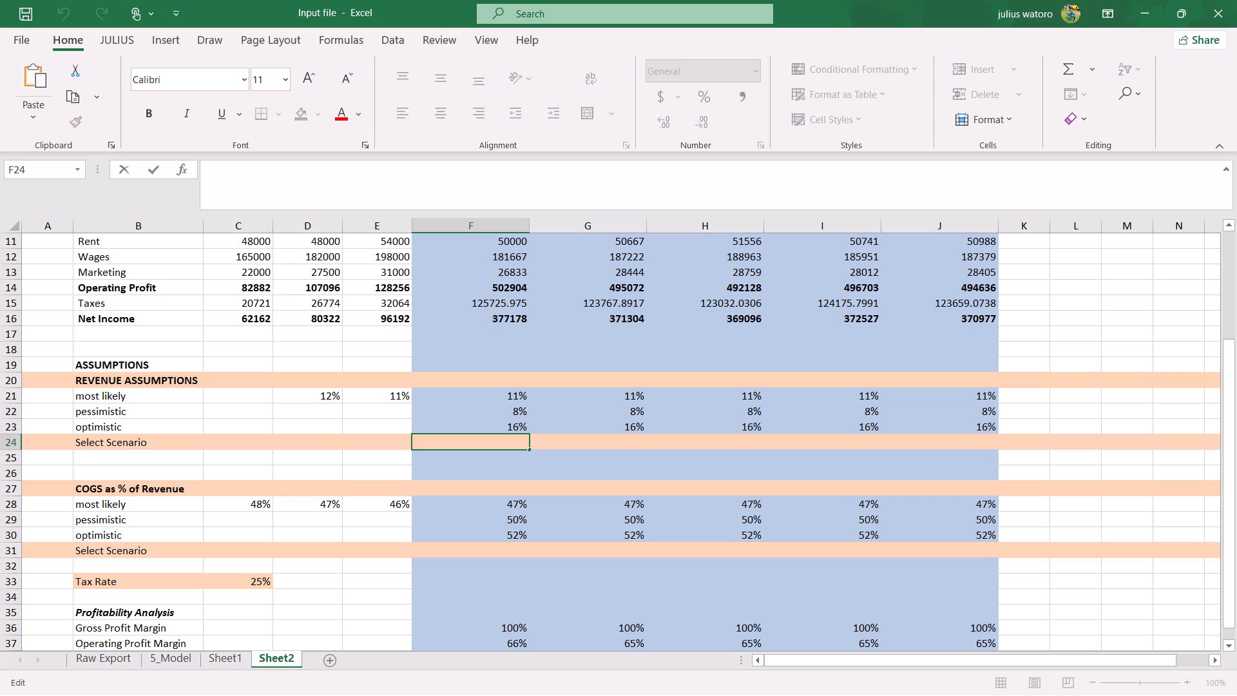
{"action": "key", "text": "equal"}
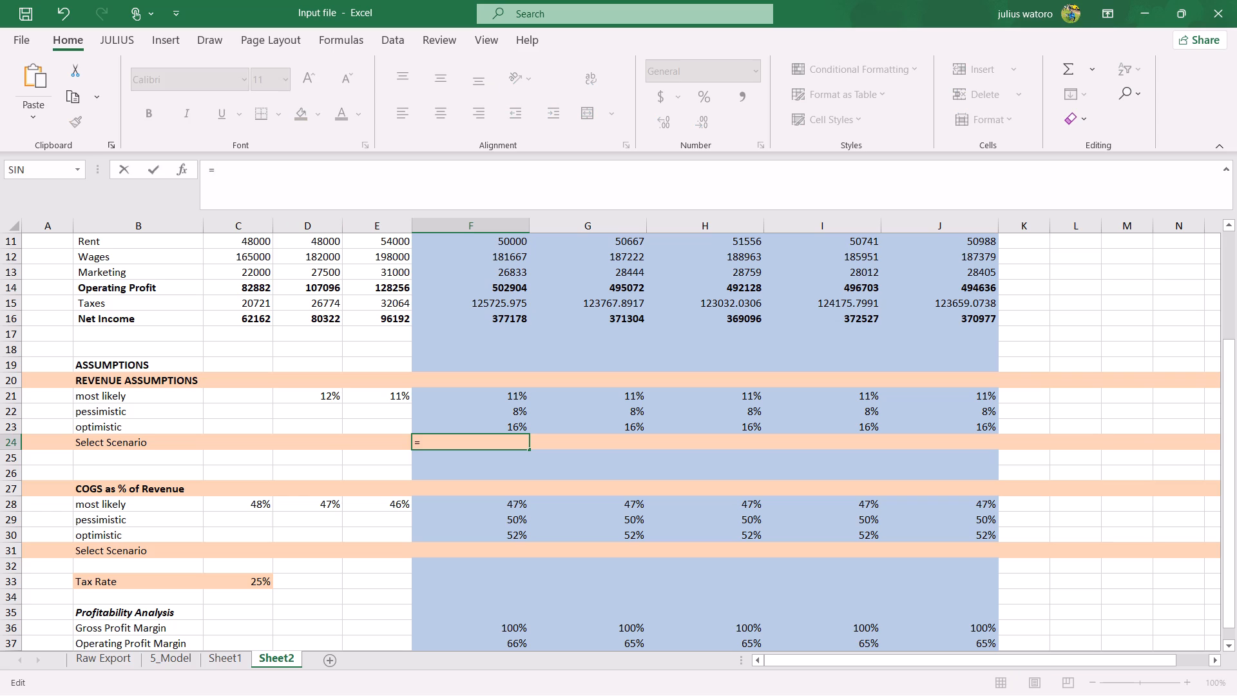
{"action": "key", "text": "ctrl+v"}
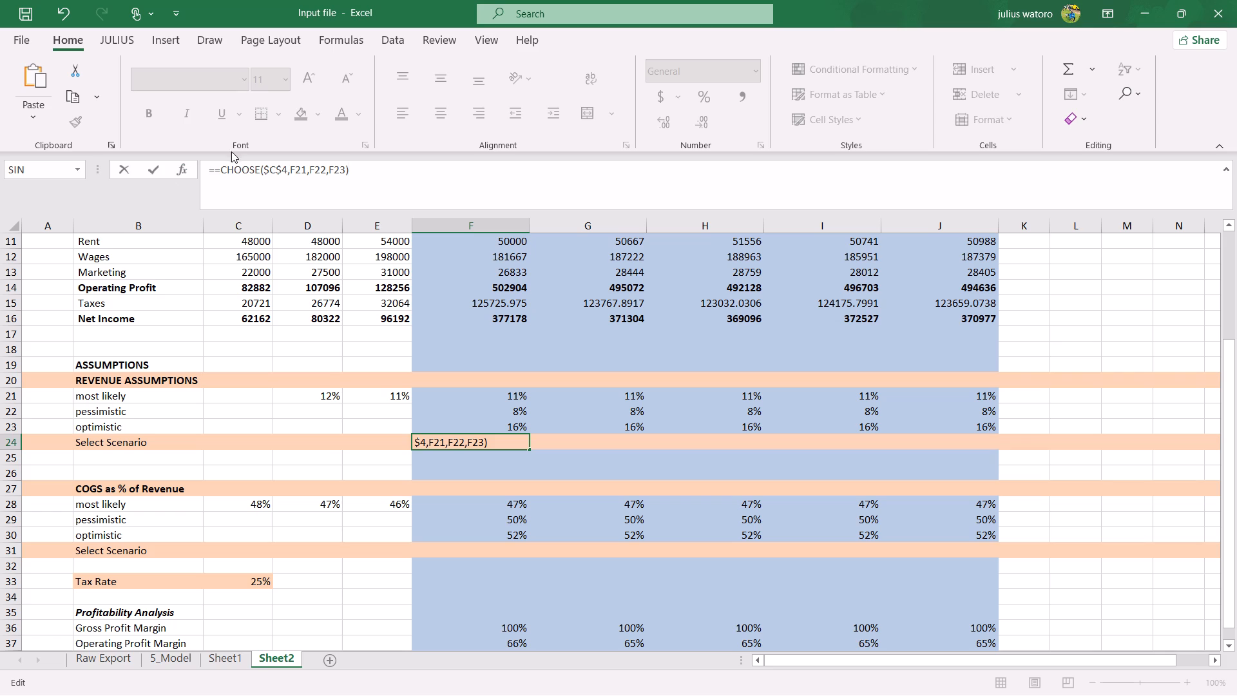
{"action": "key", "text": "Return"}
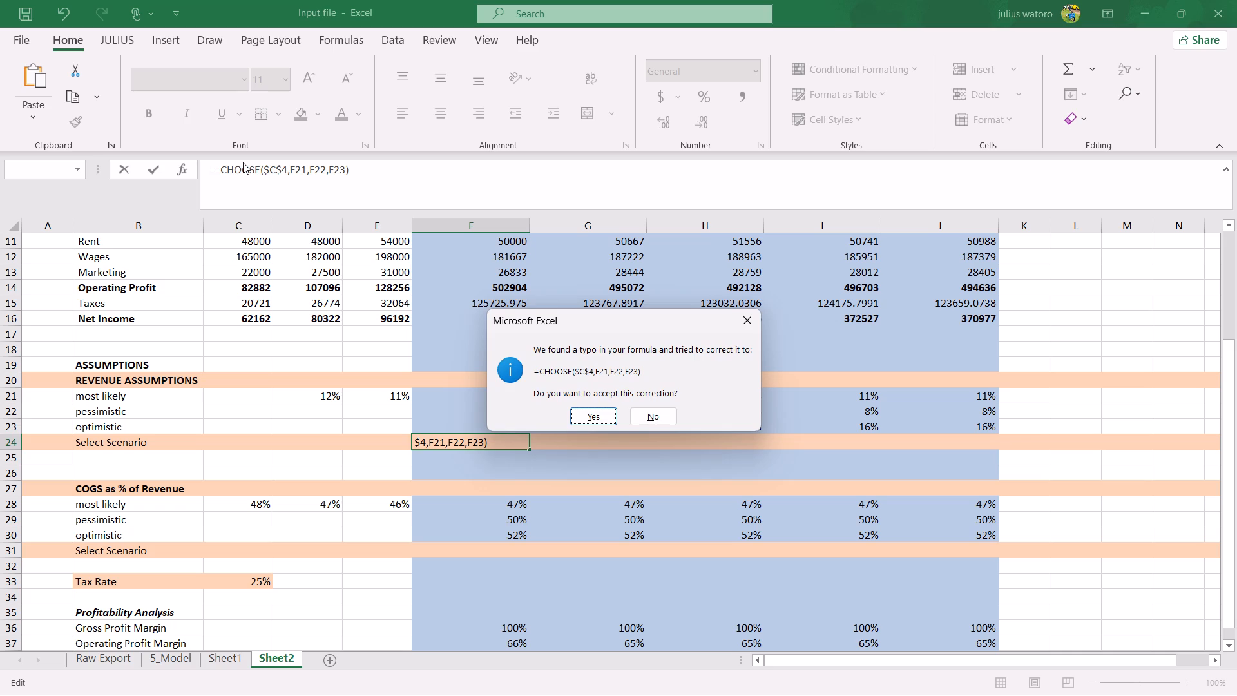
{"action": "left_click", "coordinate": [595, 414]}
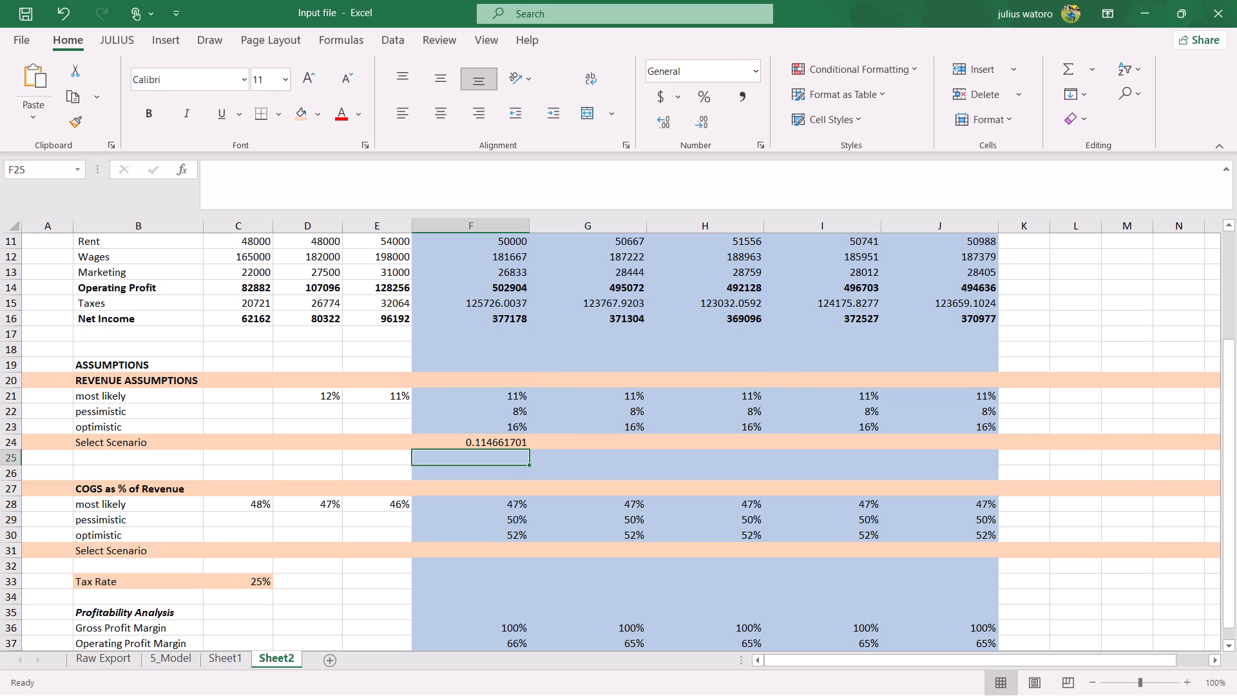
Fill the F24 scenario formula across through J24 and format F24:J24 as percentages.
{"action": "left_click_drag", "start_coordinate": [512, 440], "coordinate": [525, 445]}
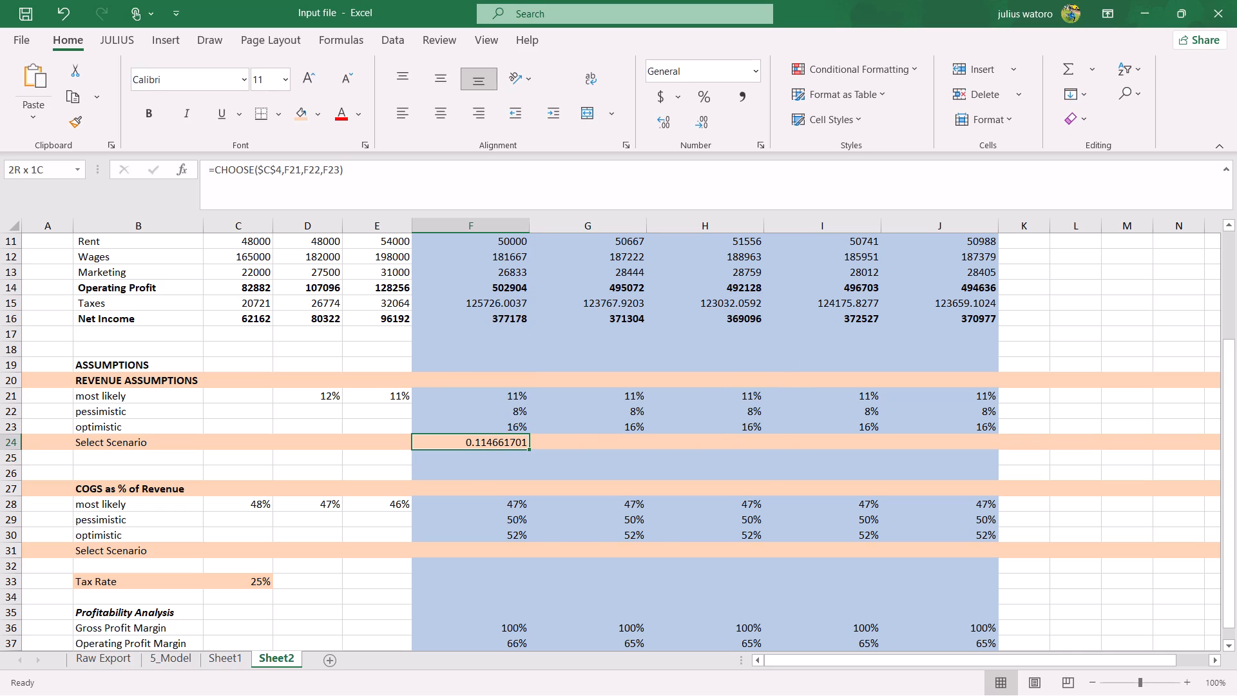
{"action": "left_click_drag", "start_coordinate": [525, 445], "coordinate": [526, 445]}
{"action": "left_click_drag", "start_coordinate": [529, 449], "coordinate": [879, 442]}
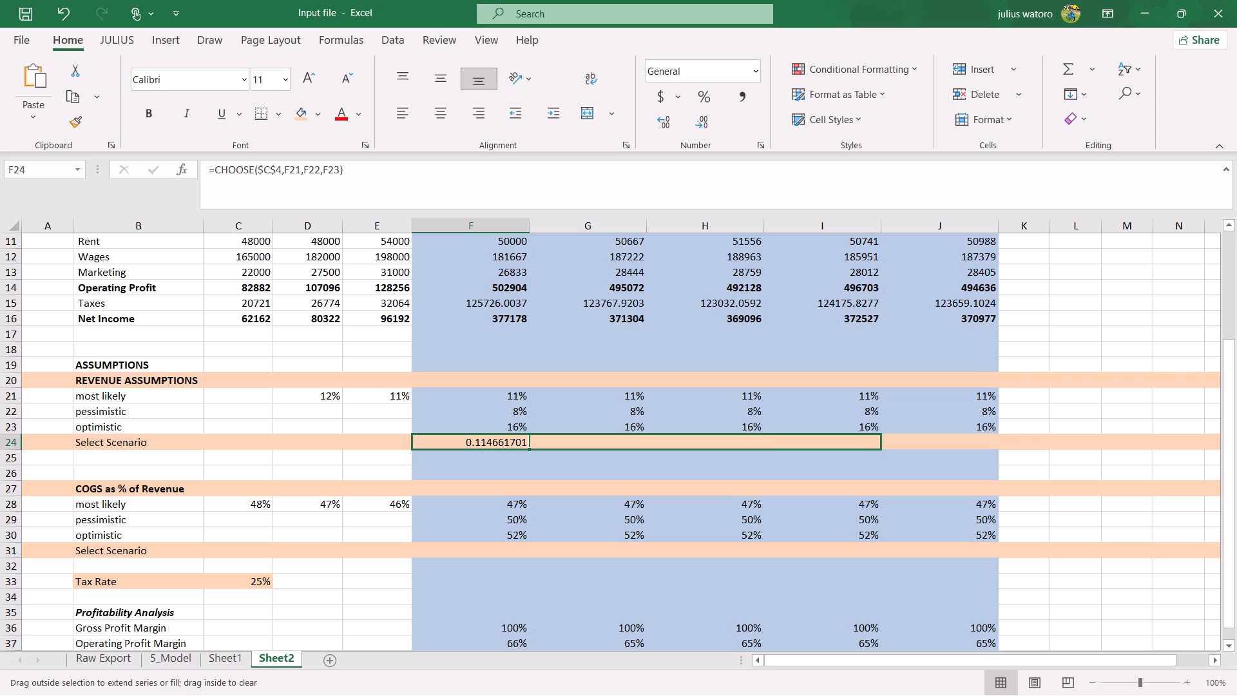
{"action": "left_click_drag", "start_coordinate": [879, 442], "coordinate": [946, 447]}
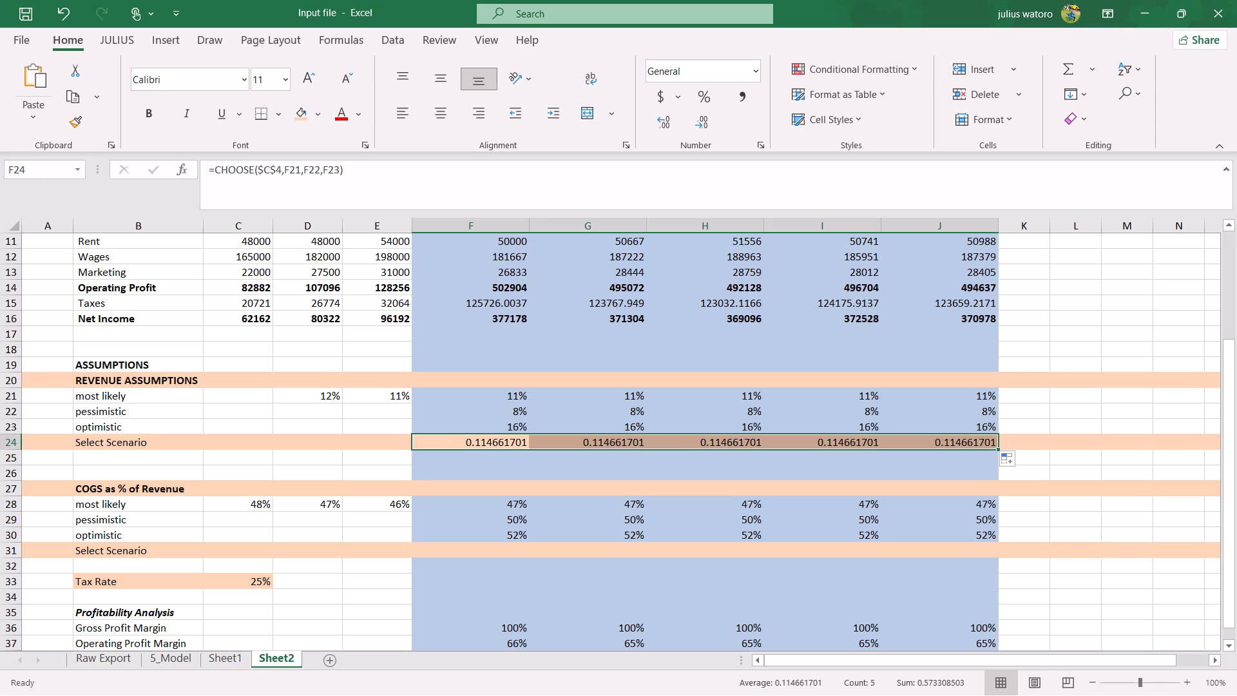
{"action": "left_click", "coordinate": [705, 104]}
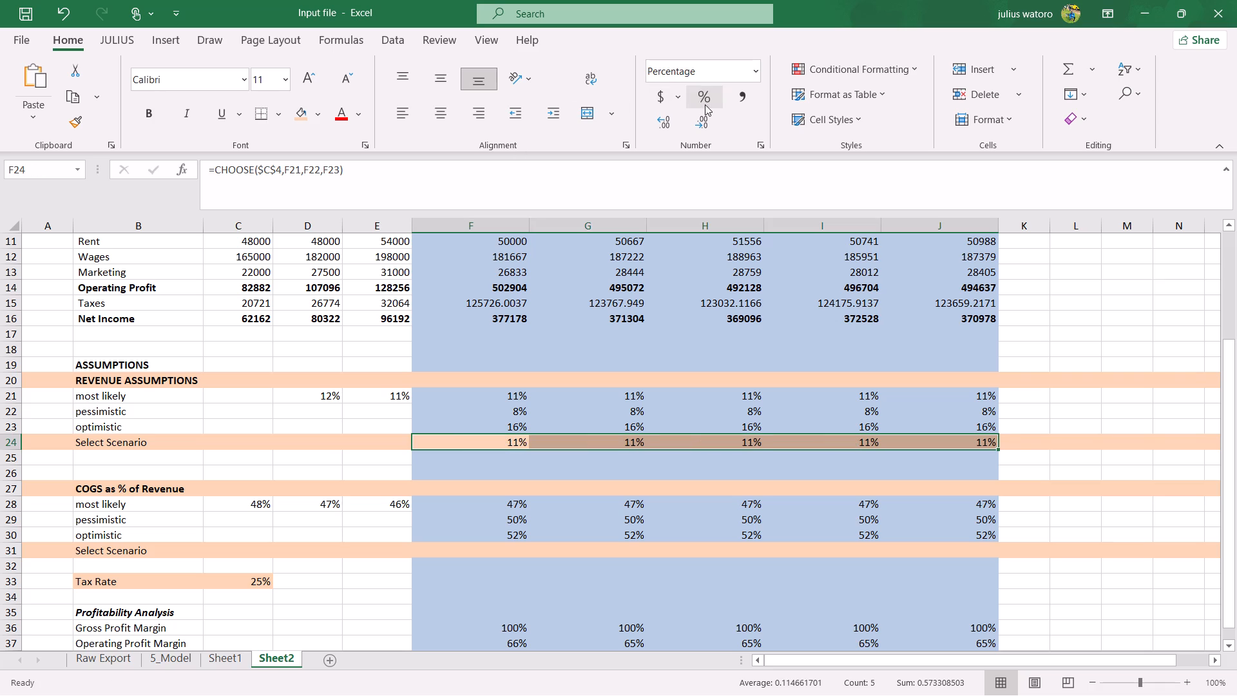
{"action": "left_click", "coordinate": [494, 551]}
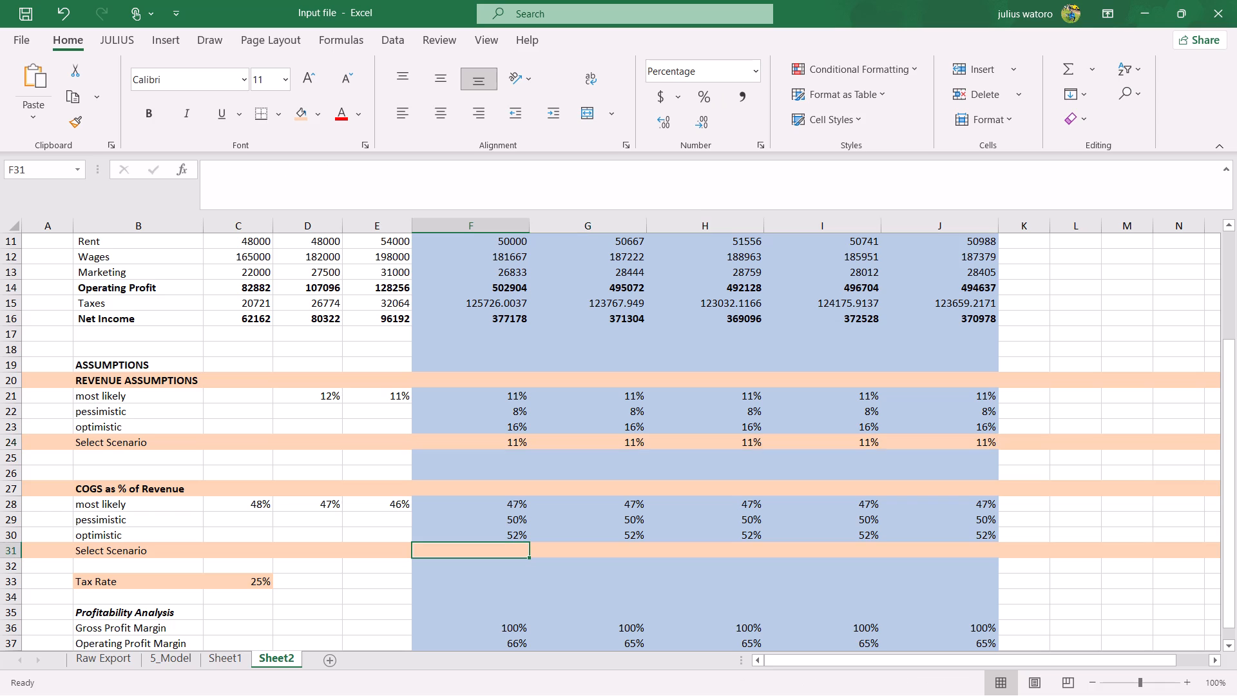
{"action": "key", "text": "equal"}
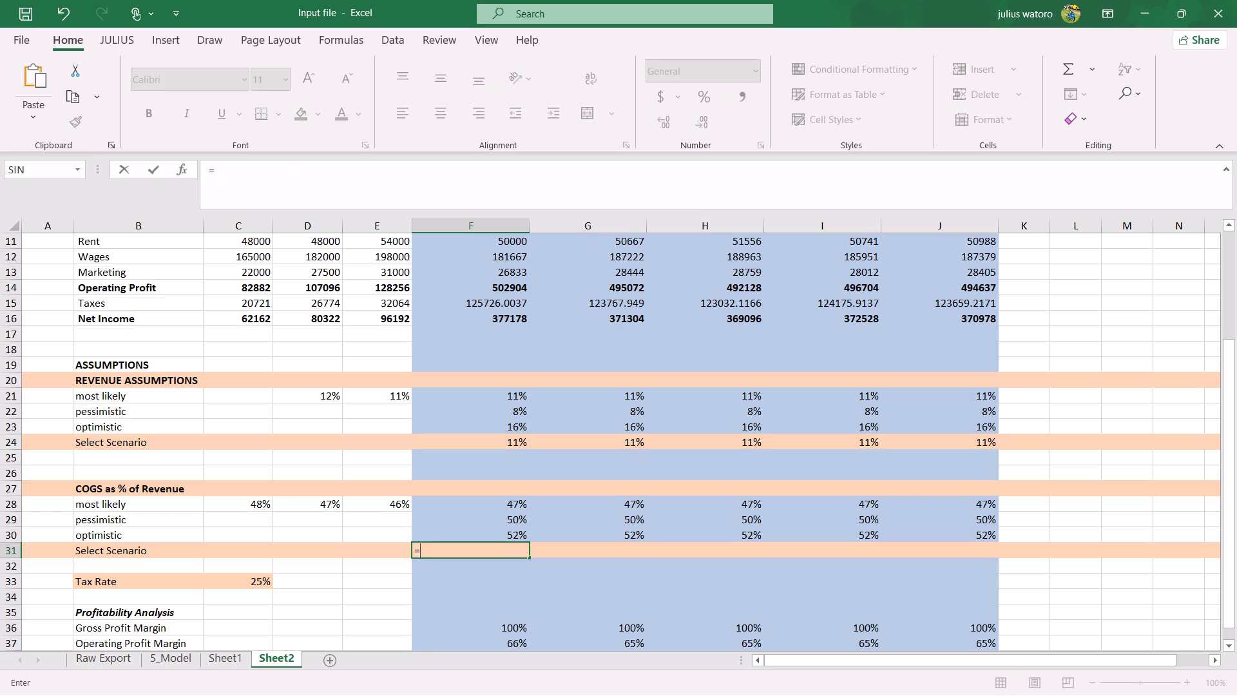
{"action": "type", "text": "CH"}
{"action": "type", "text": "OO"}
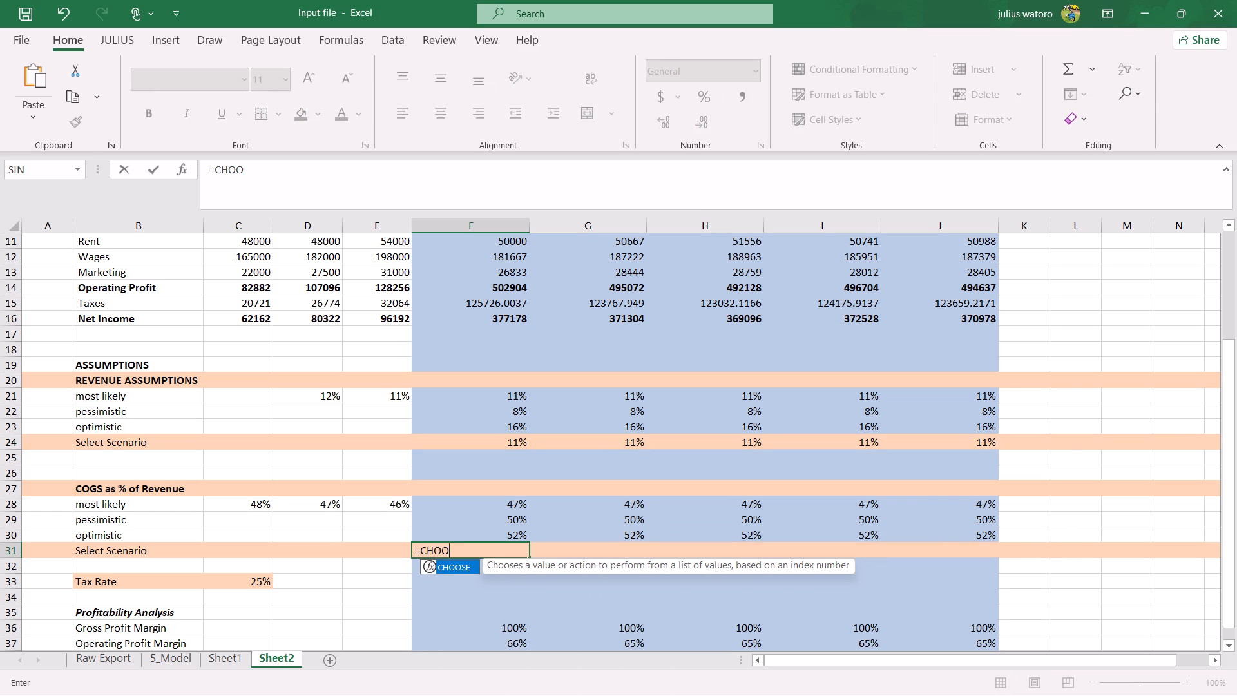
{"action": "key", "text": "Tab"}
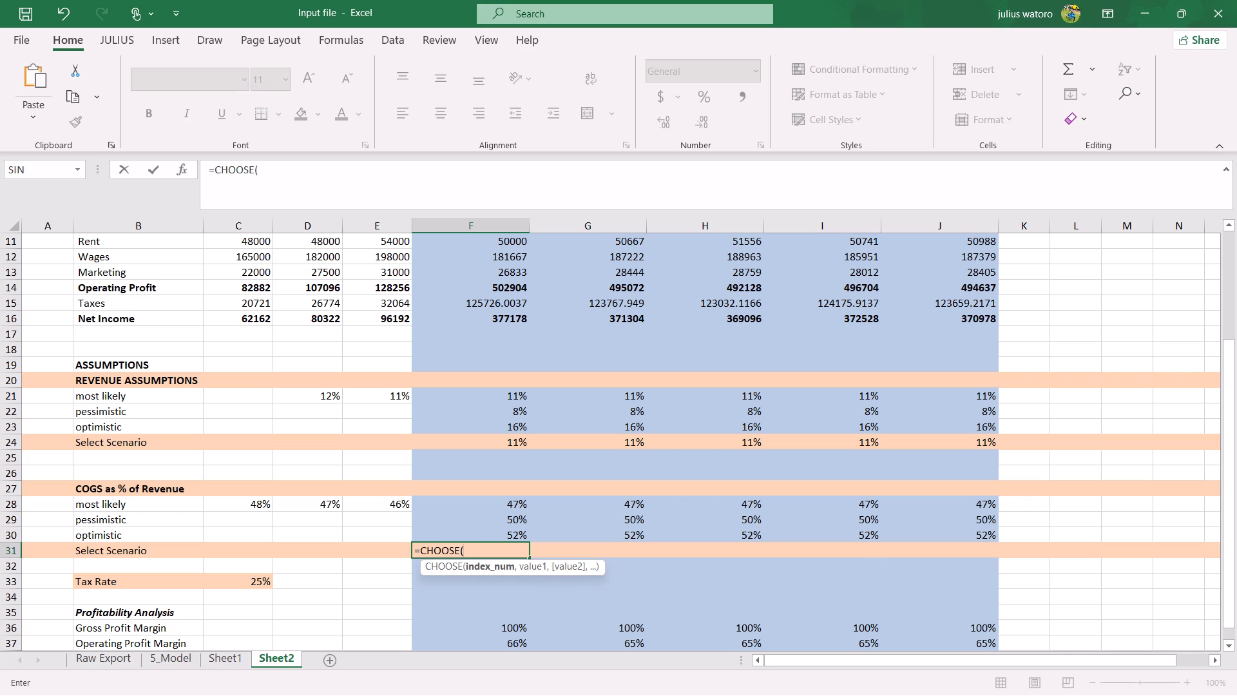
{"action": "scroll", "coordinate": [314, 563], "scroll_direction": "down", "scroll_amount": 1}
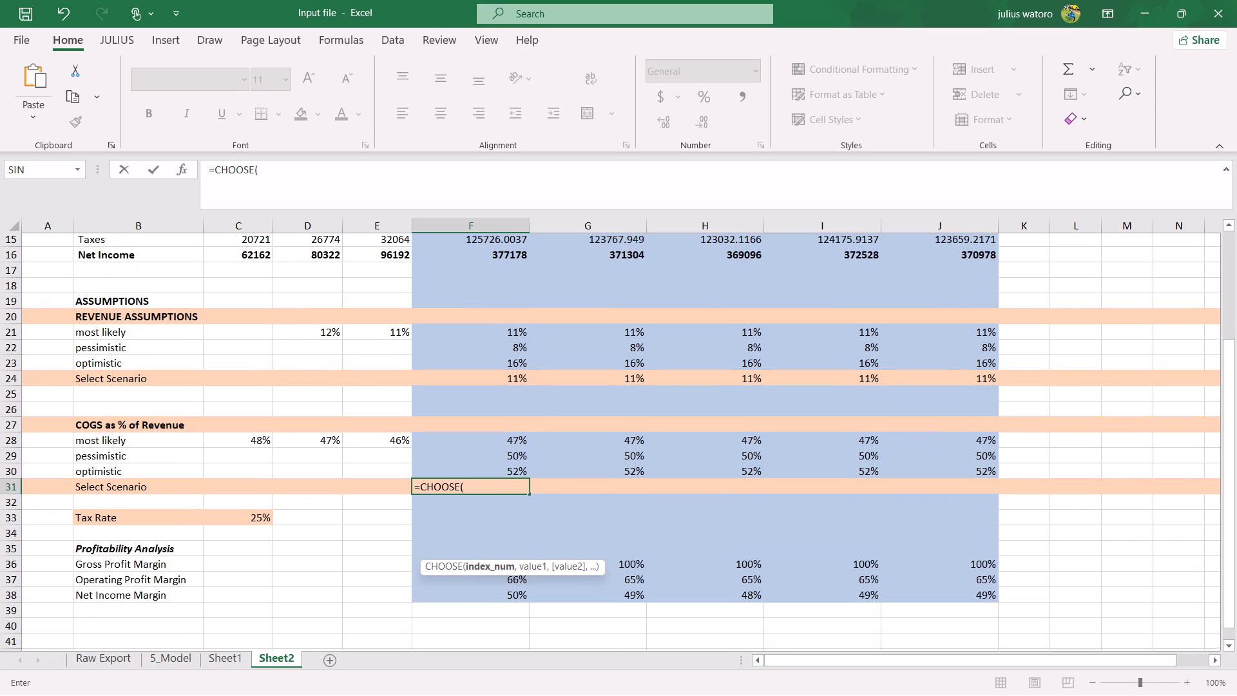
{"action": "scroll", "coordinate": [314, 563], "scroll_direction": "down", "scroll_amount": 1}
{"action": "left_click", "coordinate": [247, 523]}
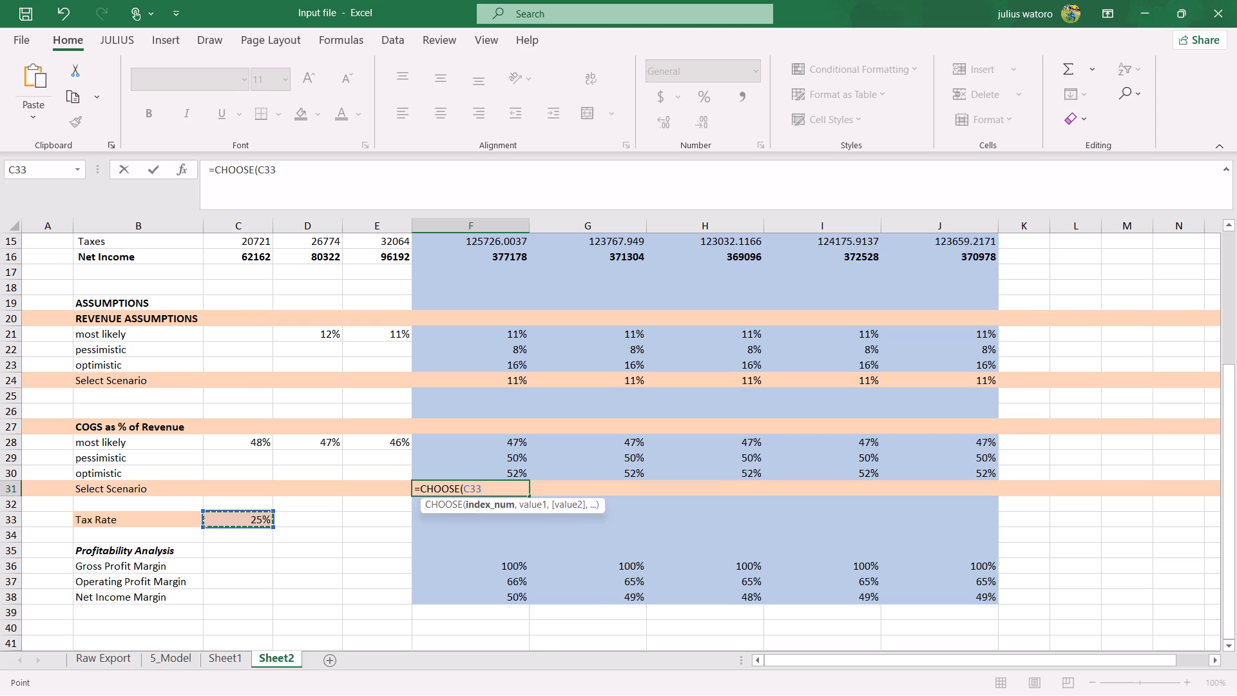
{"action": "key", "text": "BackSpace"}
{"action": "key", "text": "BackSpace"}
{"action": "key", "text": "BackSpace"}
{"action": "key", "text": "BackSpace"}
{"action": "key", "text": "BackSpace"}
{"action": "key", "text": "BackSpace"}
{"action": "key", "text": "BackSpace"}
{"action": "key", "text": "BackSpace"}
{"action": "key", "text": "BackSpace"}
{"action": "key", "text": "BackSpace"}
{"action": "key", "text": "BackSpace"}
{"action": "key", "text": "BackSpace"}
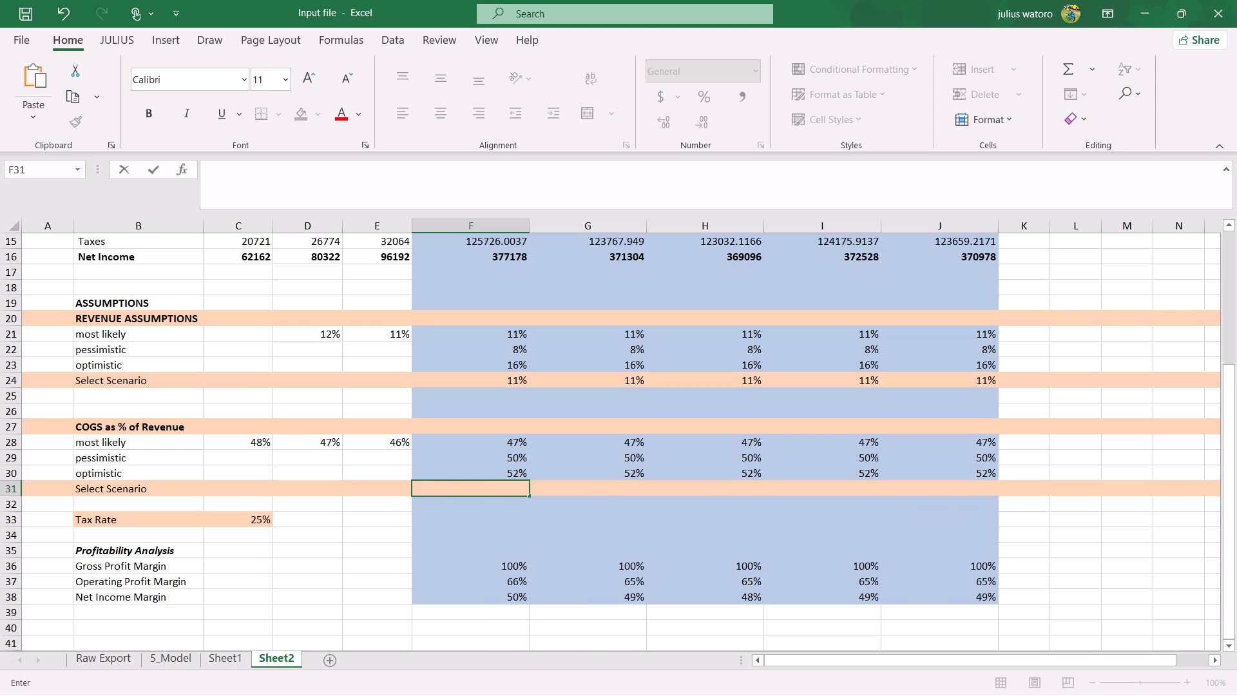
Enter =CHOOSE($C$33,F28,F29,F30) in the COGS Select Scenario cell F31 on Sheet2, using Sheet1's F31 formula as reference.
{"action": "left_click", "coordinate": [230, 664]}
{"action": "left_click", "coordinate": [410, 583]}
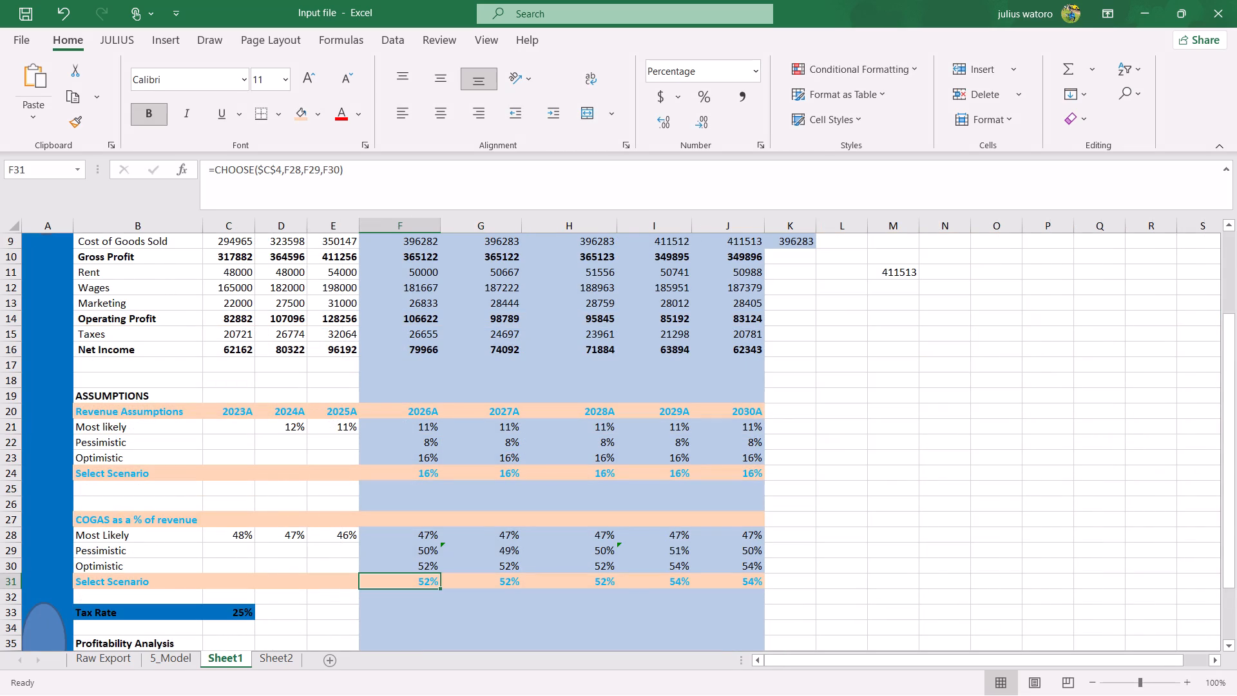
{"action": "left_click", "coordinate": [274, 660]}
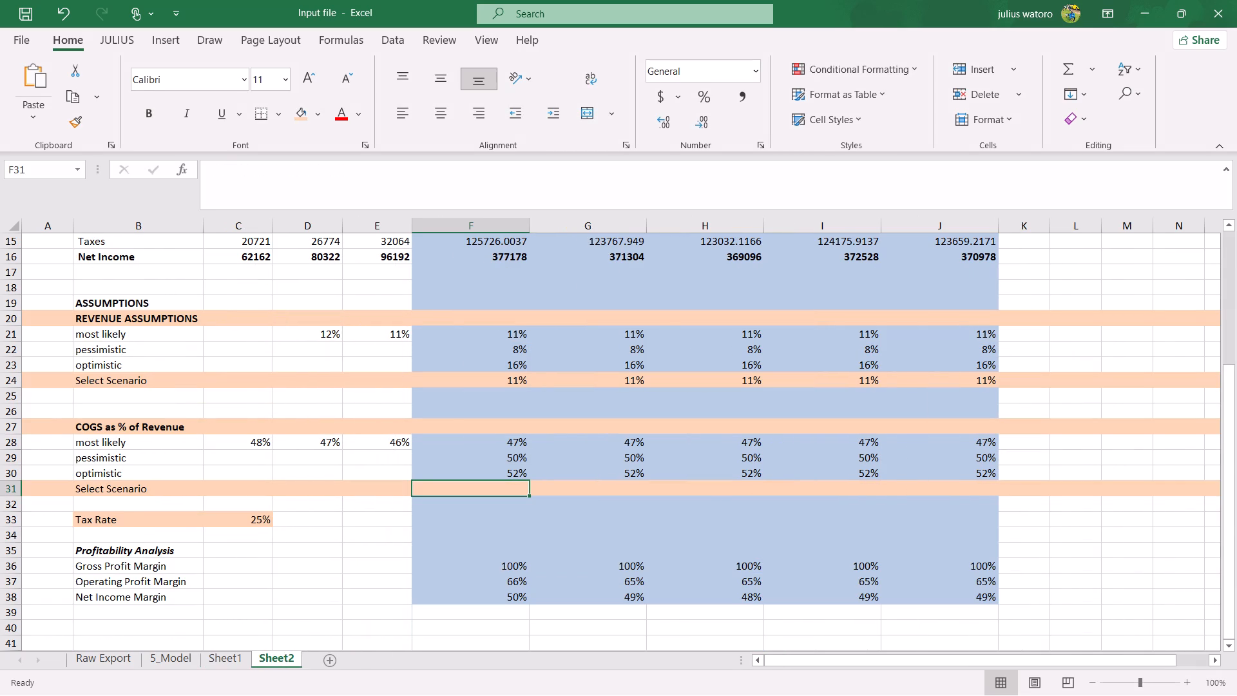
{"action": "key", "text": "equal"}
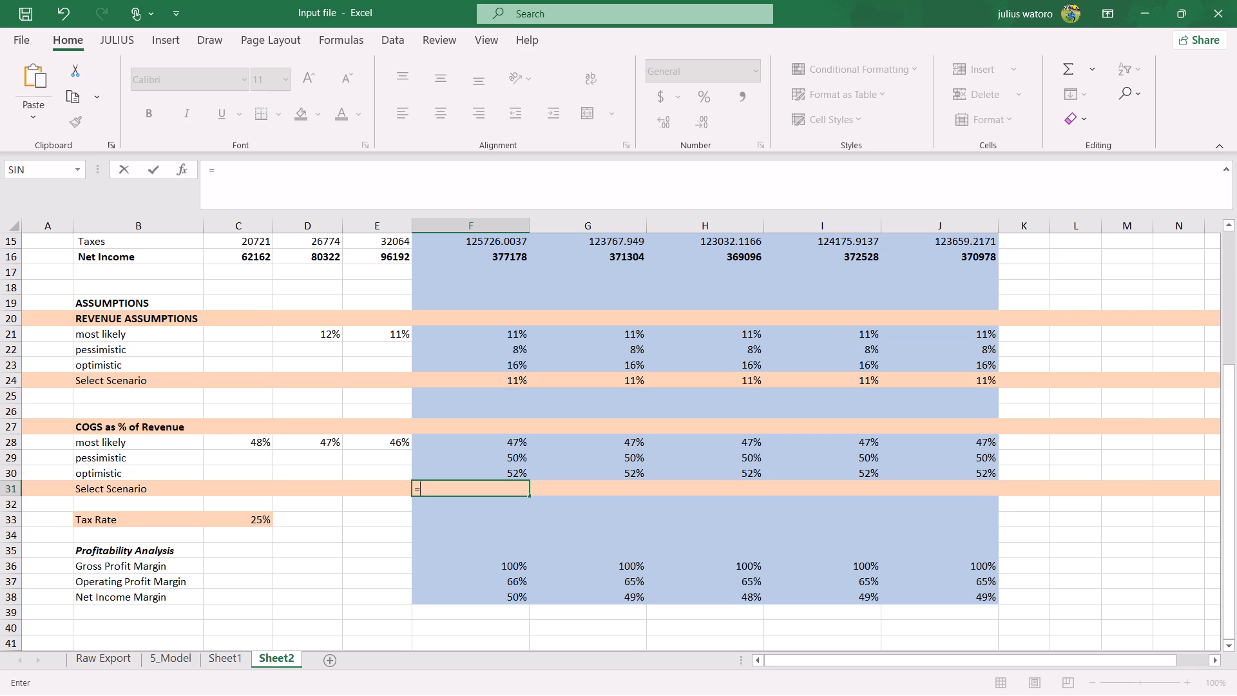
{"action": "key", "text": "c"}
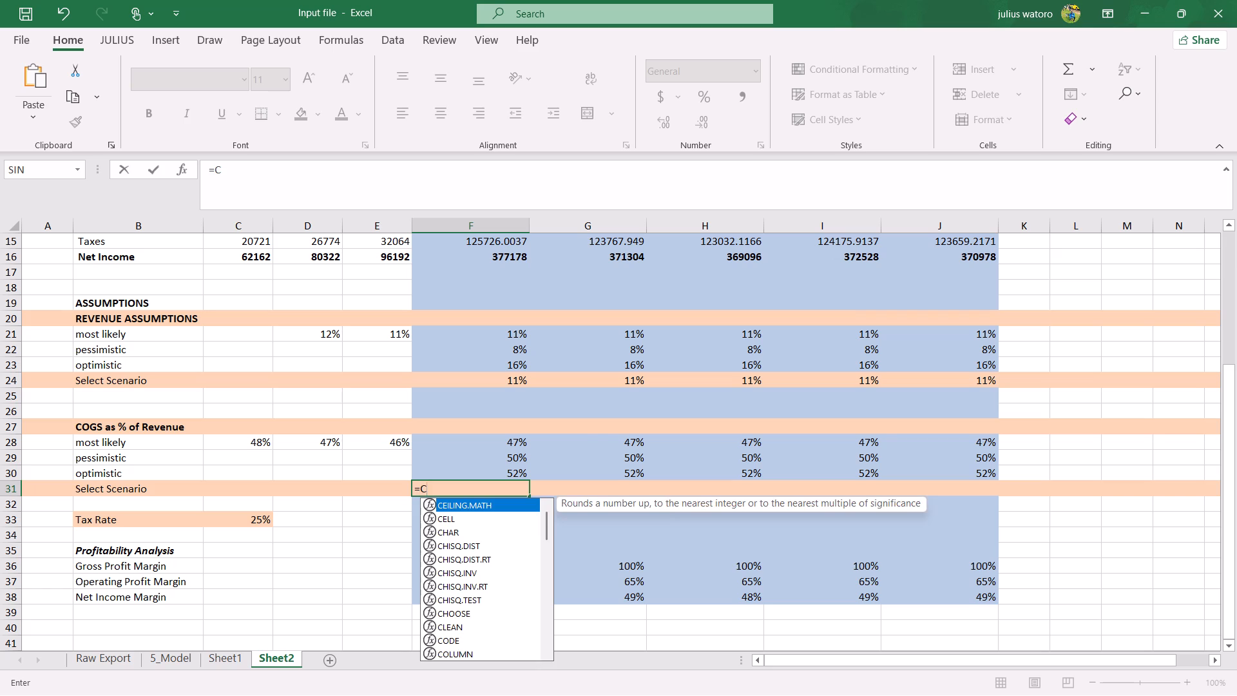
{"action": "key", "text": "h"}
{"action": "type", "text": "OO"}
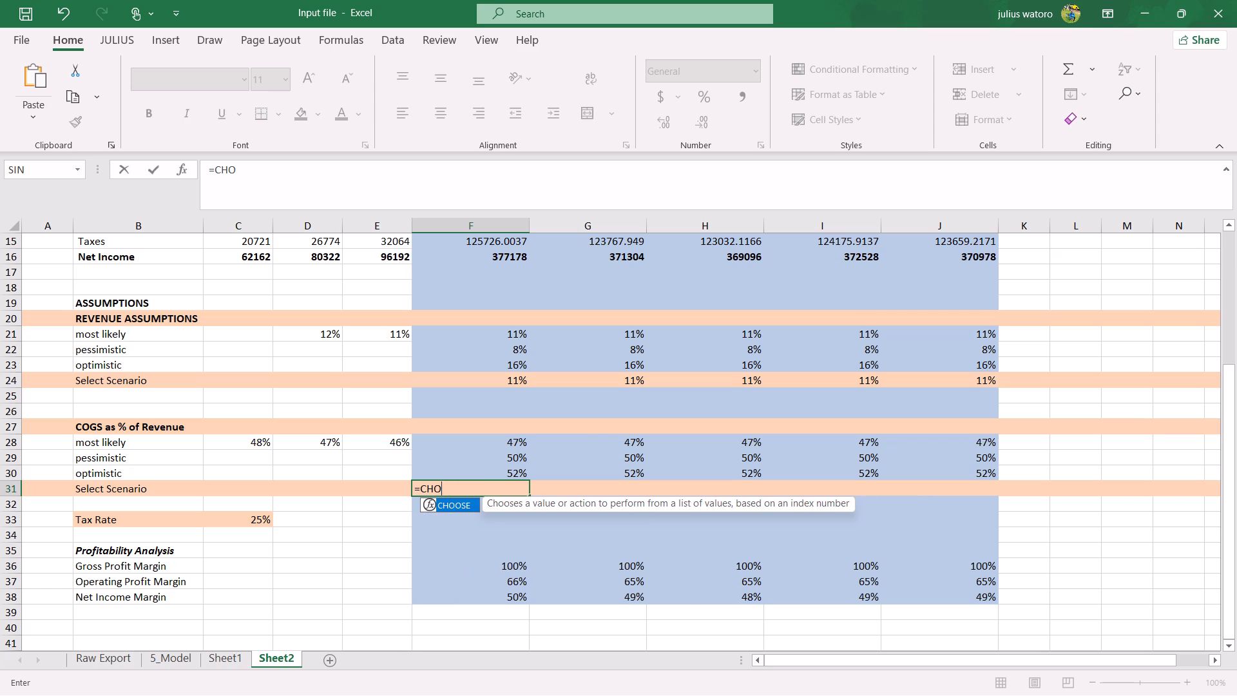
{"action": "key", "text": "Tab"}
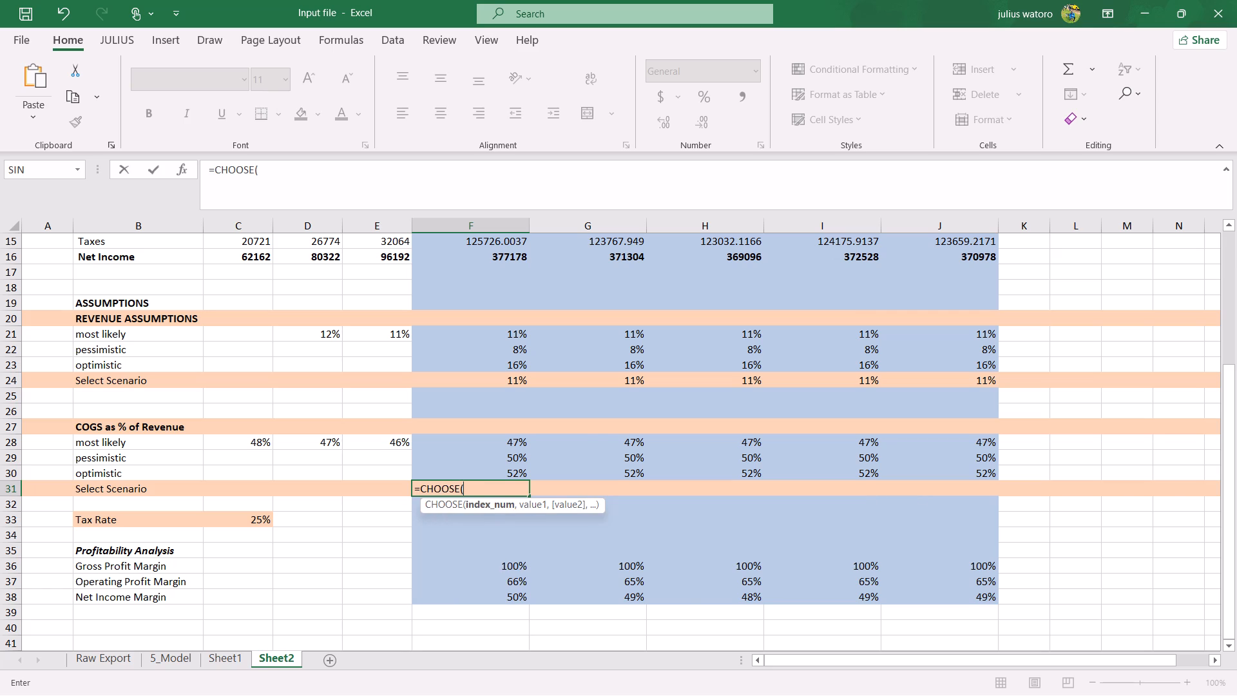
{"action": "left_click", "coordinate": [242, 519]}
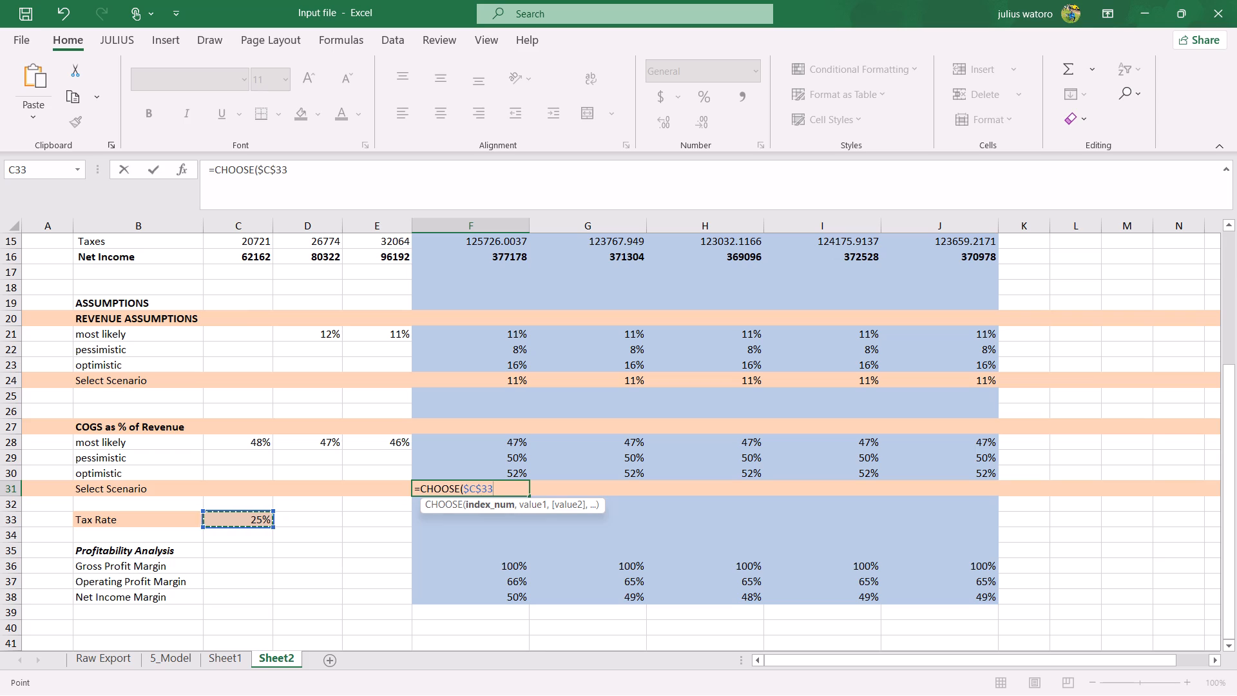
{"action": "key", "text": "comma"}
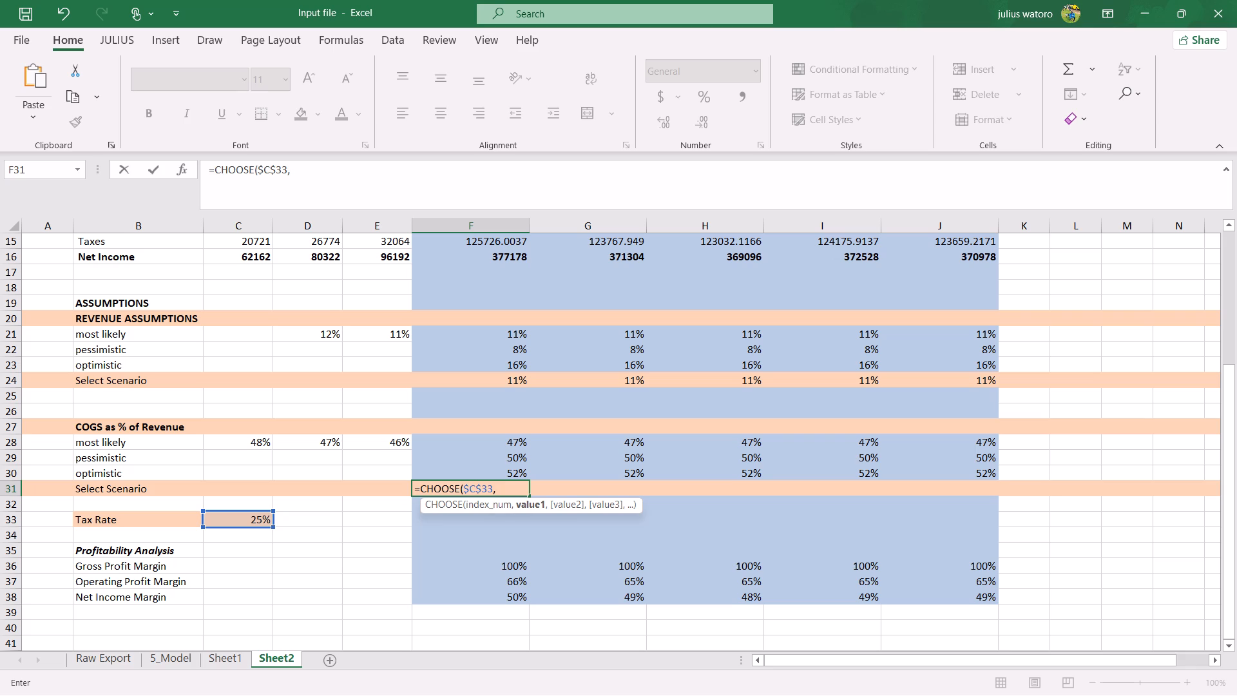
{"action": "left_click", "coordinate": [503, 438]}
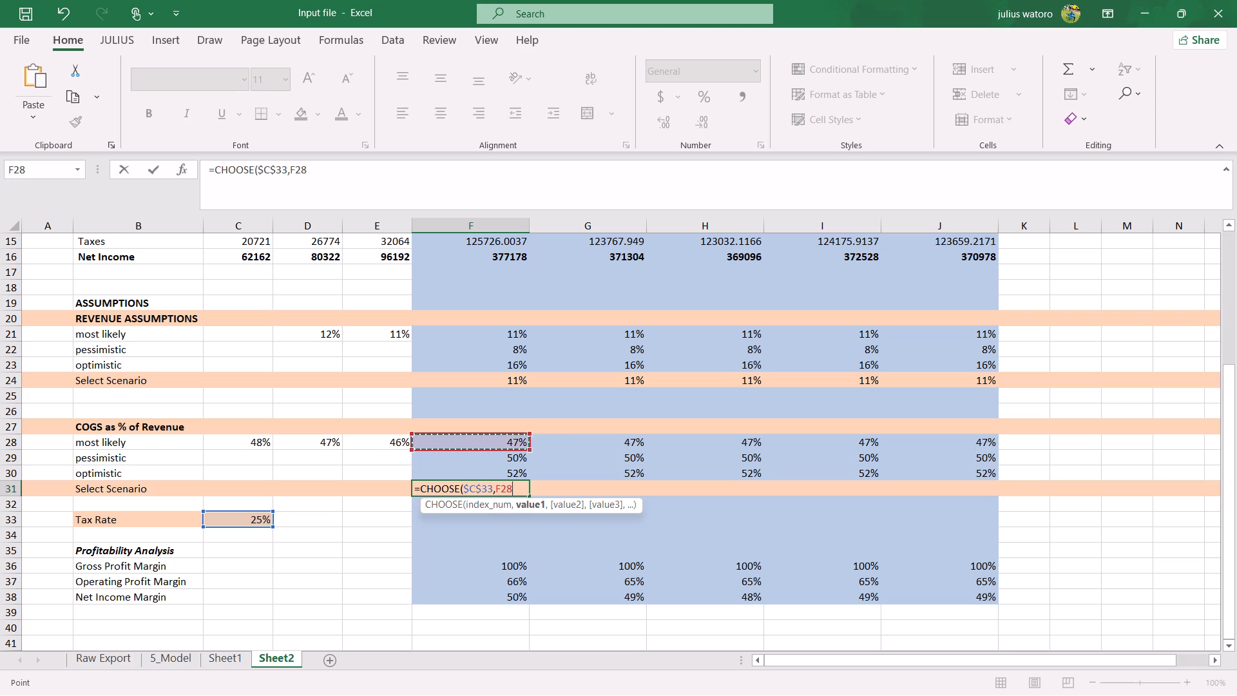
{"action": "key", "text": "comma"}
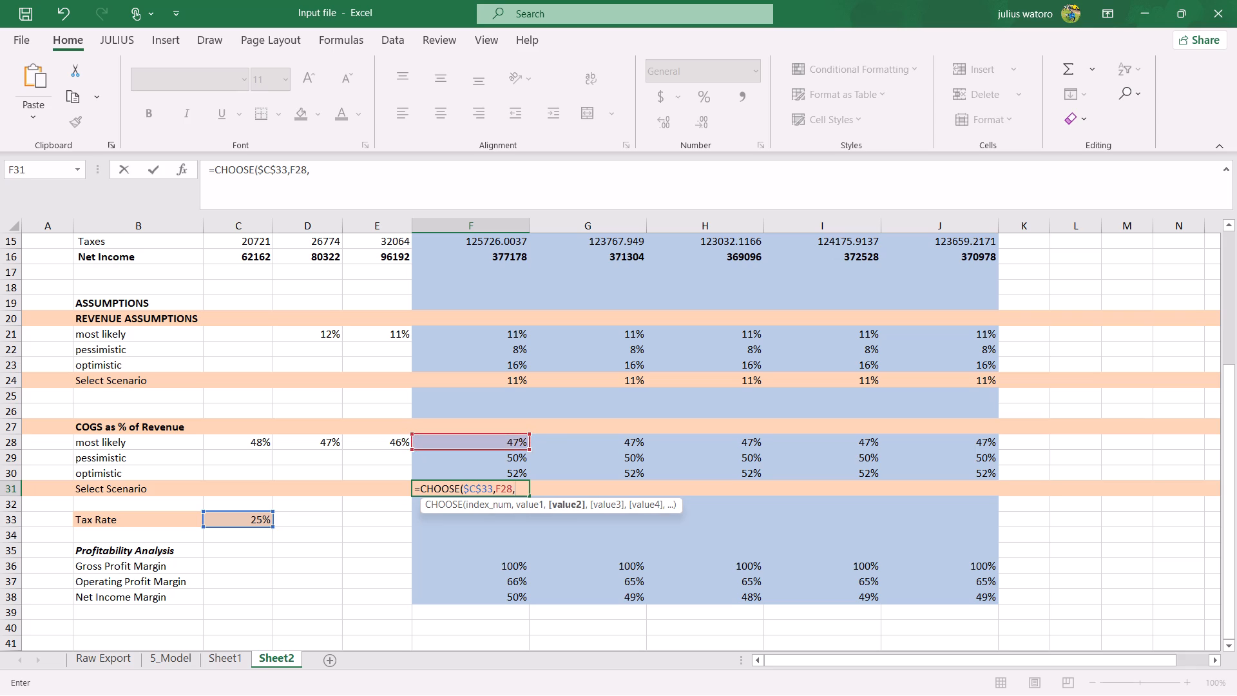
{"action": "left_click", "coordinate": [501, 462]}
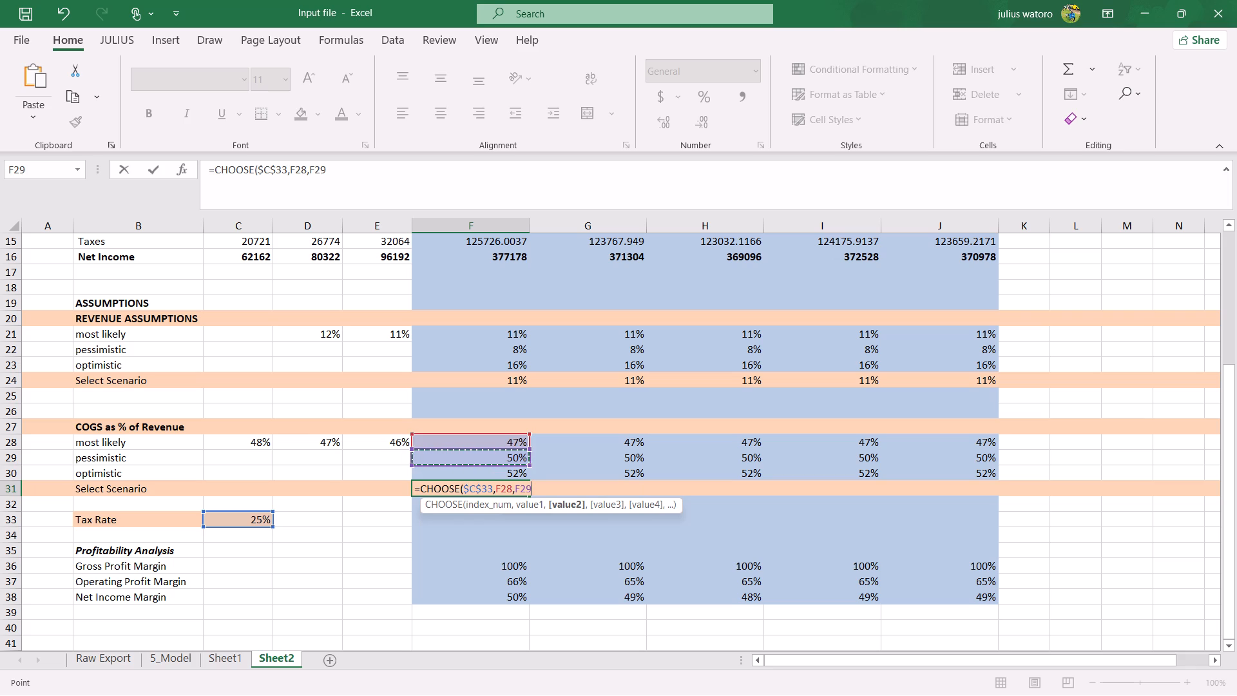
{"action": "key", "text": "comma"}
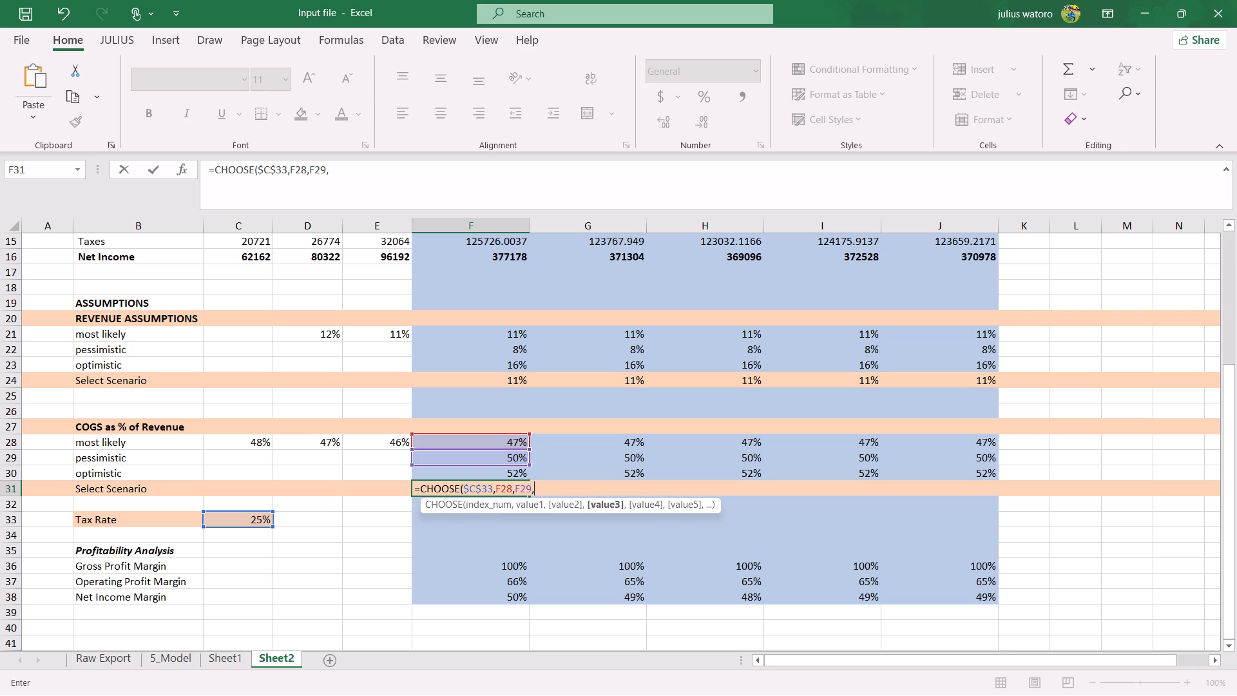
{"action": "left_click", "coordinate": [509, 472]}
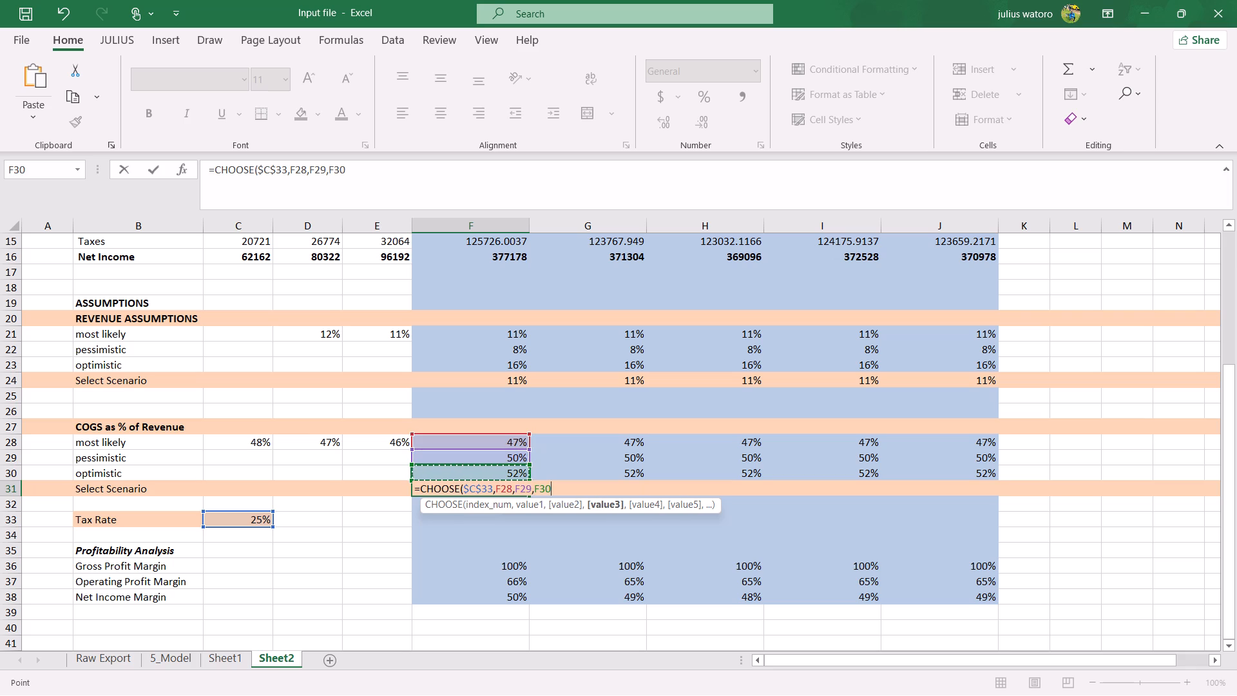
{"action": "key", "text": "shift+parenright"}
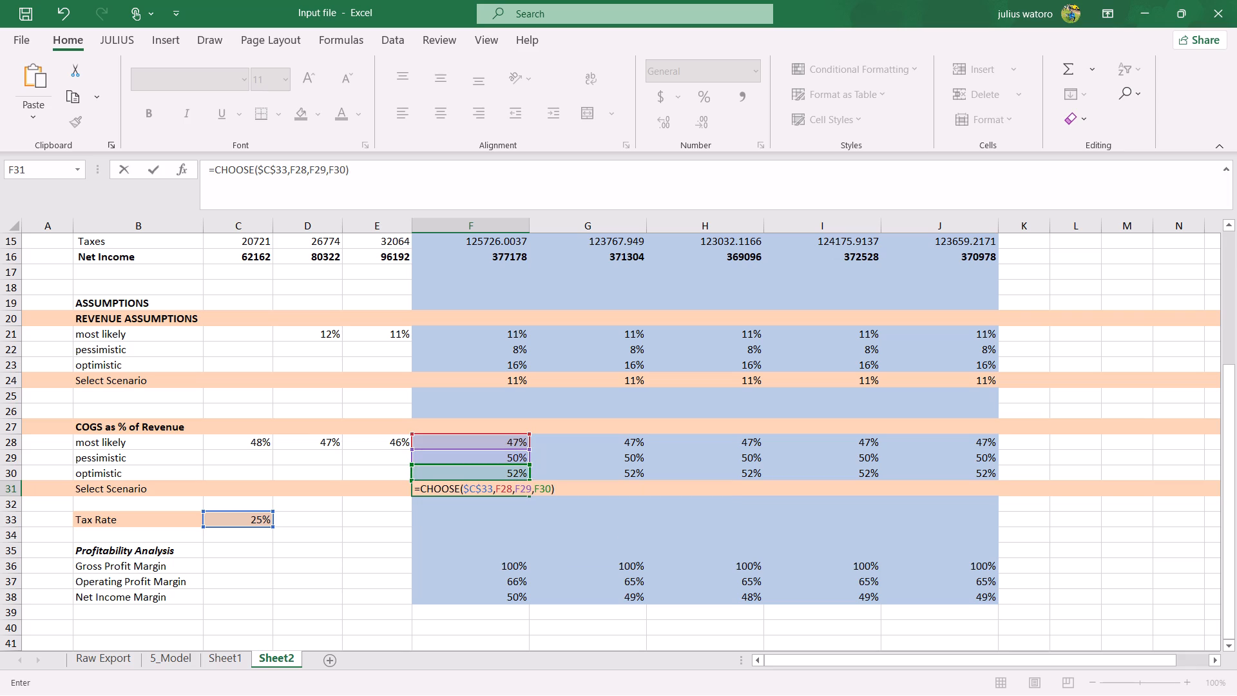
{"action": "key", "text": "Return"}
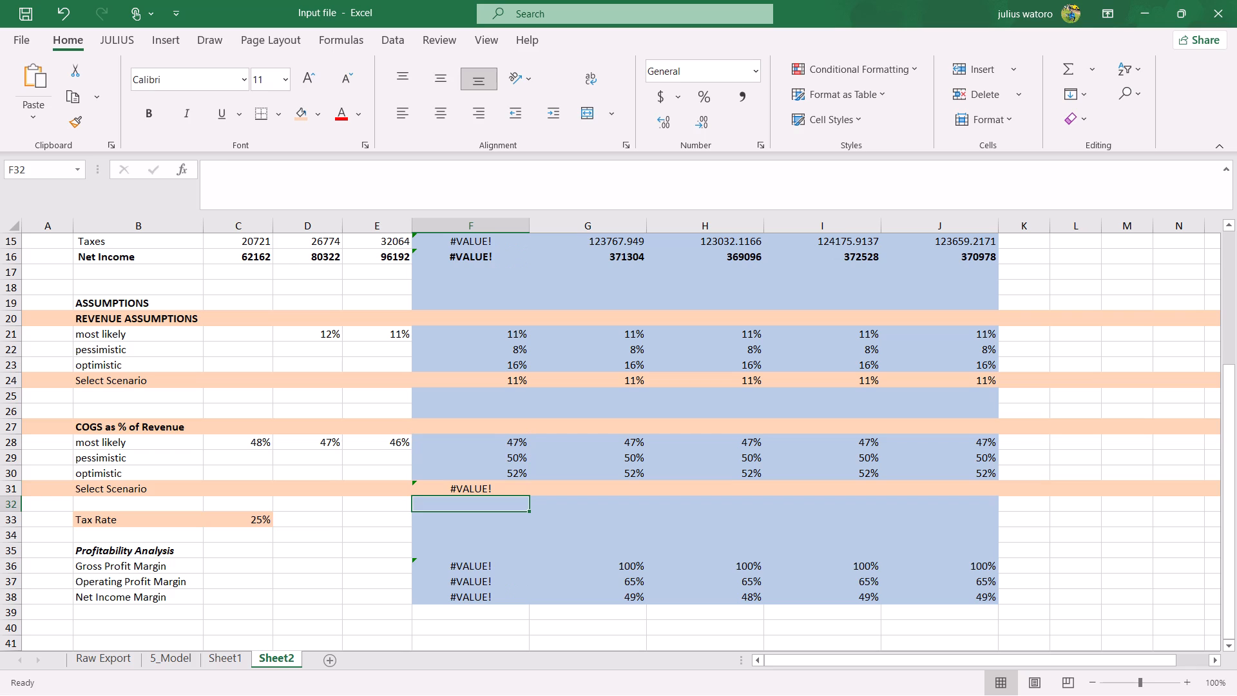
Compare the COGS Select Scenario formula in F31 on Sheet2 with the corresponding formula on Sheet1.
{"action": "left_click", "coordinate": [512, 487]}
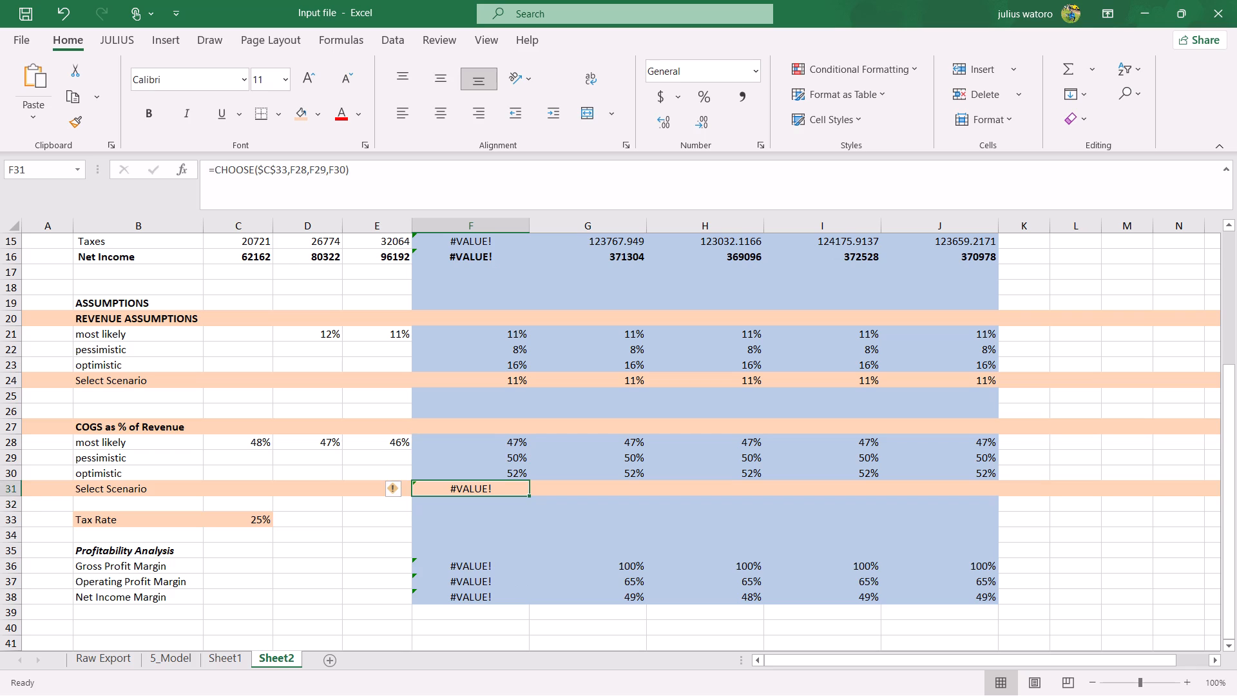
{"action": "left_click", "coordinate": [229, 666]}
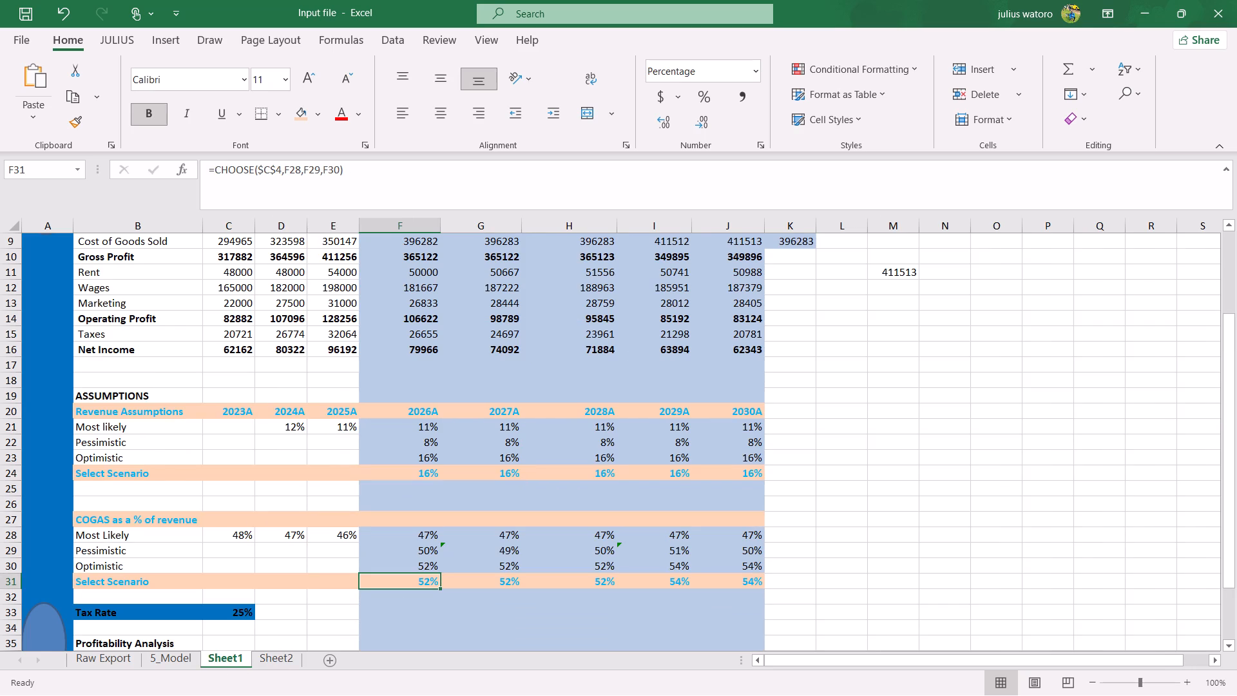
{"action": "left_click", "coordinate": [278, 661]}
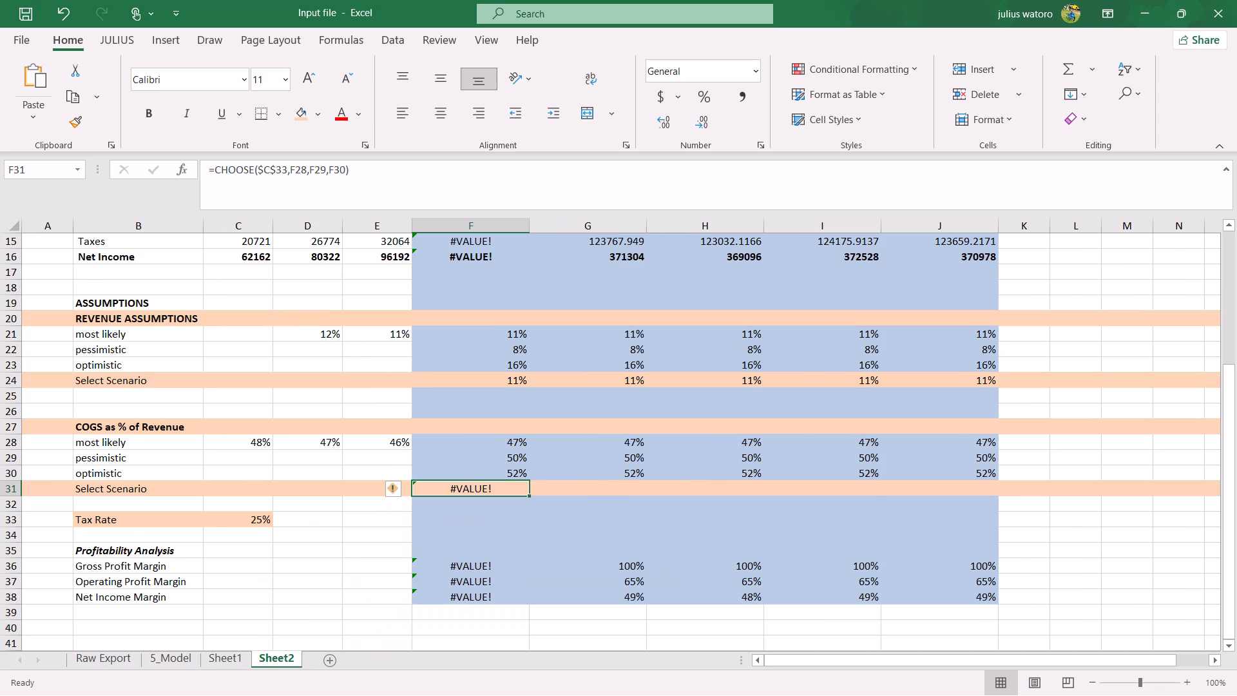
{"action": "left_click", "coordinate": [501, 500]}
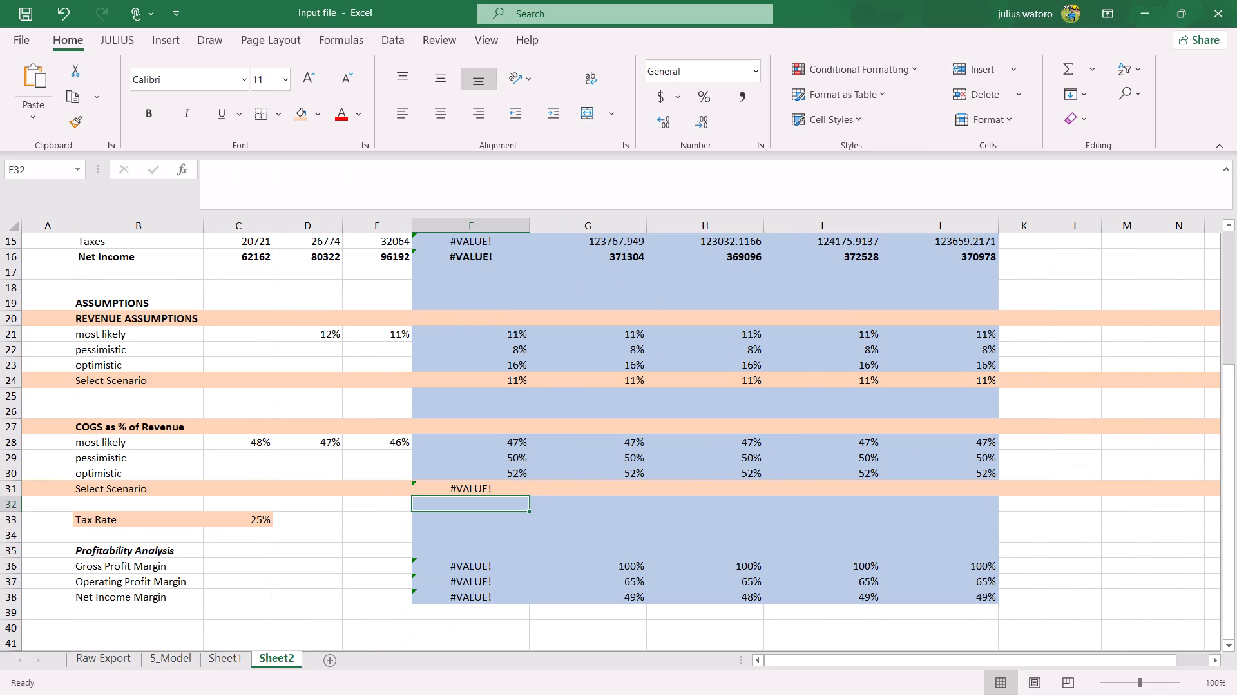
{"action": "left_click", "coordinate": [482, 483]}
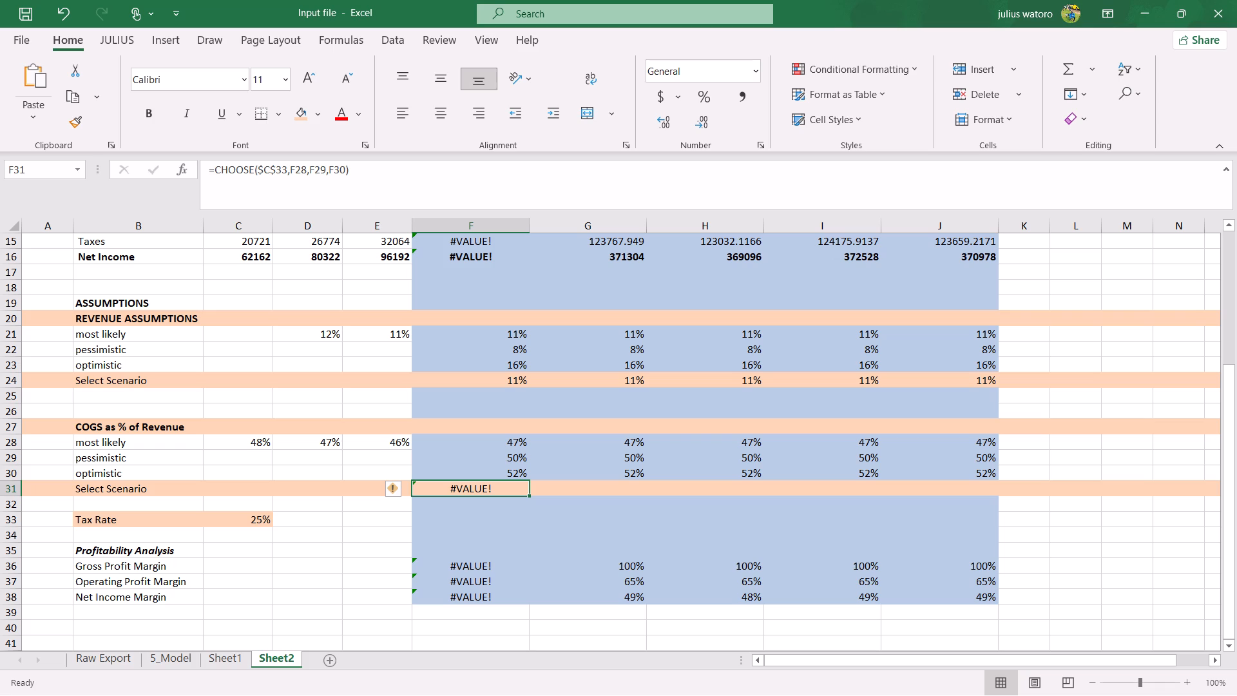
{"action": "left_click_drag", "start_coordinate": [352, 552], "coordinate": [233, 659]}
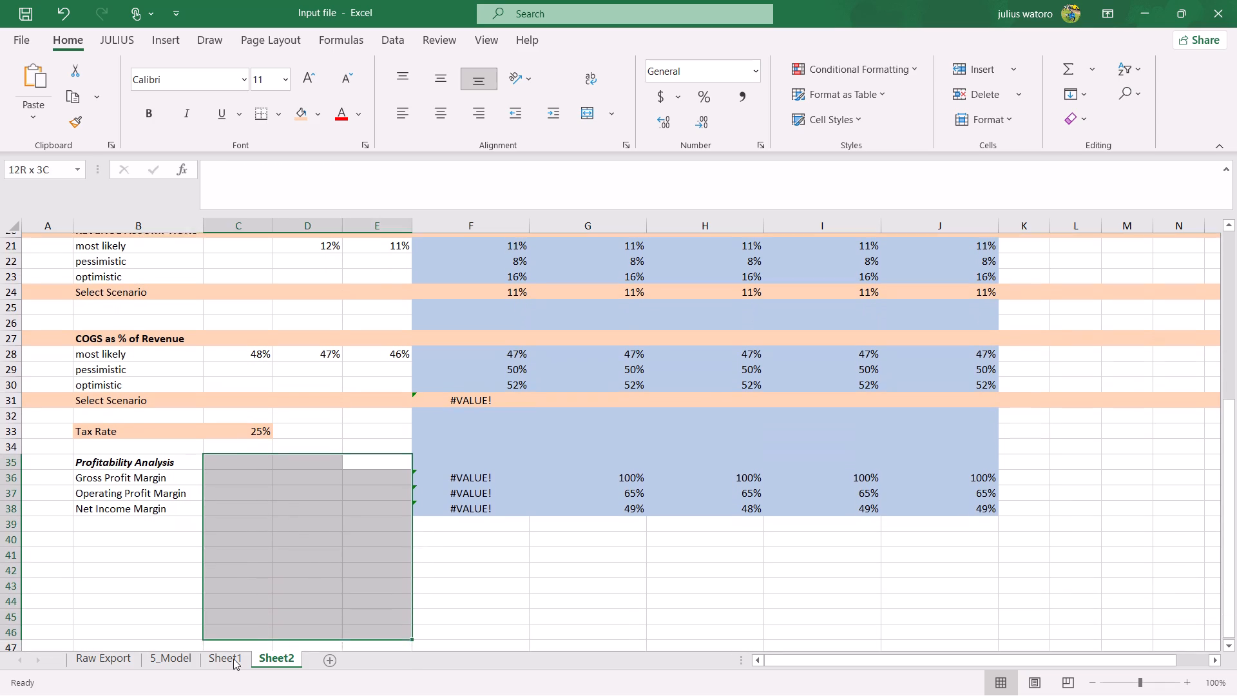
{"action": "left_click", "coordinate": [457, 614]}
{"action": "left_click", "coordinate": [233, 665]}
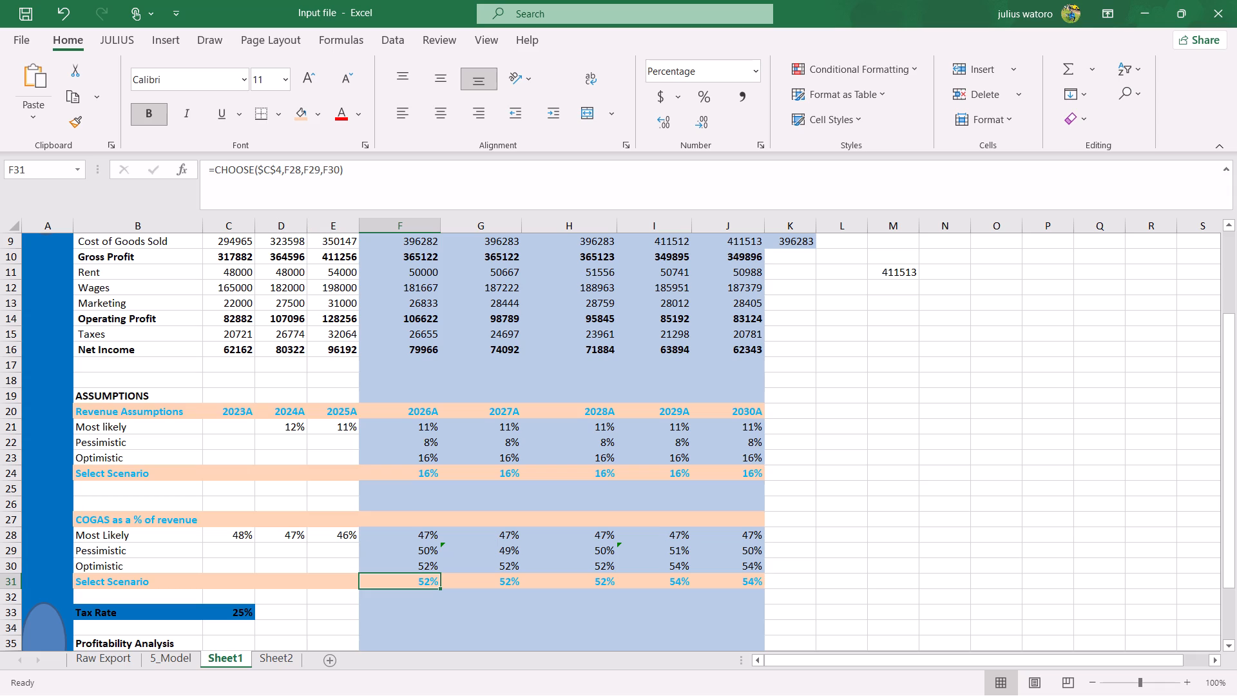
{"action": "left_click", "coordinate": [269, 659]}
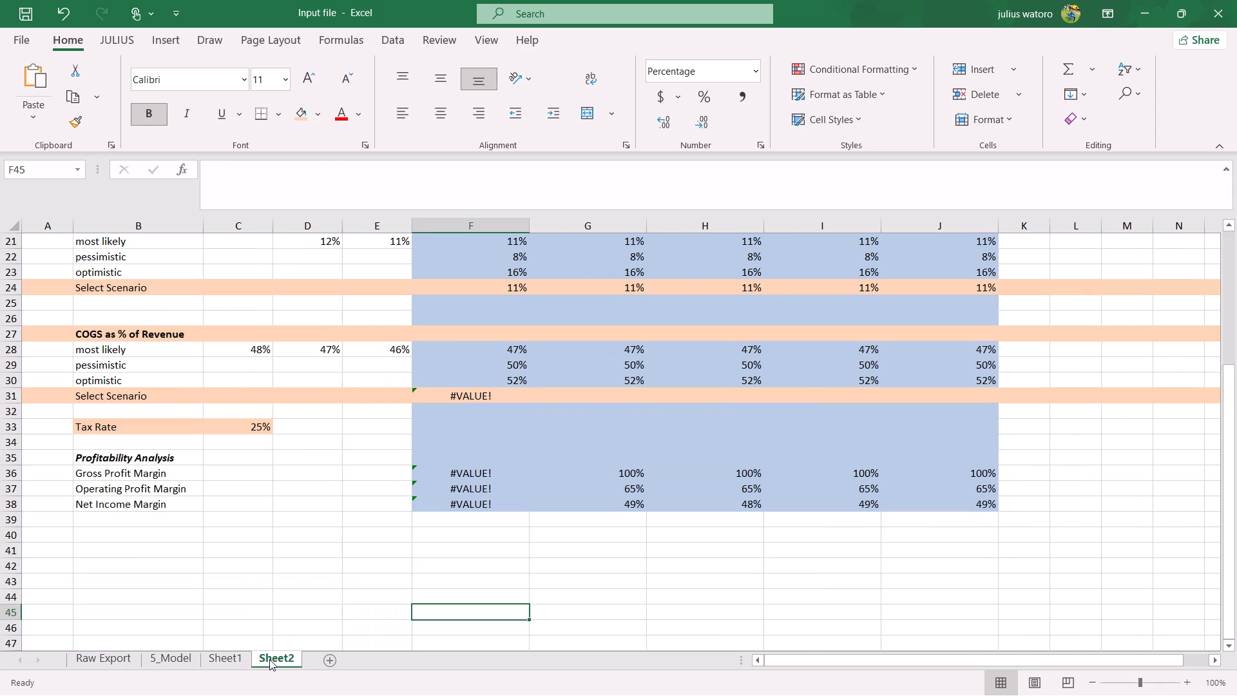
Examine the error checking options for the COGS Select Scenario cell F31 on Sheet2.
{"action": "left_click", "coordinate": [448, 395]}
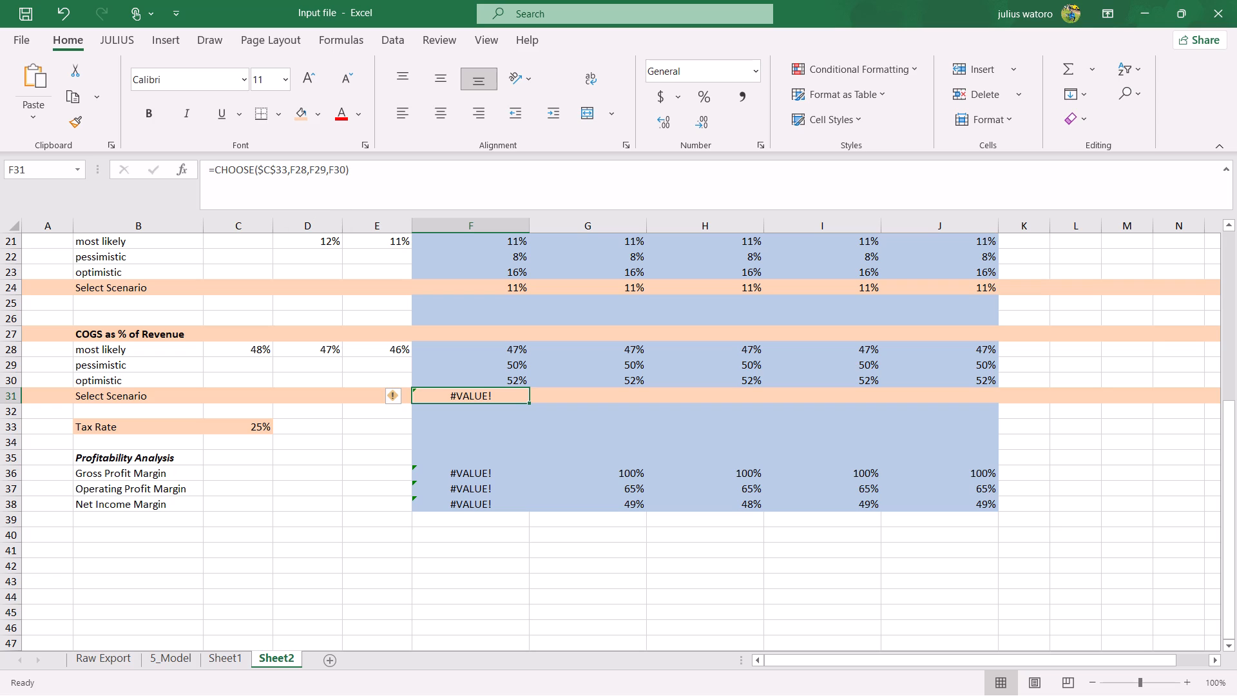
{"action": "left_click", "coordinate": [399, 394]}
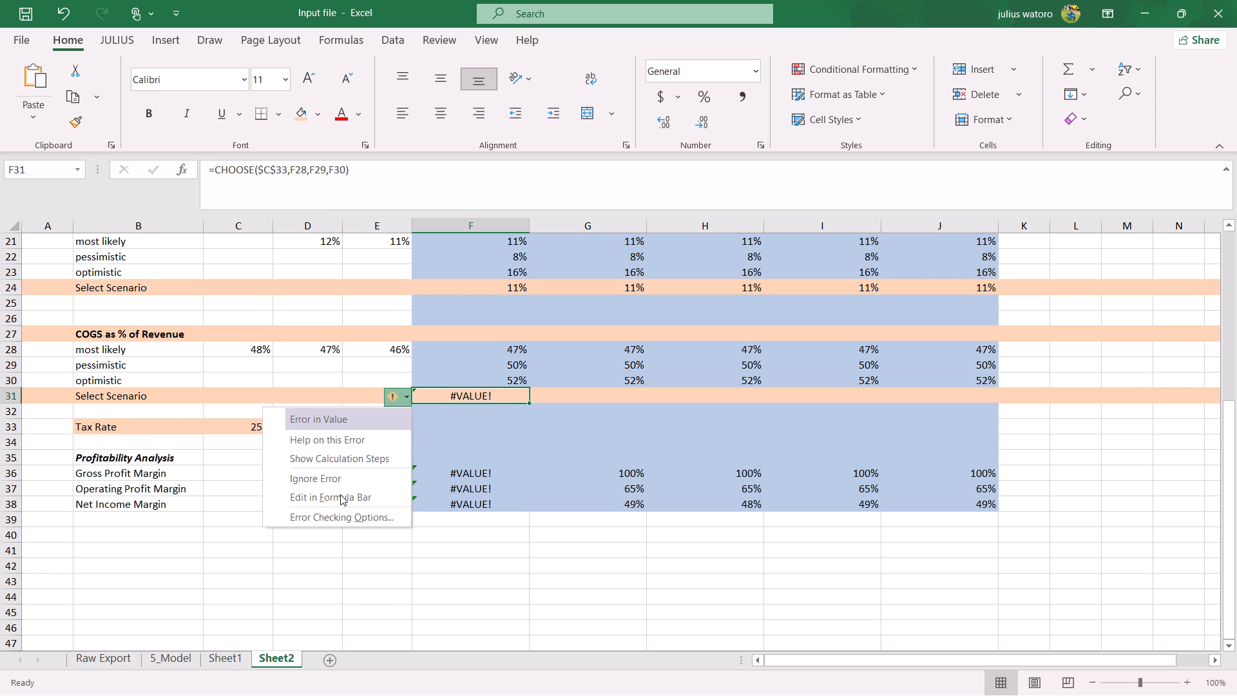
{"action": "left_click", "coordinate": [360, 509]}
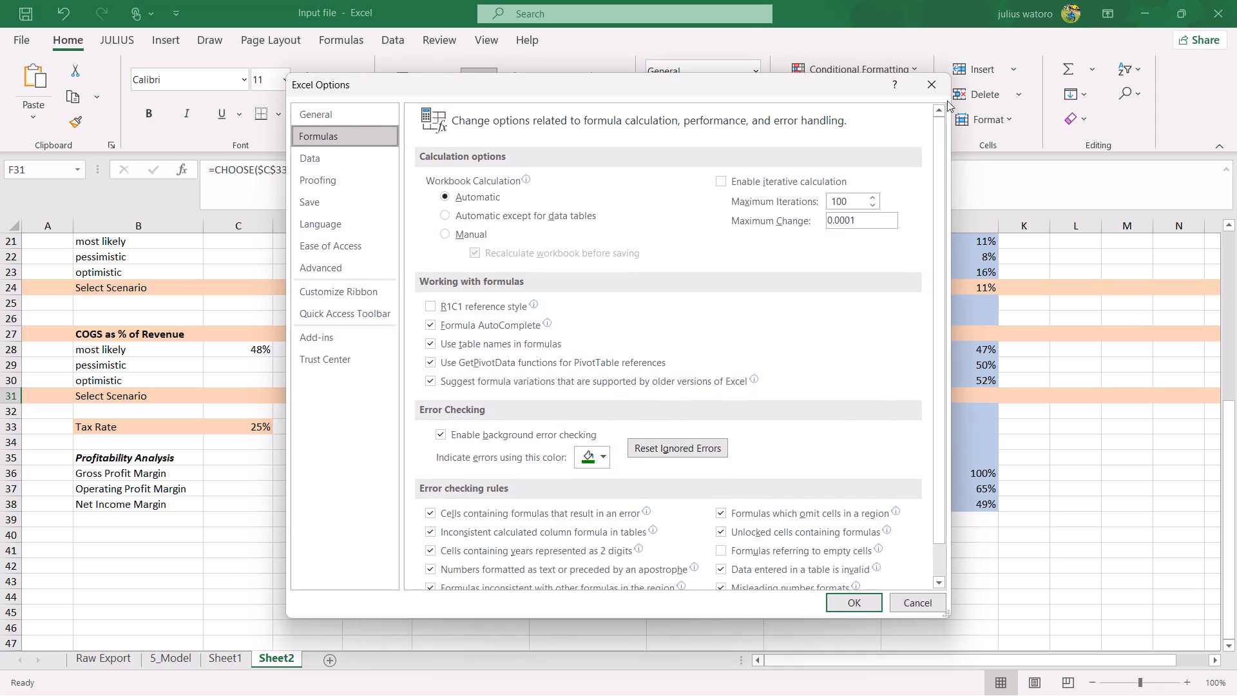
{"action": "left_click", "coordinate": [929, 84]}
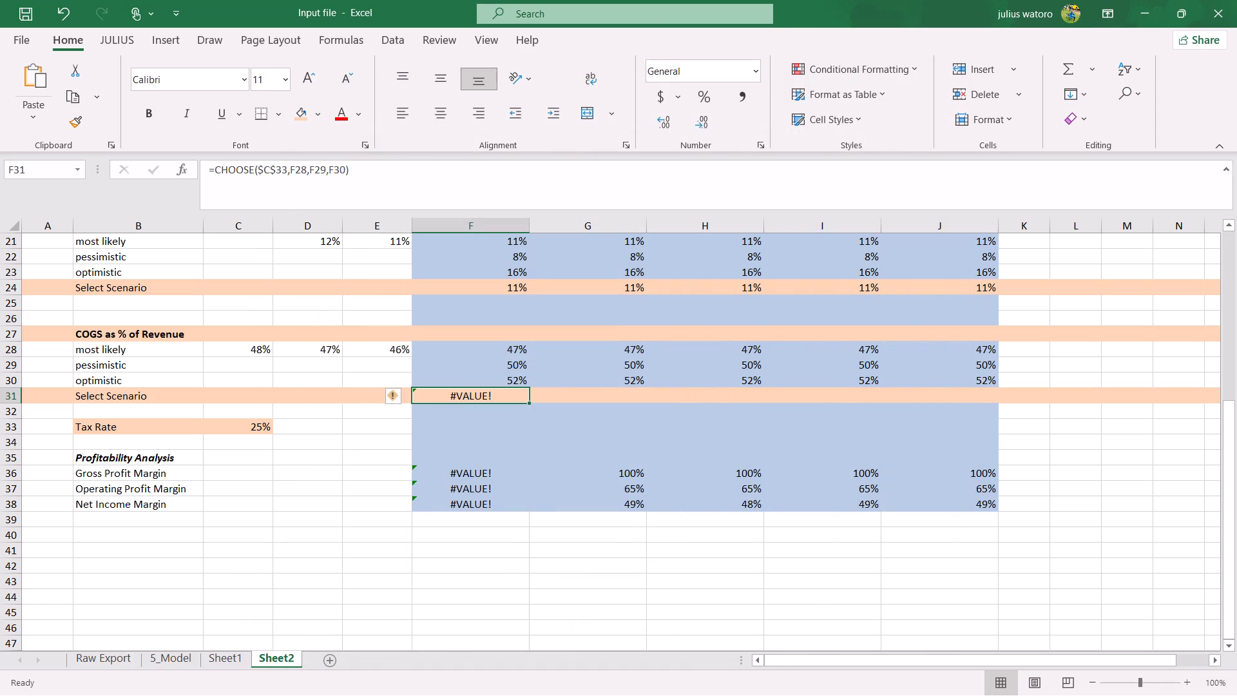
Compare the cell references in Sheet2's F31 formula with Sheet1's Select Scenario formulas in rows 24 and 31, and view Sheet1's F36 margin formula.
{"action": "left_click", "coordinate": [270, 171]}
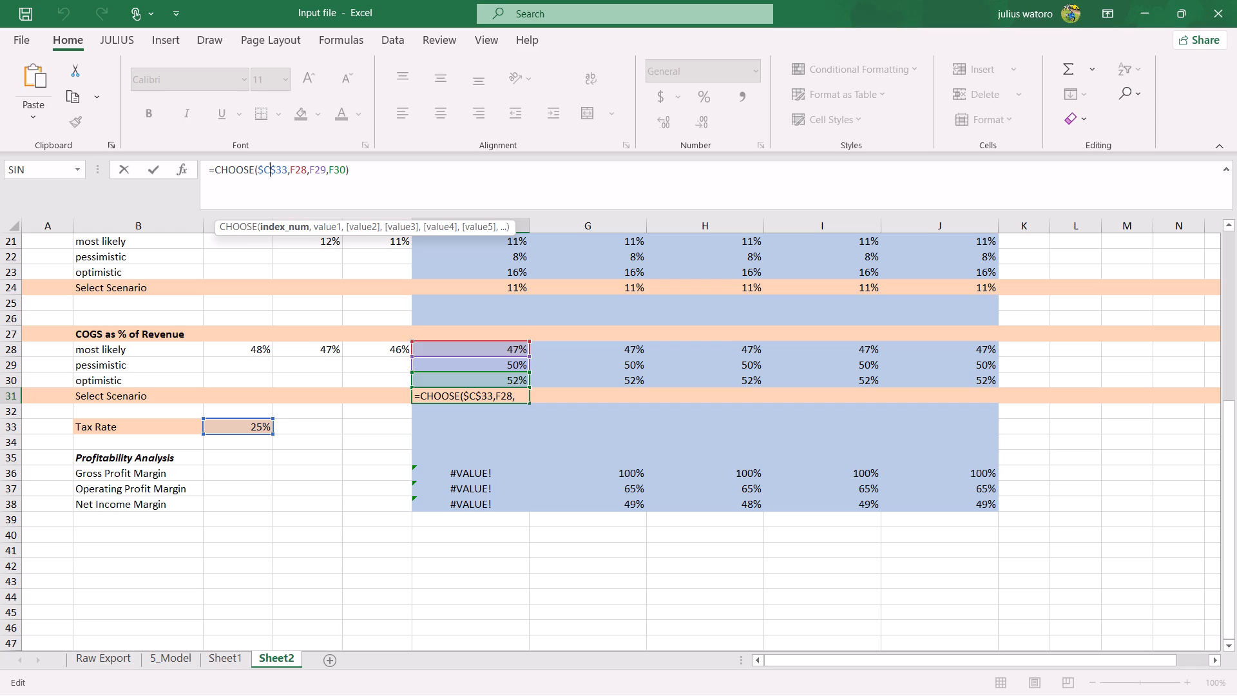
{"action": "left_click", "coordinate": [512, 397]}
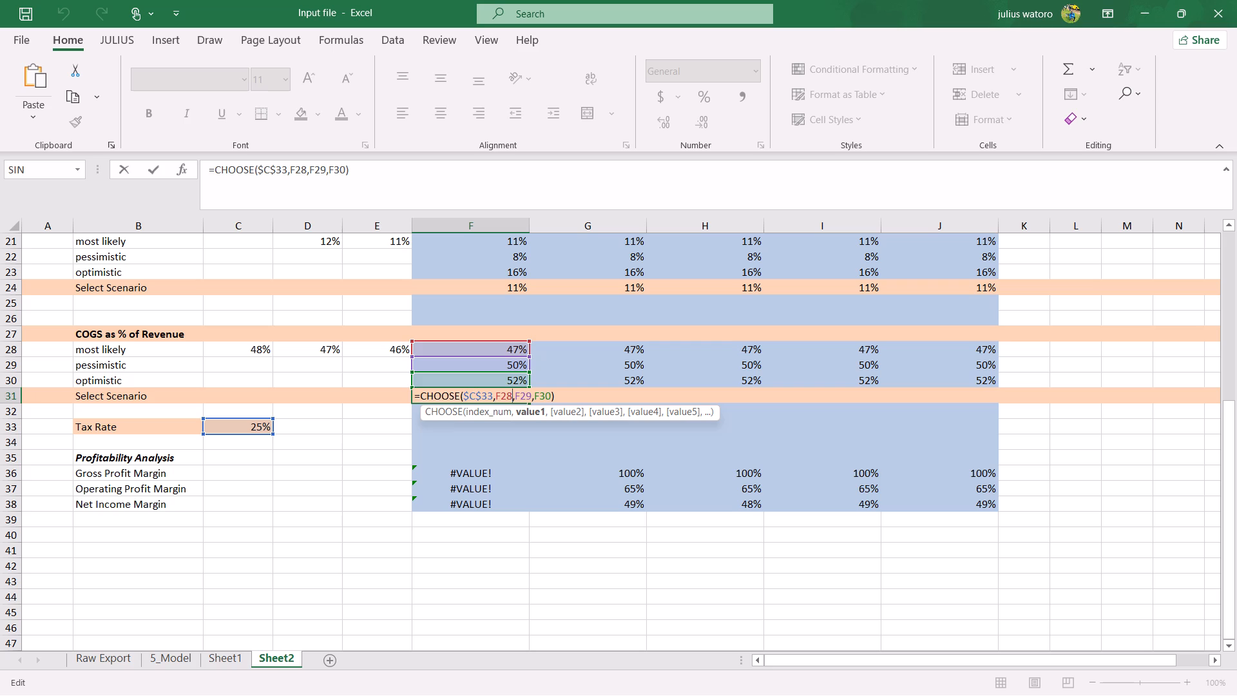
{"action": "key", "text": "Return"}
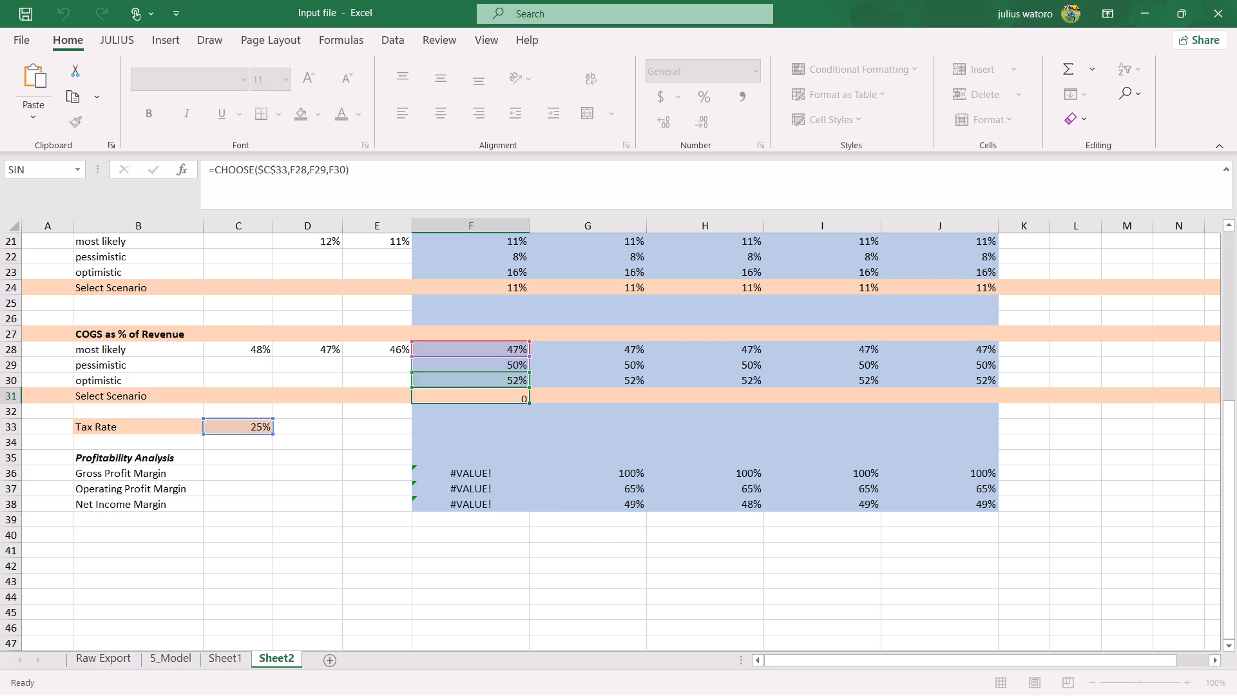
{"action": "left_click", "coordinate": [226, 660]}
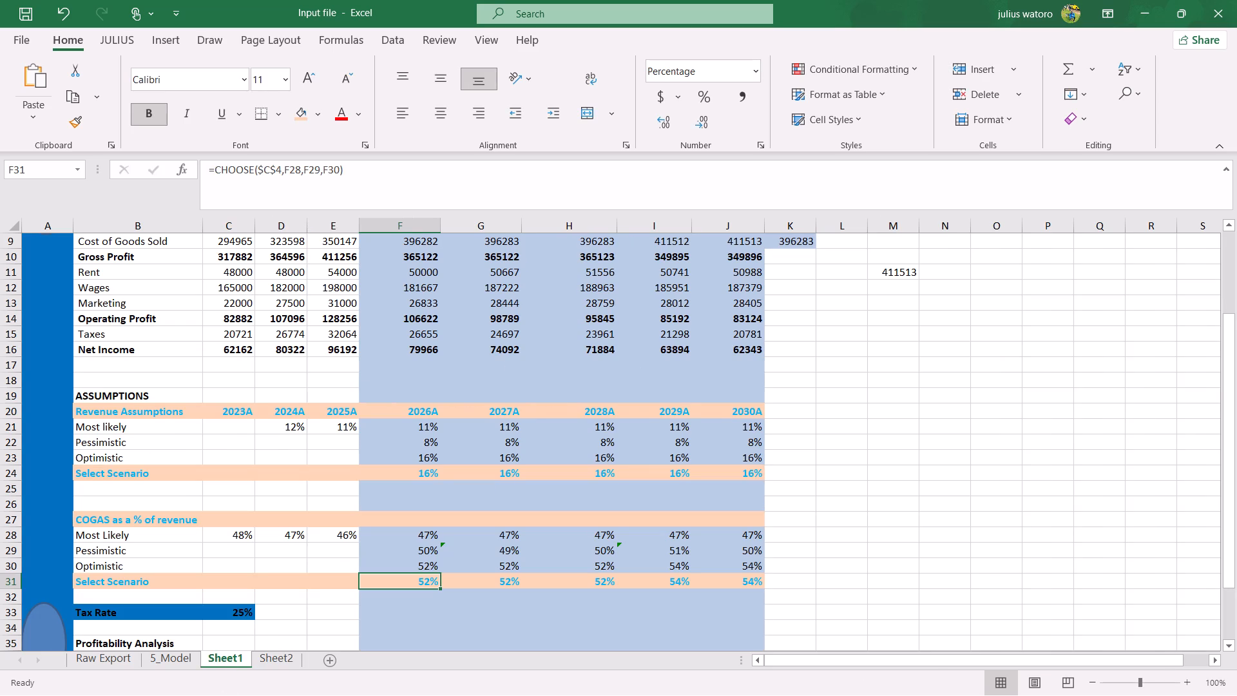
{"action": "left_click", "coordinate": [398, 476]}
{"action": "scroll", "coordinate": [444, 501], "scroll_direction": "down", "scroll_amount": 3}
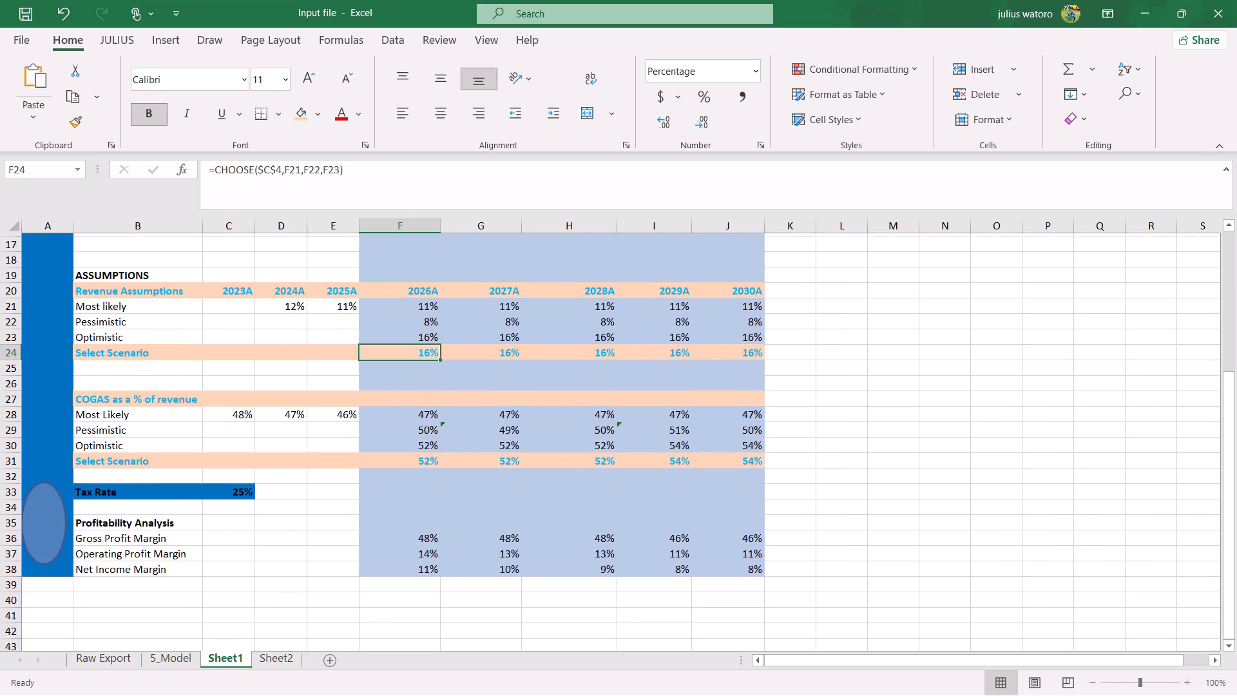
{"action": "scroll", "coordinate": [444, 501], "scroll_direction": "down", "scroll_amount": 1}
{"action": "scroll", "coordinate": [444, 501], "scroll_direction": "up", "scroll_amount": 1}
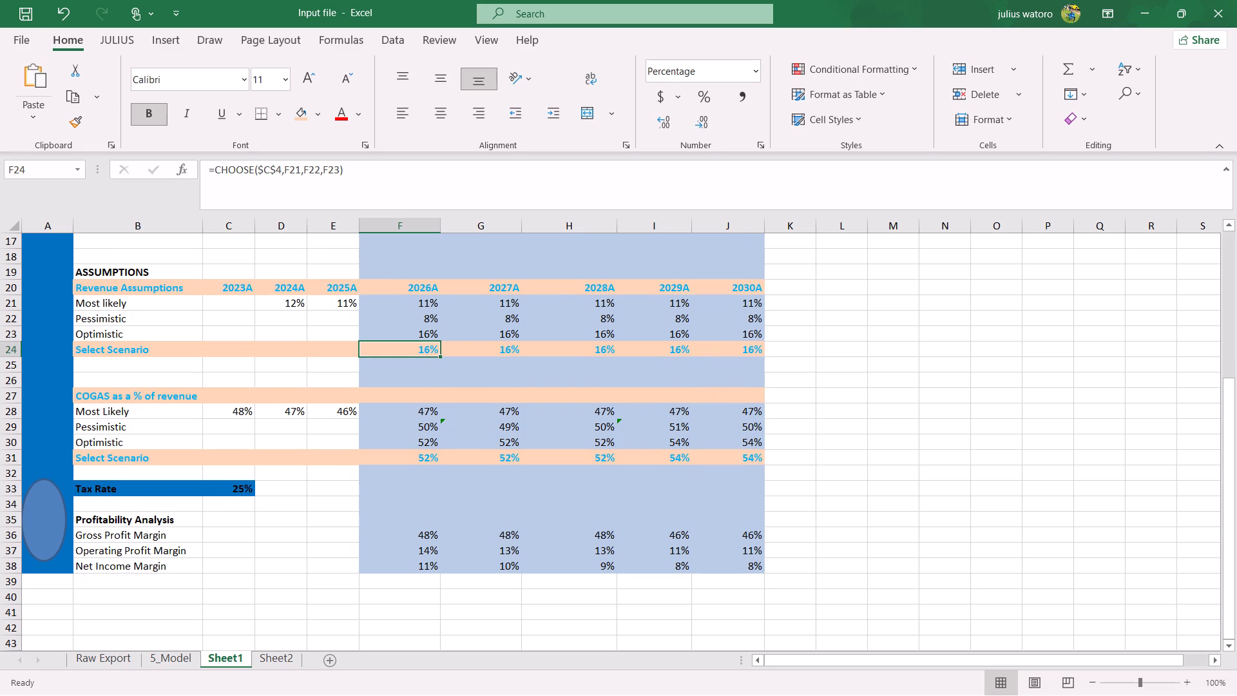
{"action": "left_click", "coordinate": [400, 465]}
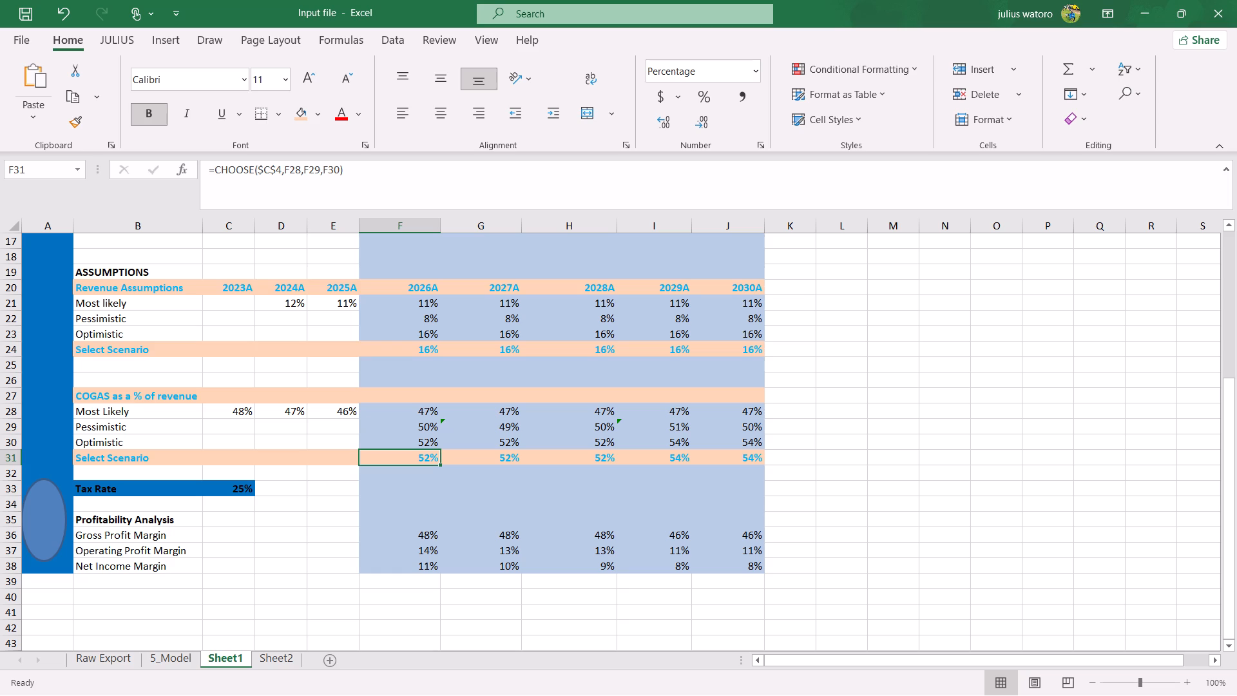
{"action": "left_click", "coordinate": [401, 350]}
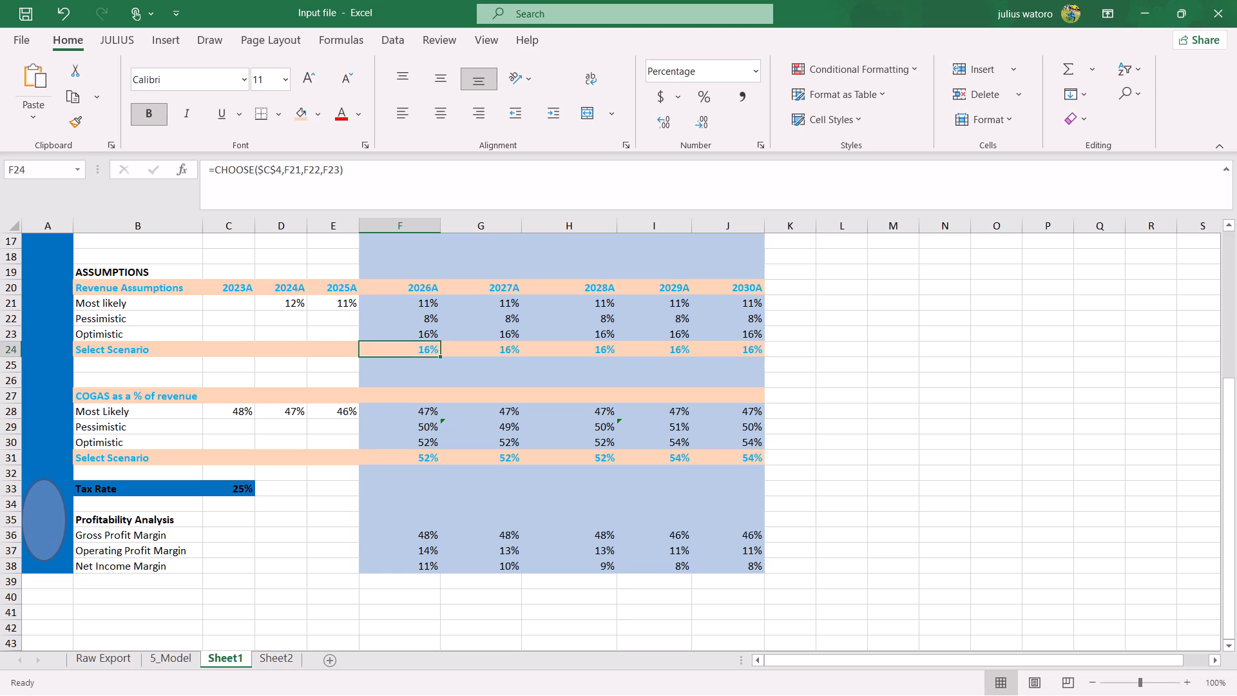
{"action": "left_click", "coordinate": [497, 458]}
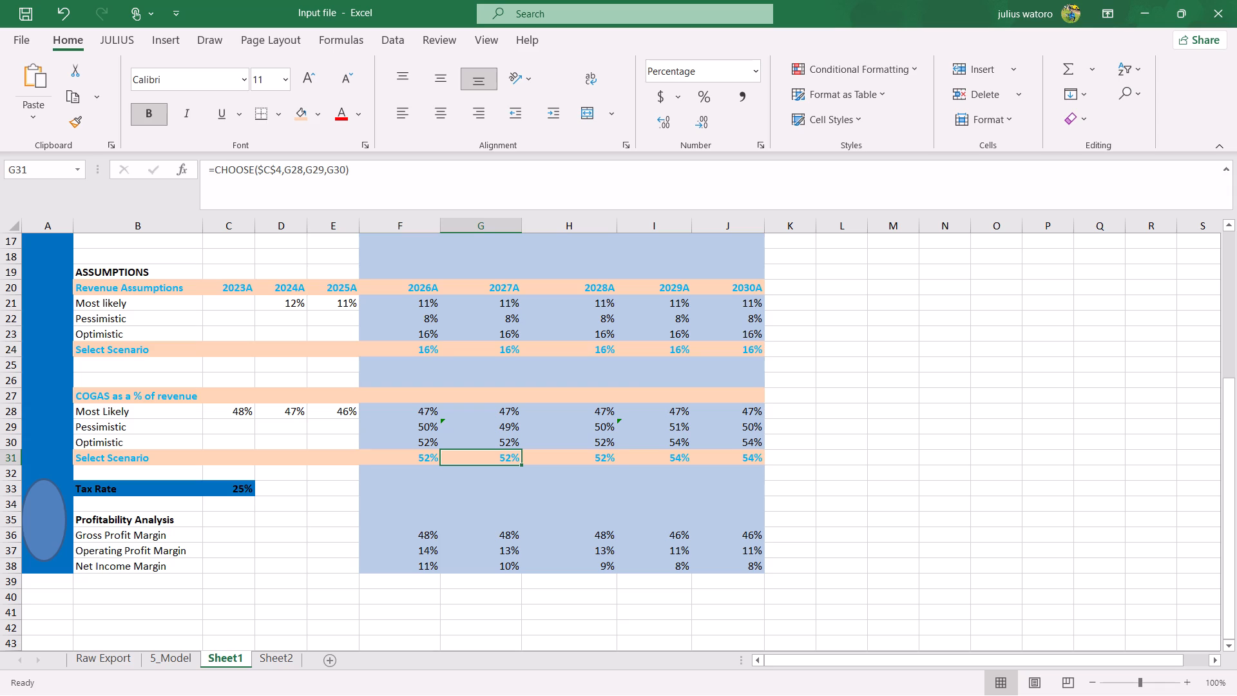
{"action": "left_click", "coordinate": [586, 460]}
{"action": "scroll", "coordinate": [558, 454], "scroll_direction": "up", "scroll_amount": 1}
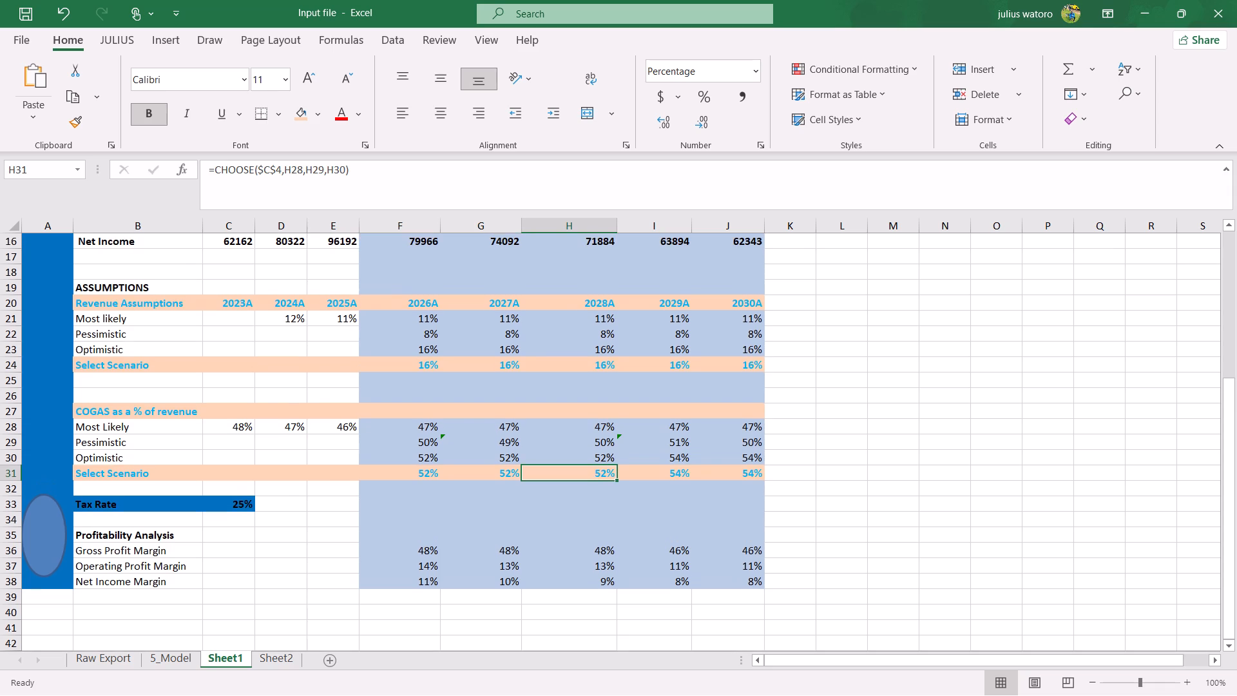
{"action": "left_click", "coordinate": [384, 541]}
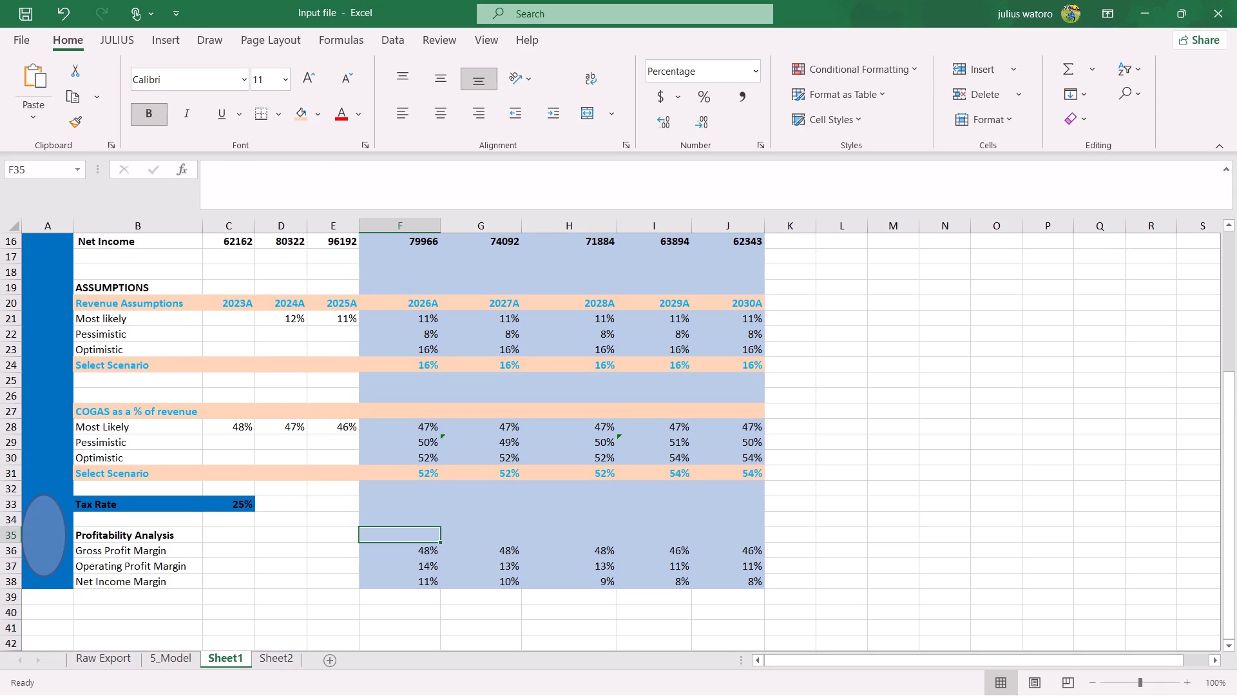
{"action": "left_click", "coordinate": [401, 554]}
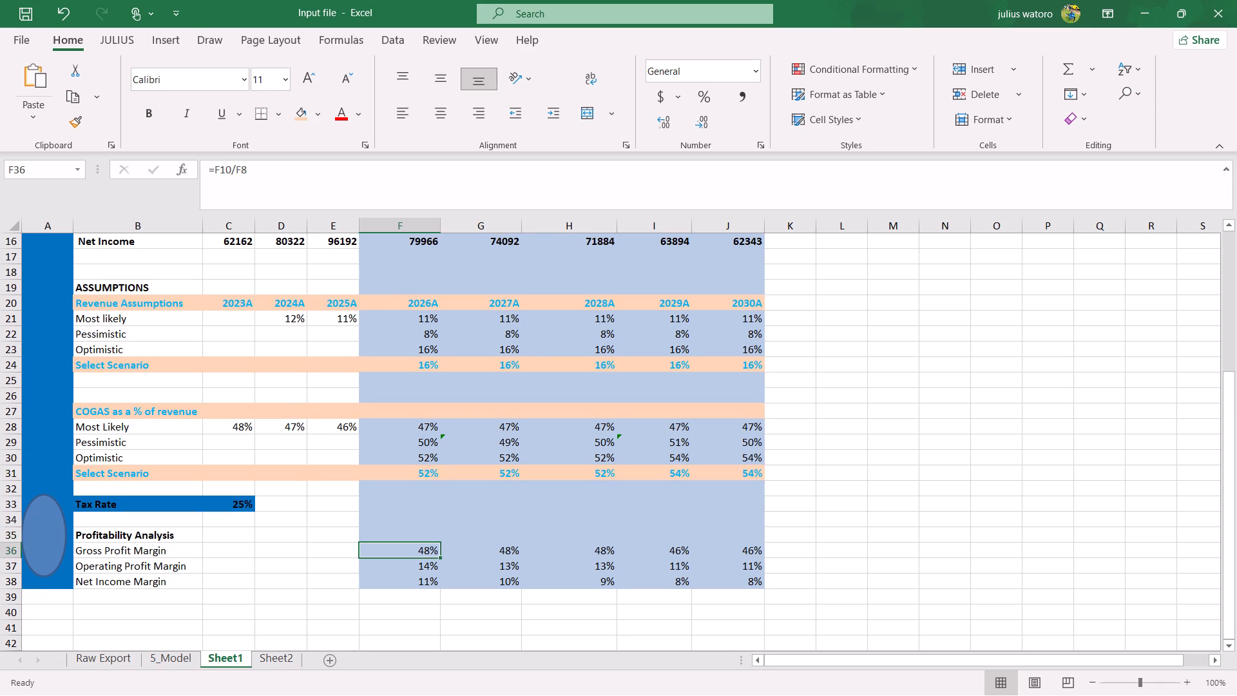
{"action": "left_click_drag", "start_coordinate": [281, 647], "coordinate": [274, 674]}
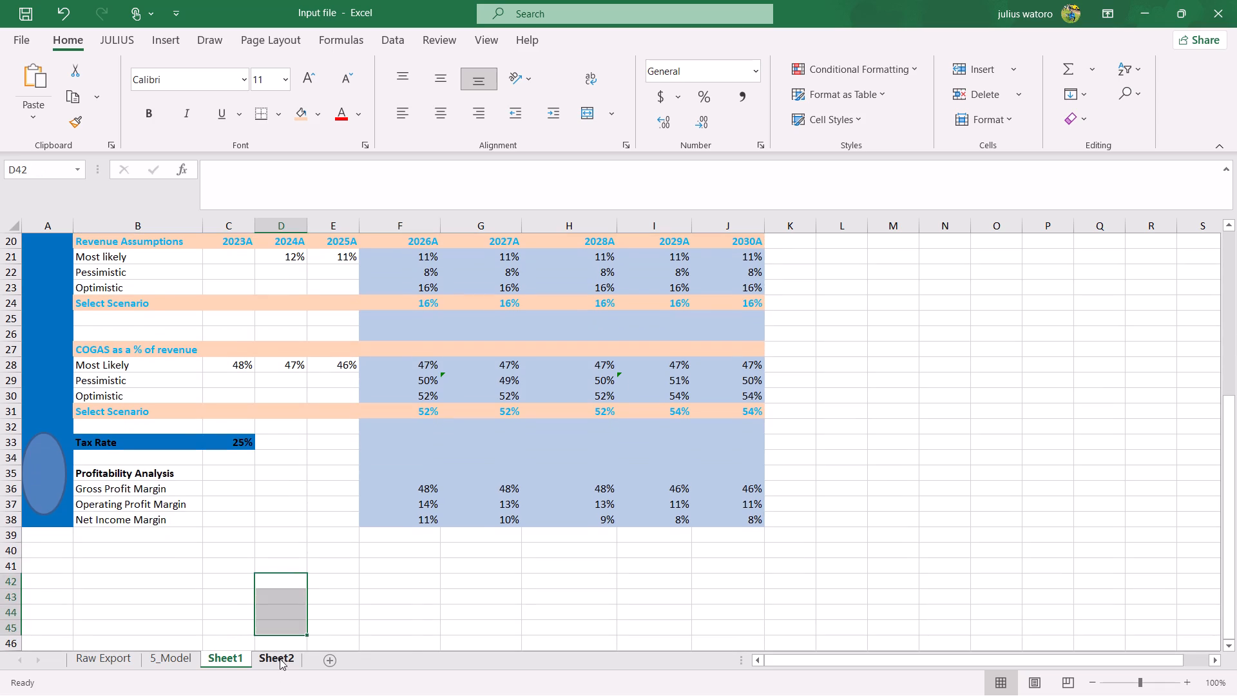
Change the scenario index reference in Sheet2's F31 COGS formula to $C$4, and check the formula against Sheet1's F31.
{"action": "left_click", "coordinate": [280, 660]}
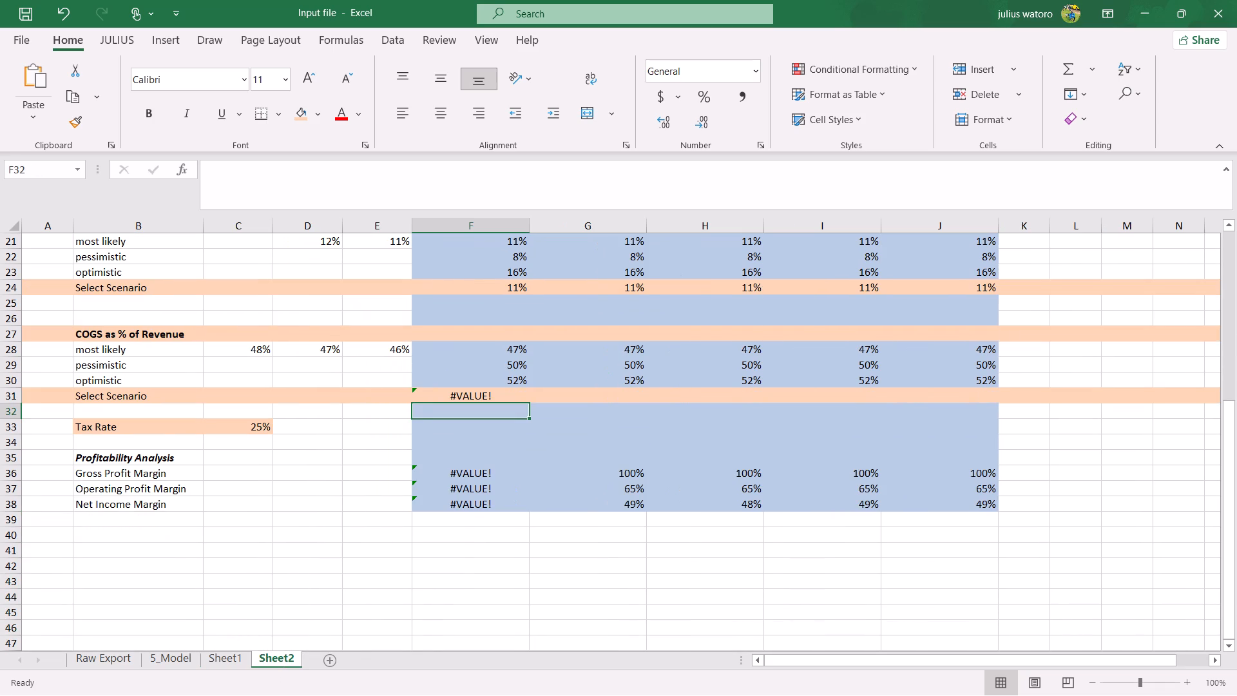
{"action": "left_click", "coordinate": [470, 398]}
{"action": "left_click", "coordinate": [282, 171]}
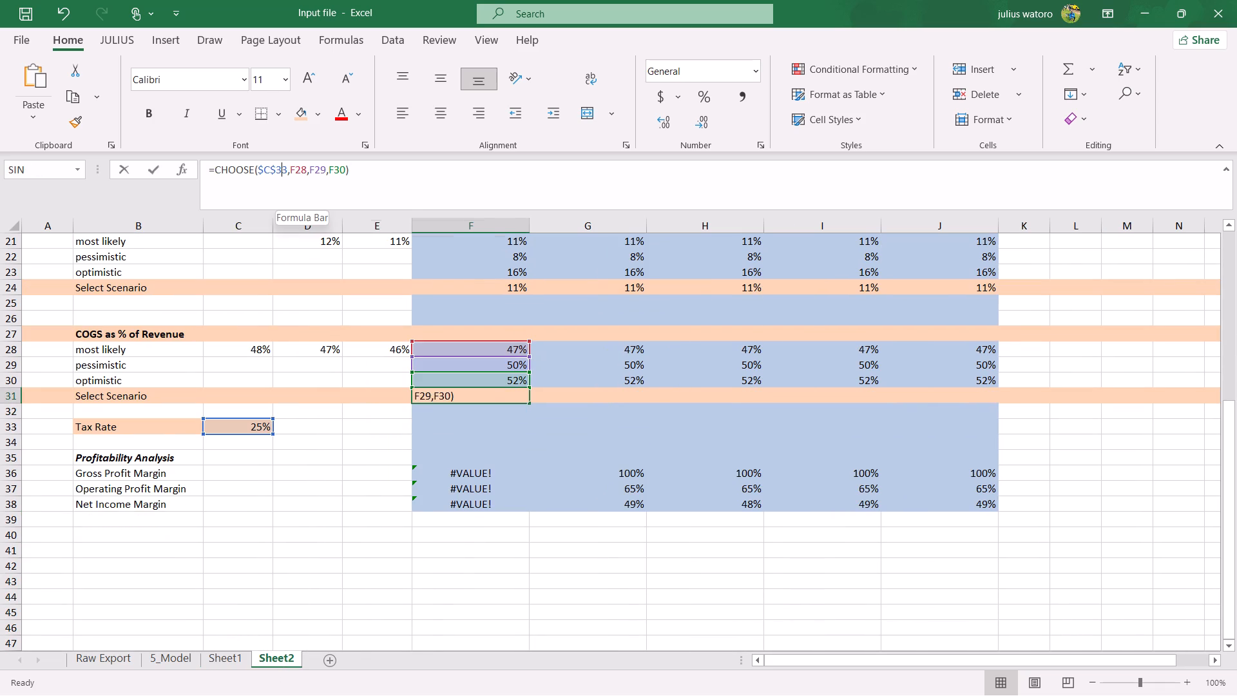
{"action": "key", "text": "BackSpace"}
{"action": "key", "text": "Delete"}
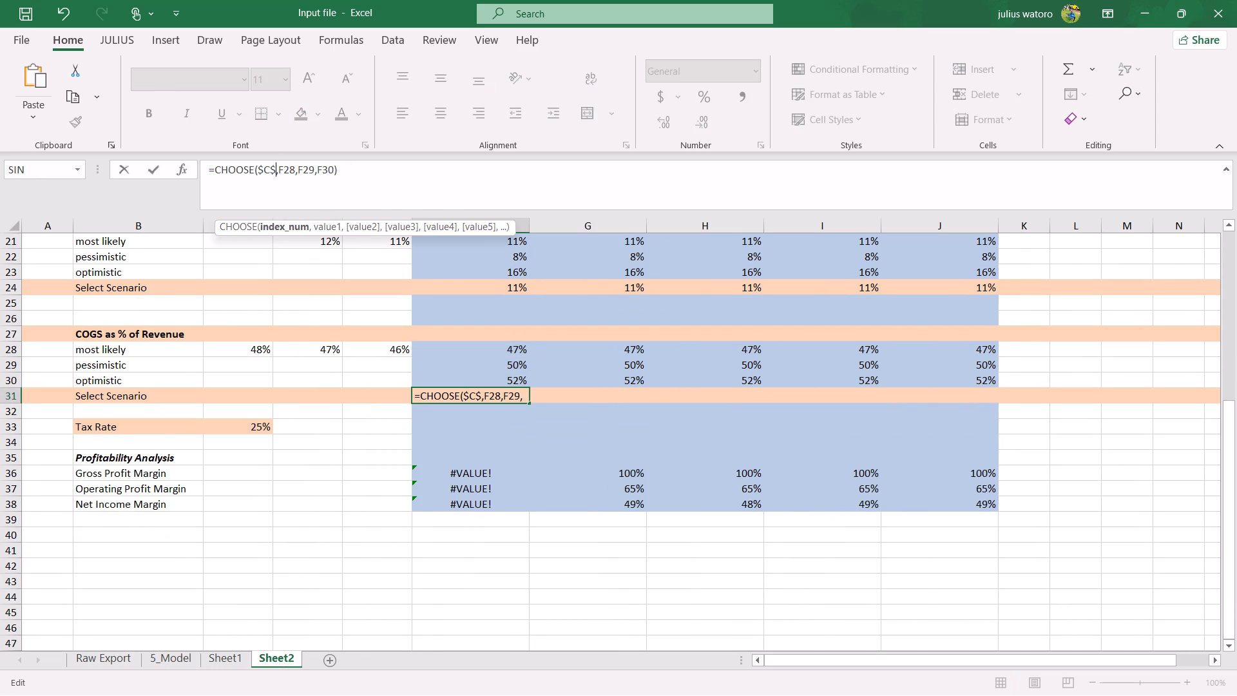
{"action": "key", "text": "4"}
{"action": "key", "text": "Return"}
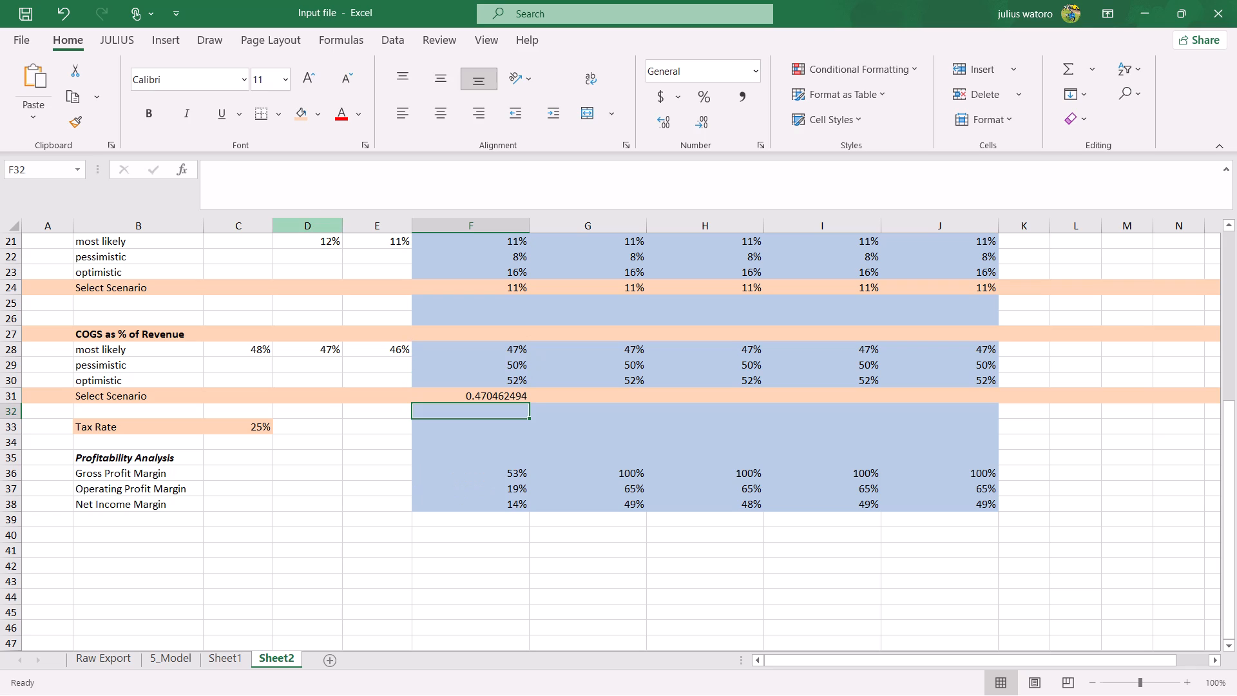
{"action": "left_click", "coordinate": [504, 398]}
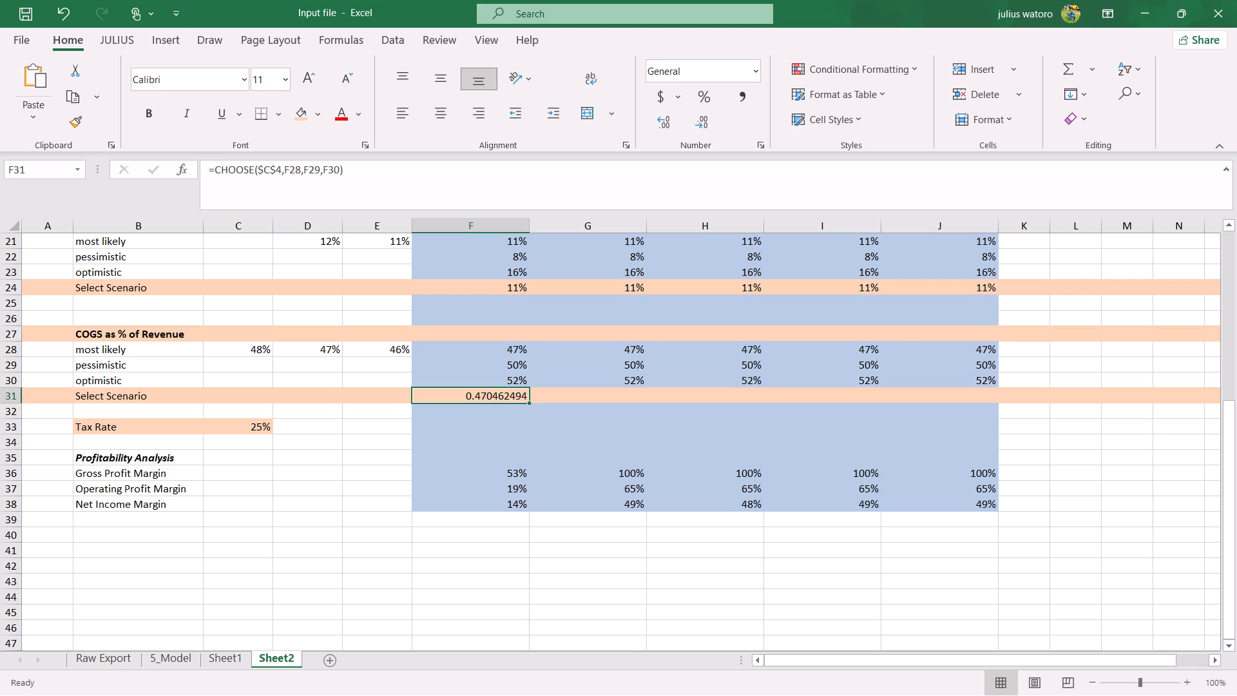
{"action": "left_click", "coordinate": [230, 657]}
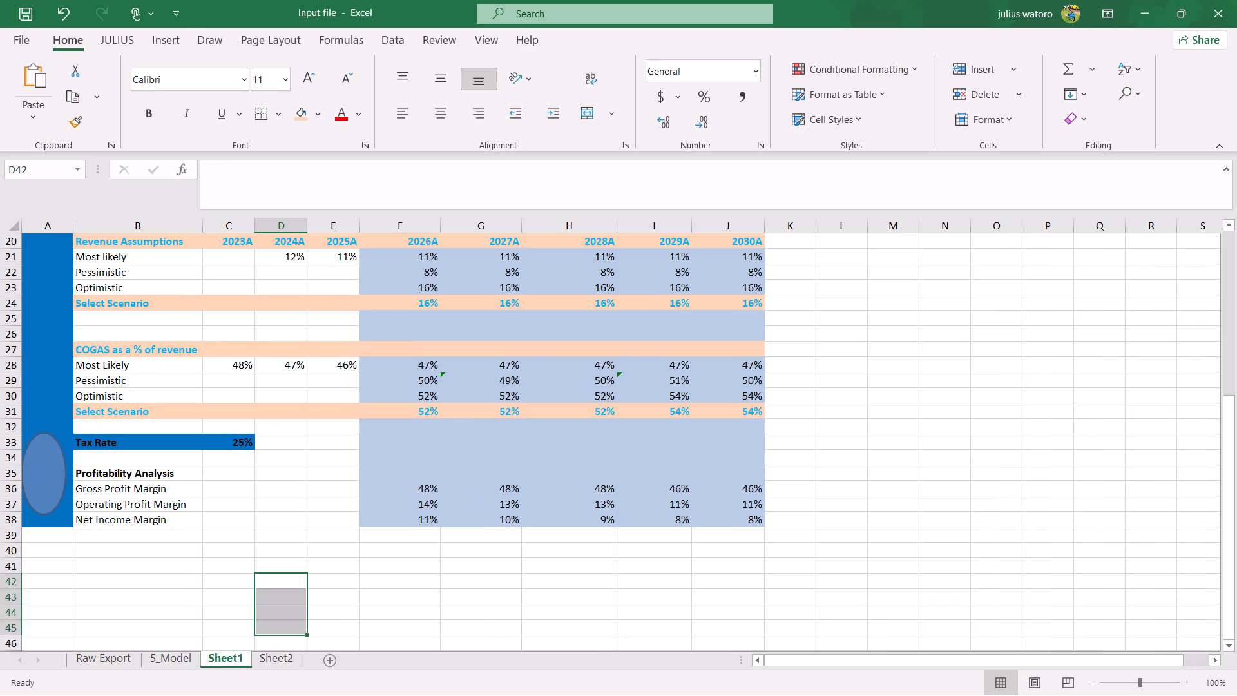
{"action": "left_click", "coordinate": [392, 415]}
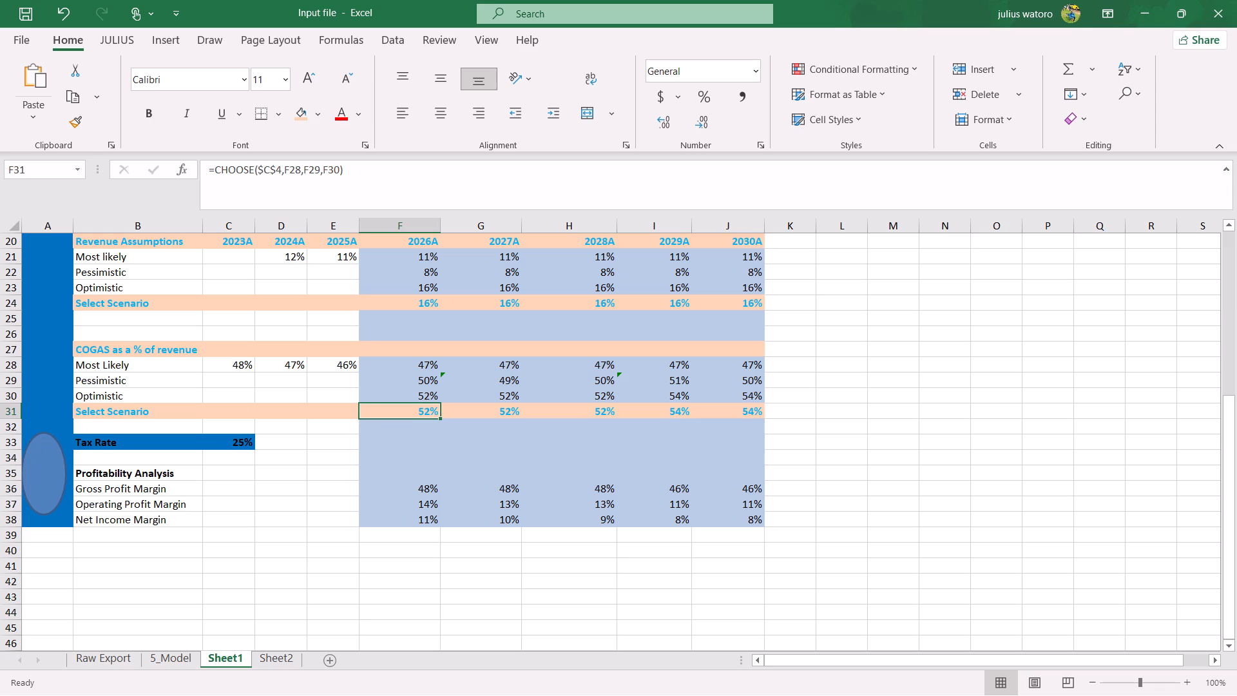
{"action": "left_click", "coordinate": [267, 655]}
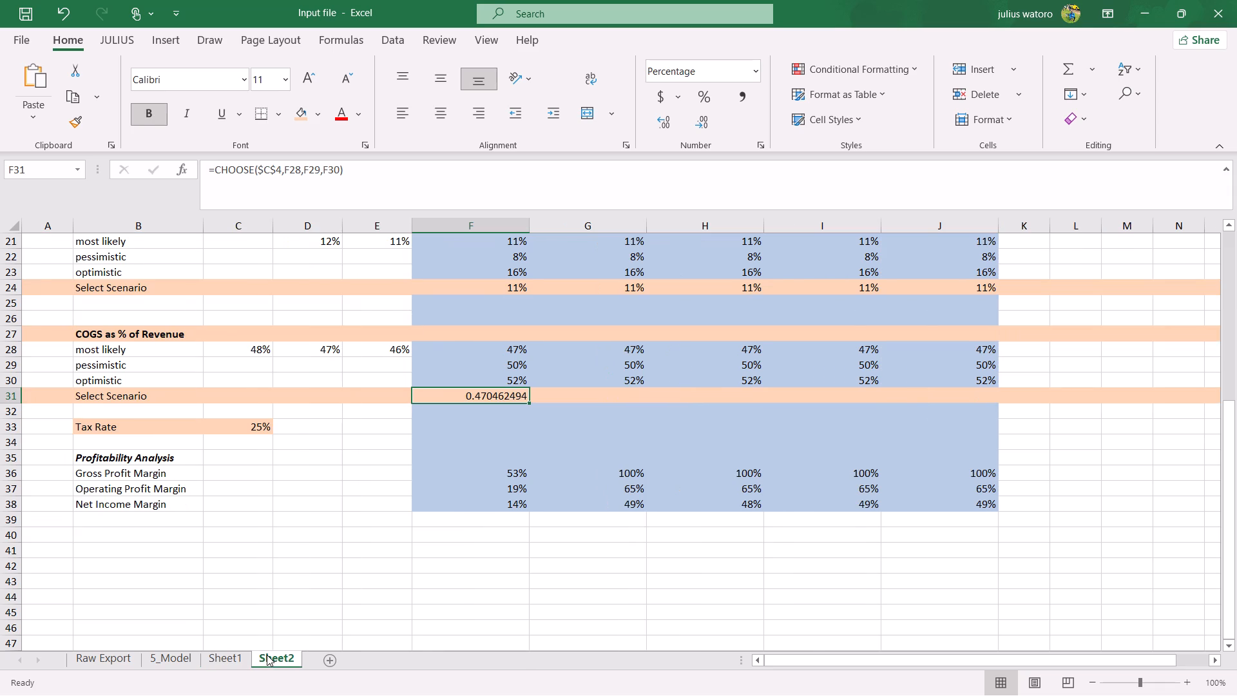
Fill the F31 COGS scenario formula across through J31 on Sheet2 and format F31:J31 as percentages.
{"action": "left_click", "coordinate": [528, 403]}
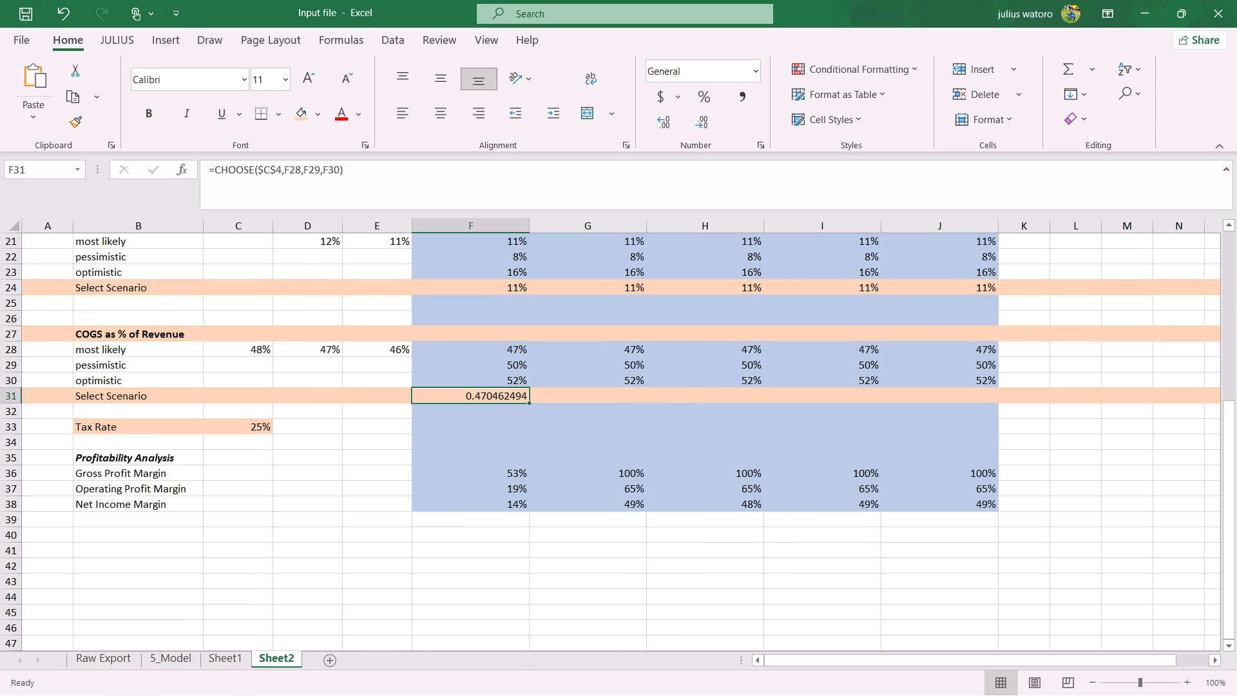
{"action": "left_click_drag", "start_coordinate": [527, 402], "coordinate": [927, 372]}
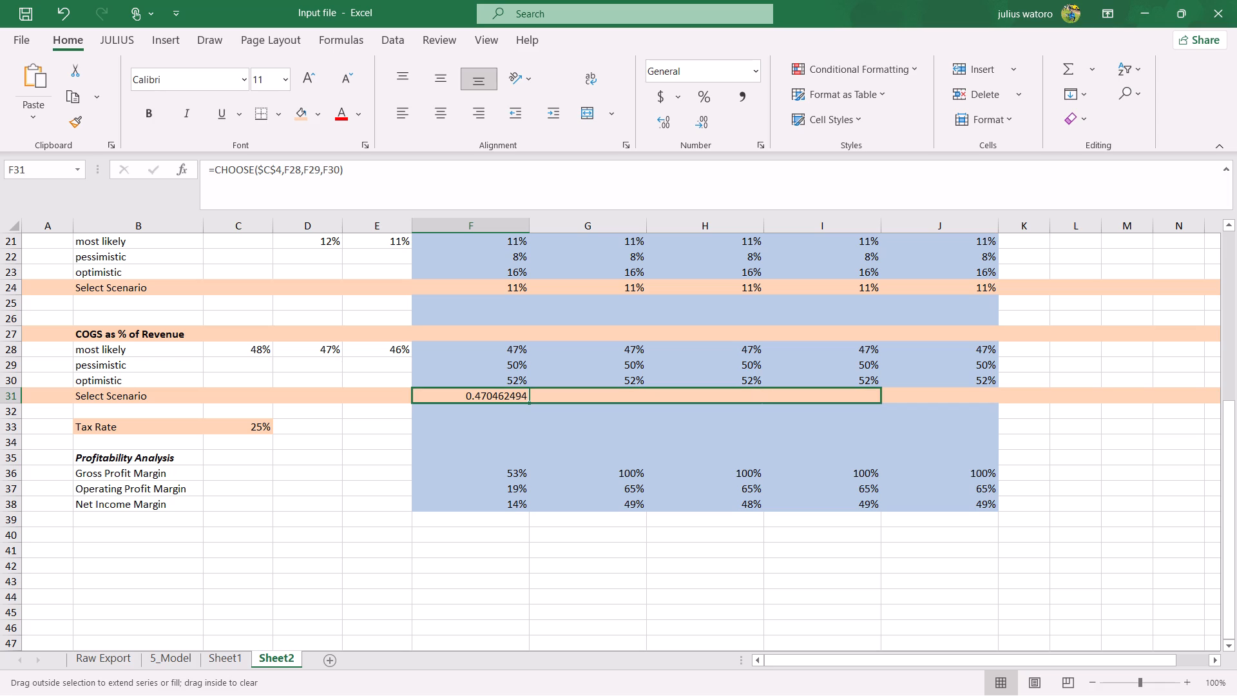
{"action": "left_click_drag", "start_coordinate": [927, 372], "coordinate": [952, 388]}
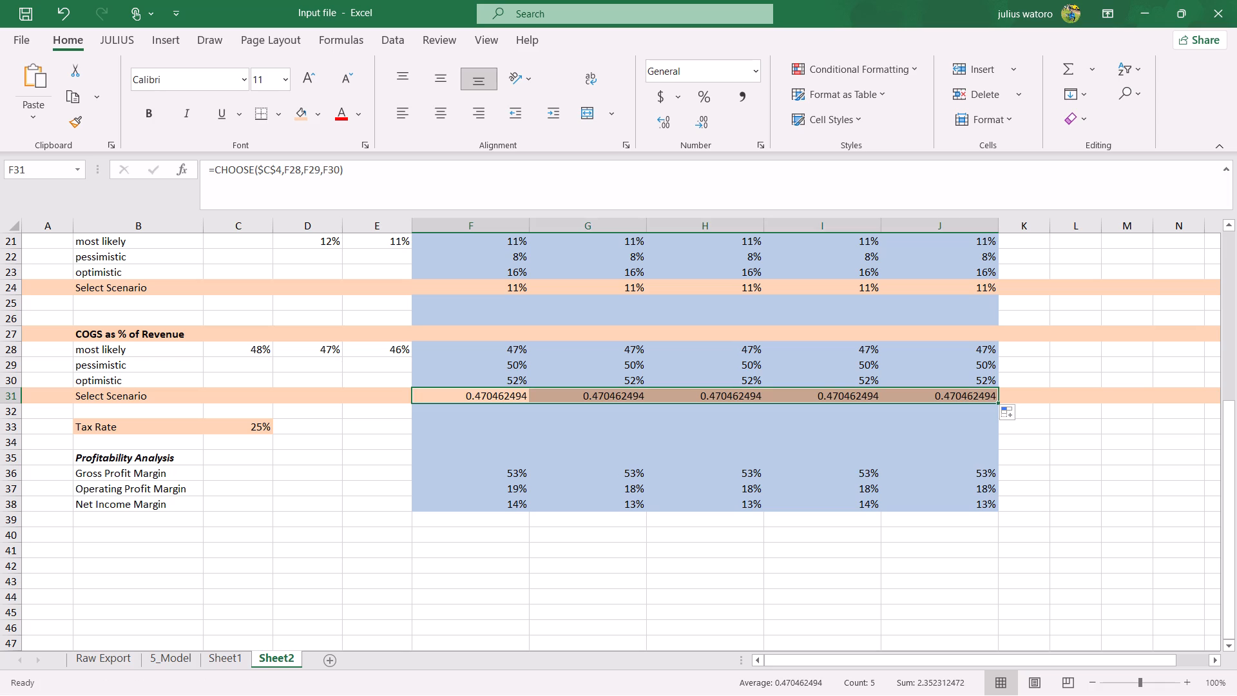
{"action": "left_click", "coordinate": [695, 126]}
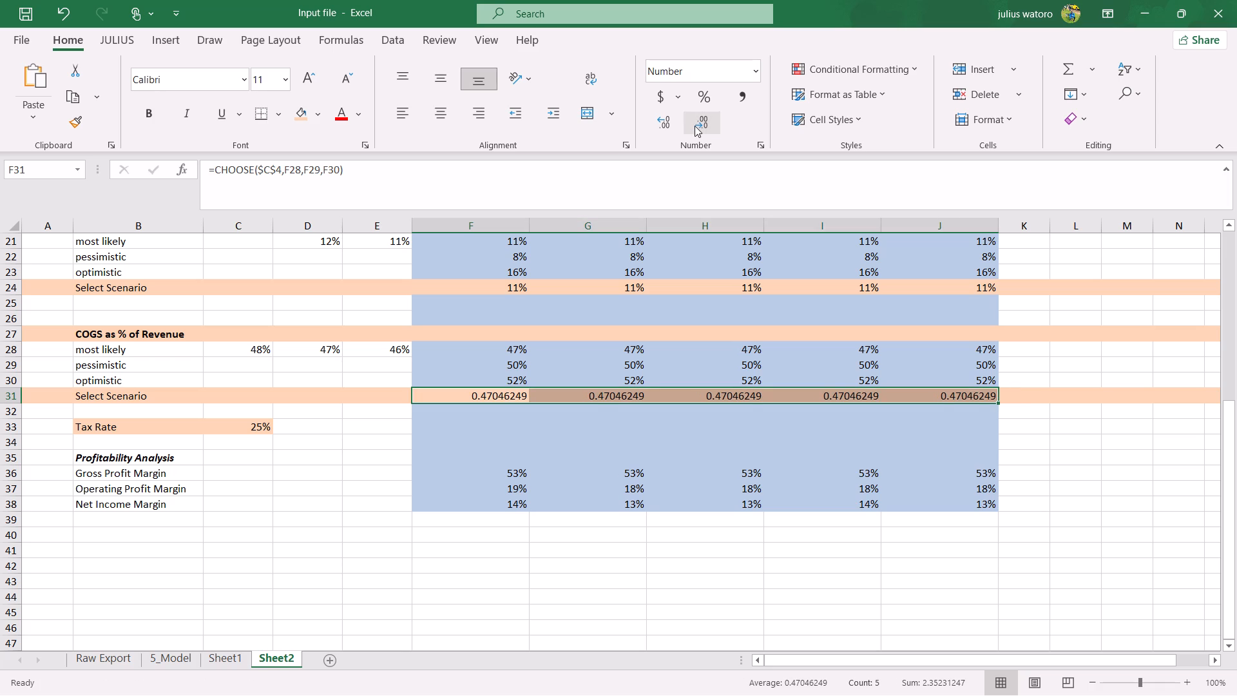
{"action": "left_click", "coordinate": [695, 126]}
{"action": "triple_click", "coordinate": [695, 126]}
{"action": "left_click", "coordinate": [695, 126]}
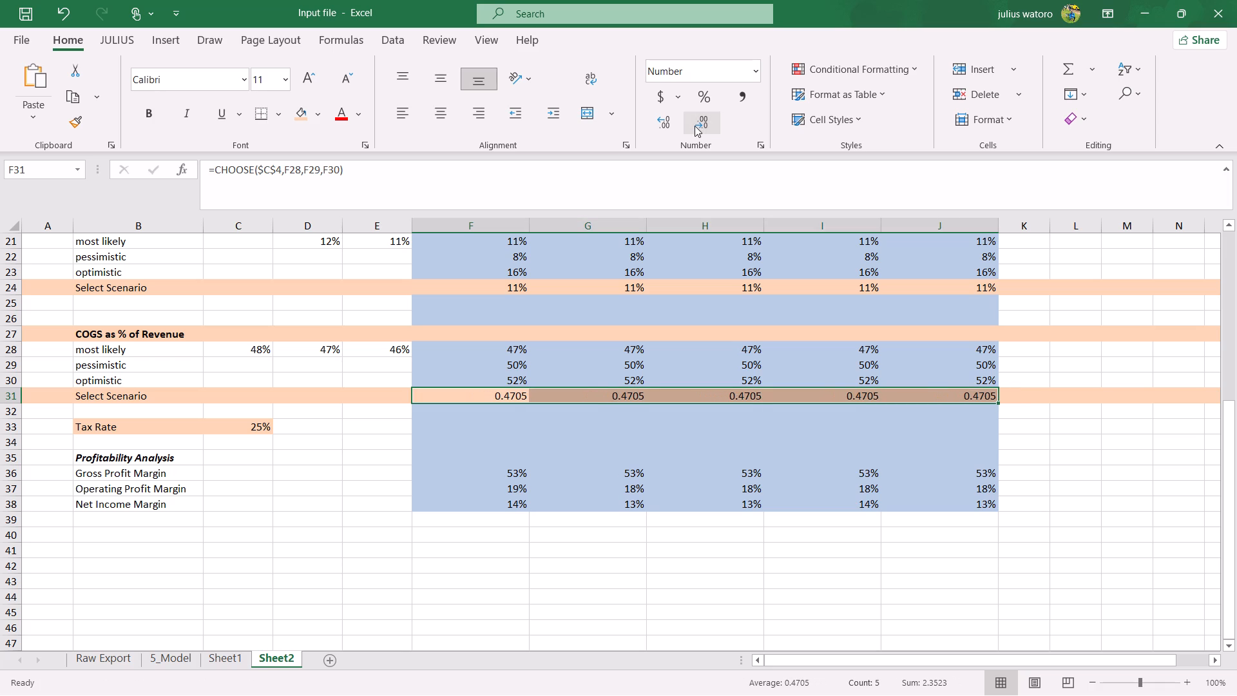
{"action": "left_click", "coordinate": [702, 97]}
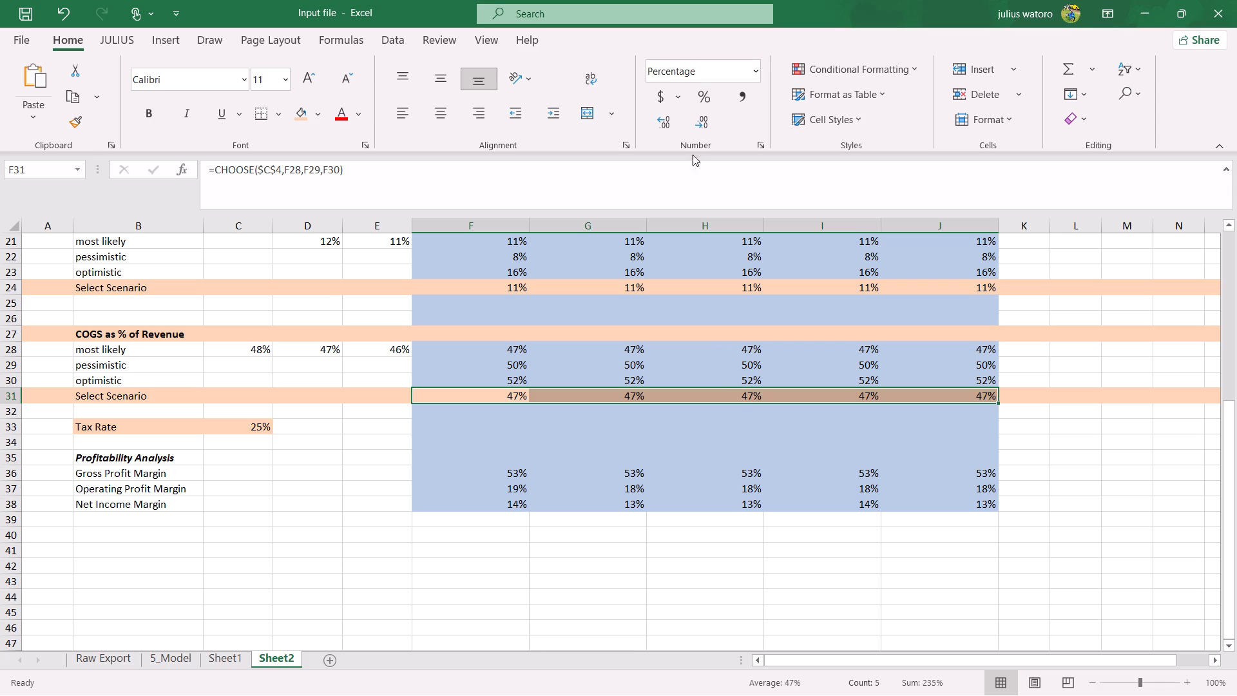
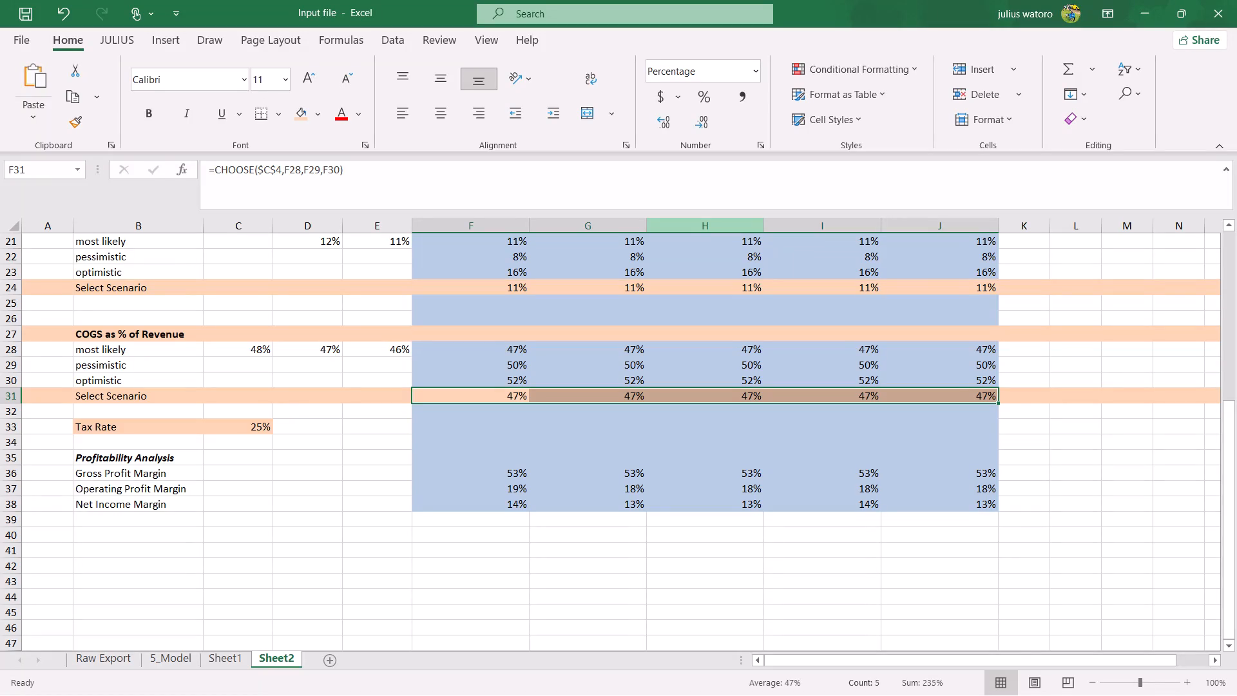
Review Sheet2's projections, scenario assumptions and Profitability Analysis, including the Gross Profit Margin formula in F36.
{"action": "left_click", "coordinate": [609, 407]}
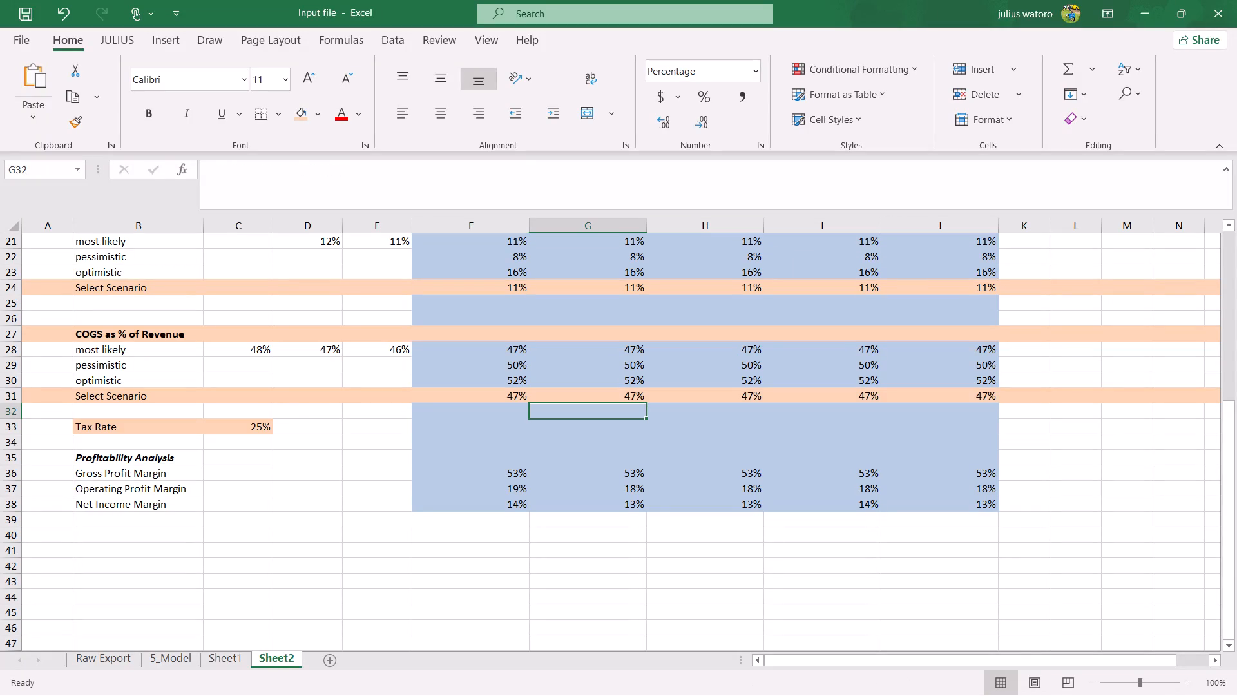
{"action": "scroll", "coordinate": [589, 414], "scroll_direction": "up", "scroll_amount": 2}
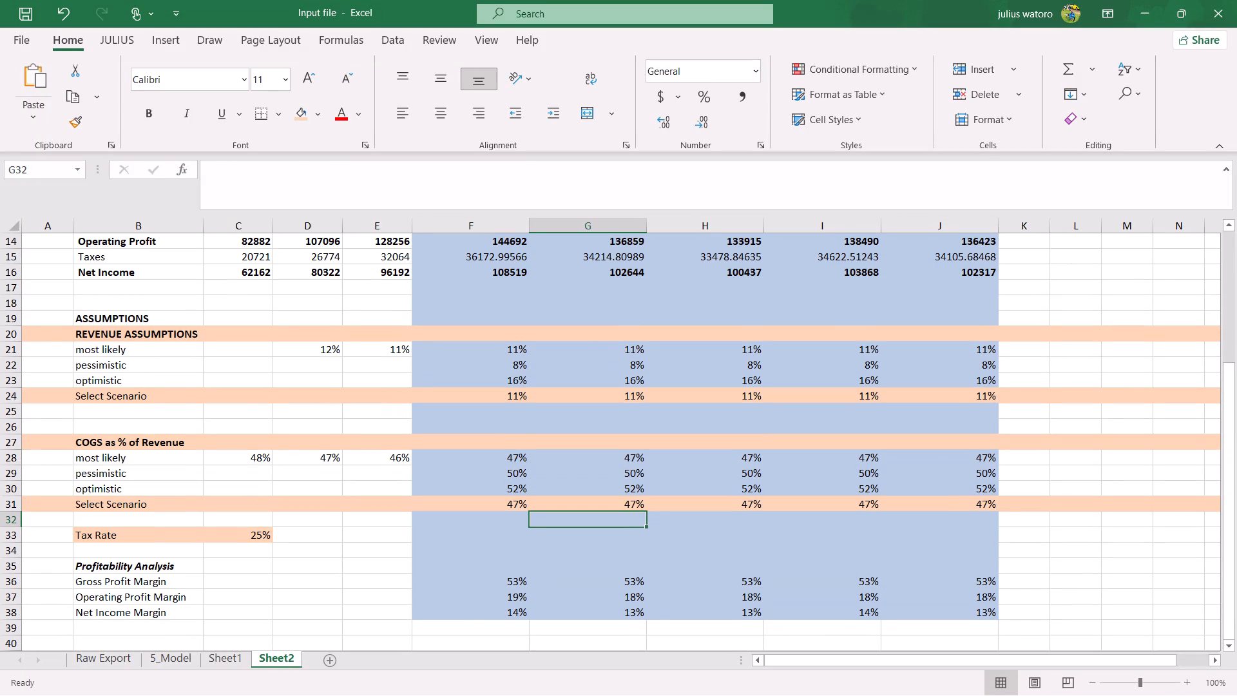
{"action": "scroll", "coordinate": [589, 414], "scroll_direction": "up", "scroll_amount": 1}
{"action": "scroll", "coordinate": [562, 323], "scroll_direction": "down", "scroll_amount": 1}
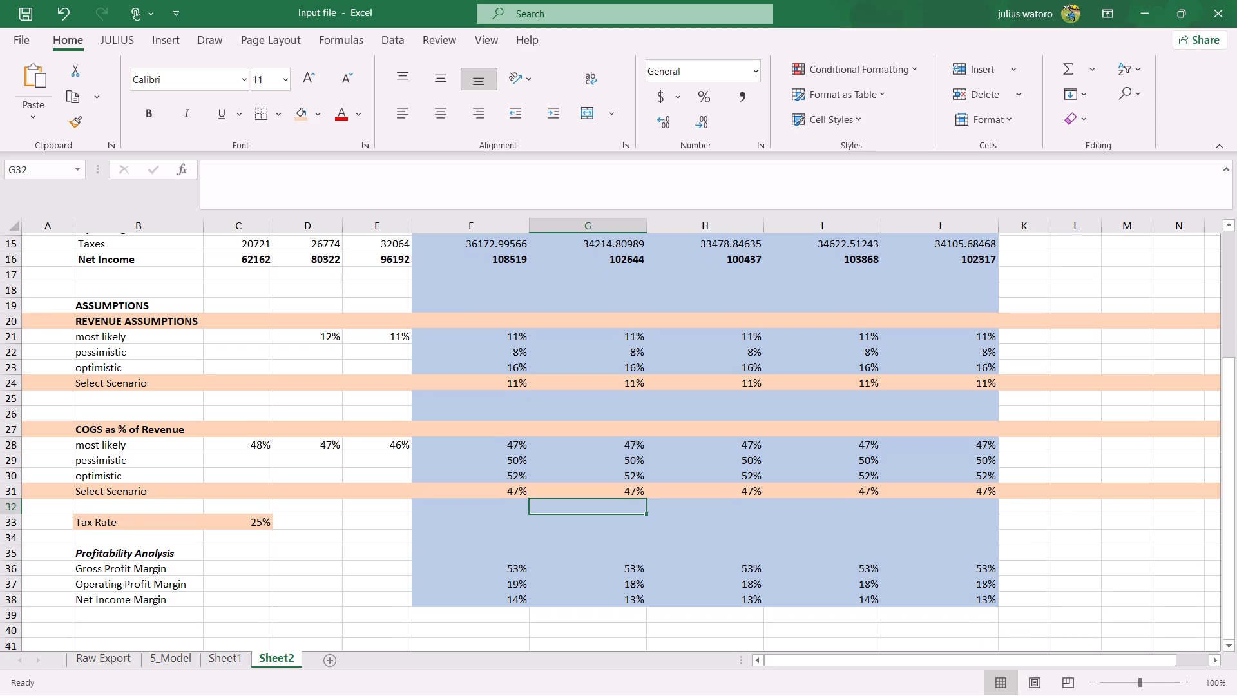
{"action": "scroll", "coordinate": [562, 323], "scroll_direction": "down", "scroll_amount": 1}
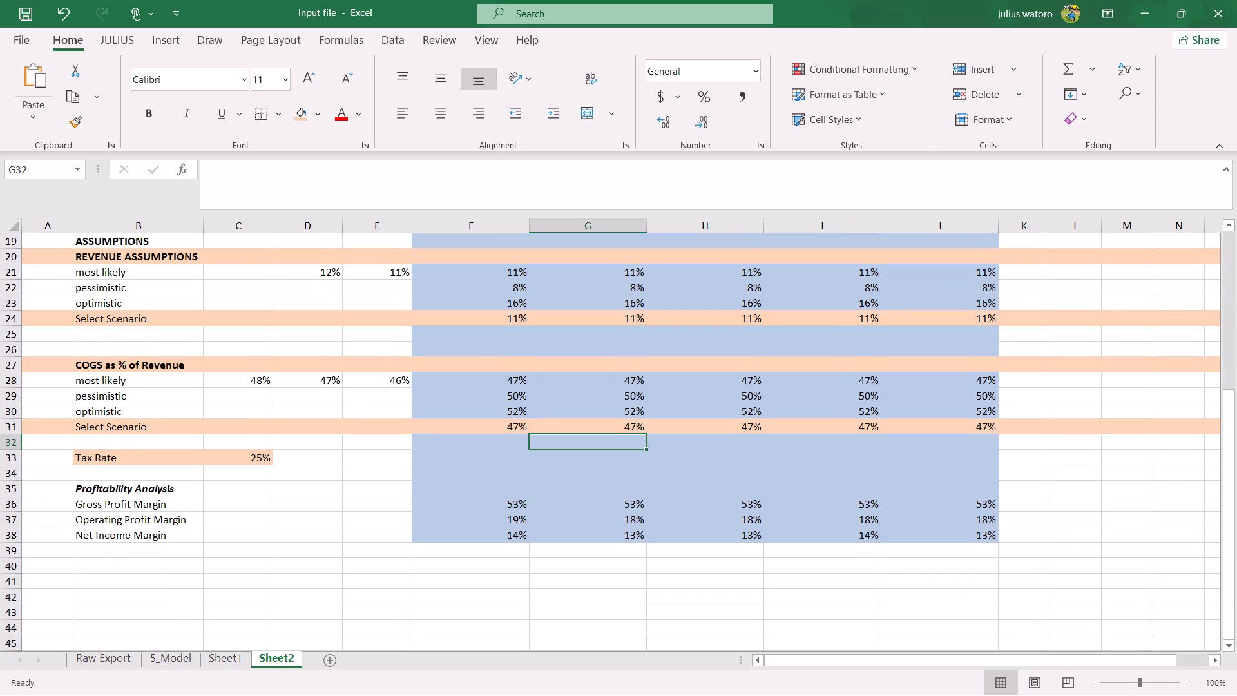
{"action": "left_click", "coordinate": [488, 510]}
{"action": "scroll", "coordinate": [488, 510], "scroll_direction": "up", "scroll_amount": 2}
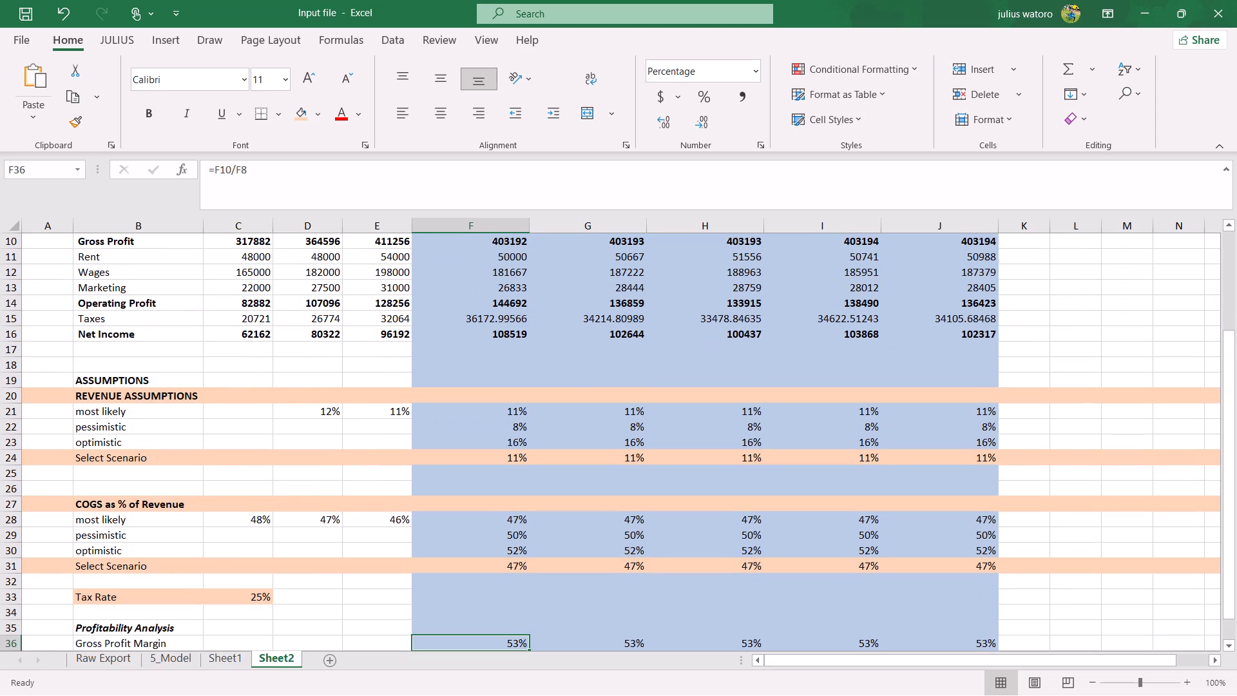
{"action": "scroll", "coordinate": [488, 510], "scroll_direction": "up", "scroll_amount": 1}
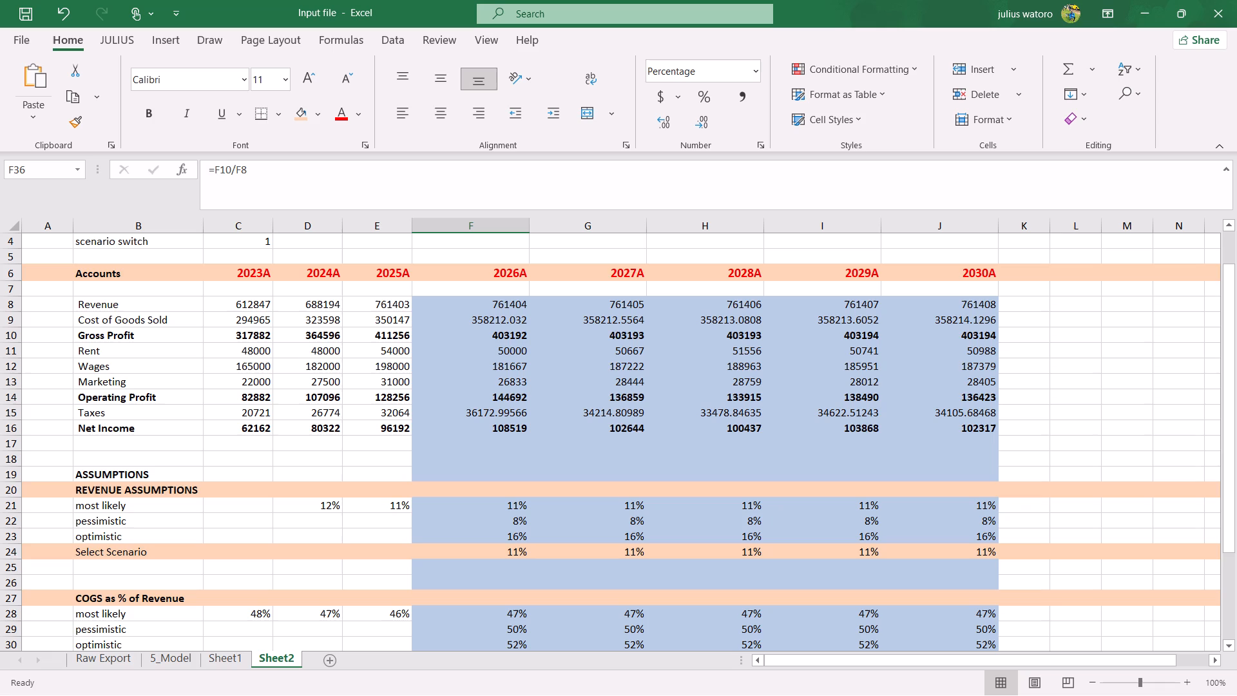
Fill the Taxes formula in F15 across through J15 on Sheet2 and format F15:J15 with no decimal places.
{"action": "left_click", "coordinate": [460, 412]}
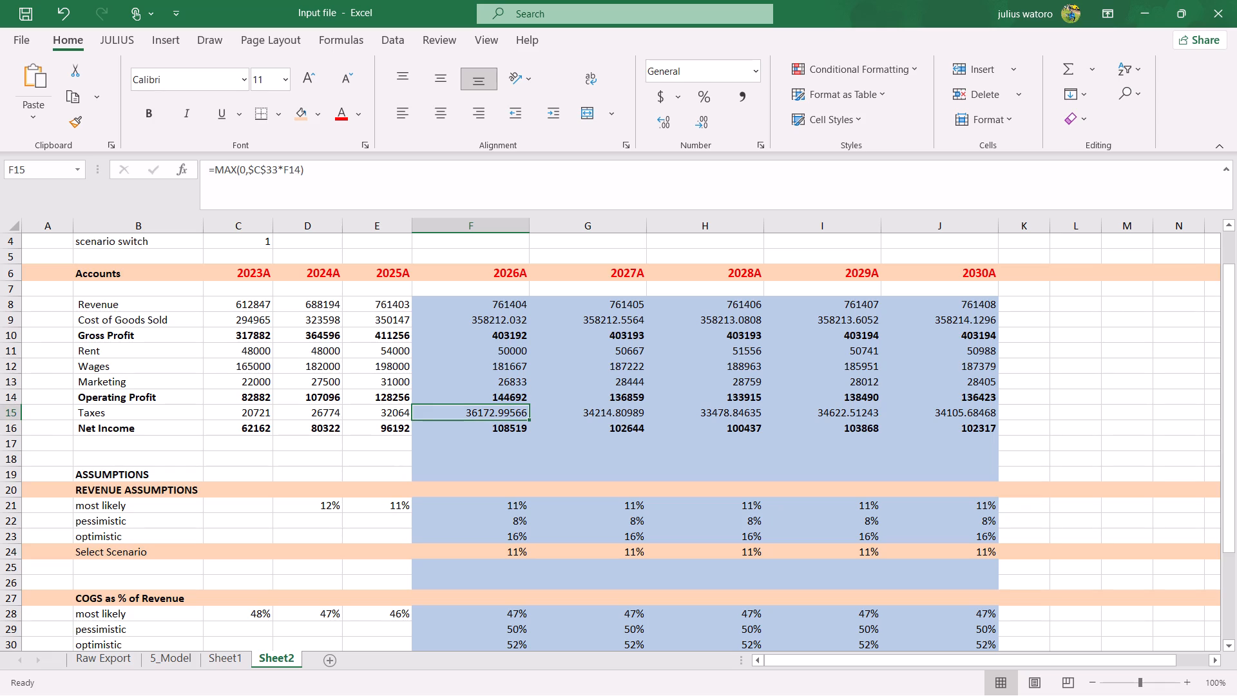
{"action": "left_click_drag", "start_coordinate": [531, 421], "coordinate": [941, 423]}
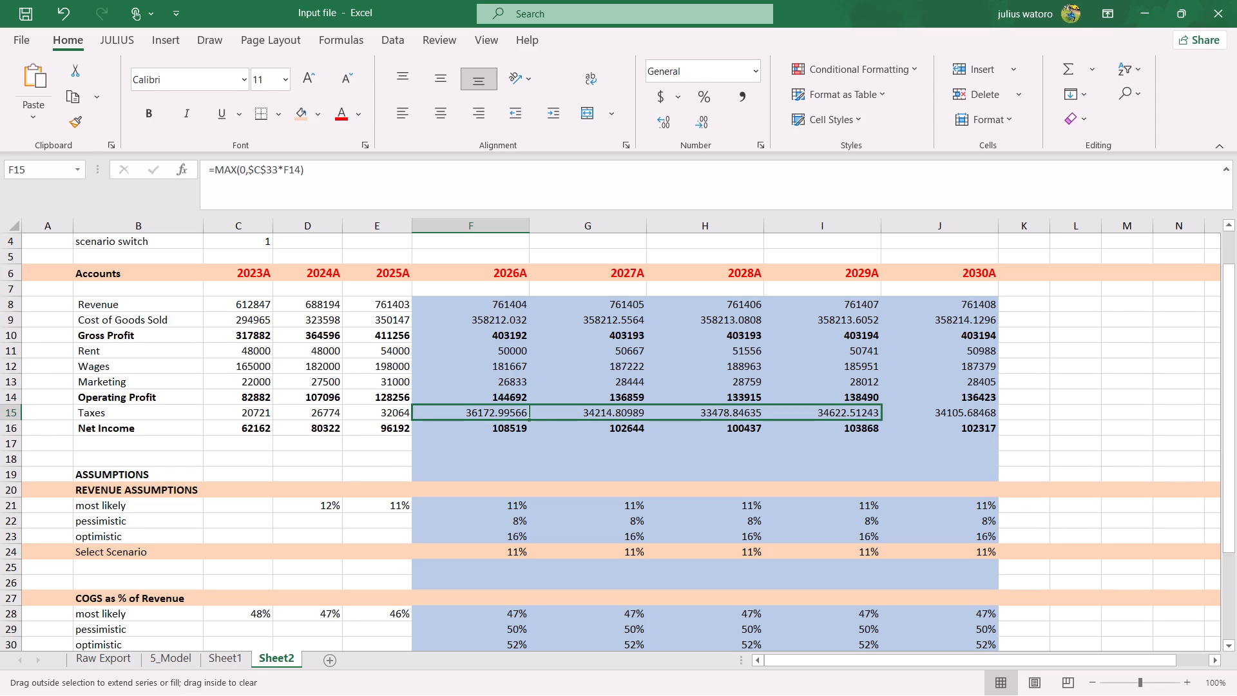
{"action": "left_click_drag", "start_coordinate": [941, 423], "coordinate": [964, 424]}
{"action": "triple_click", "coordinate": [703, 127]}
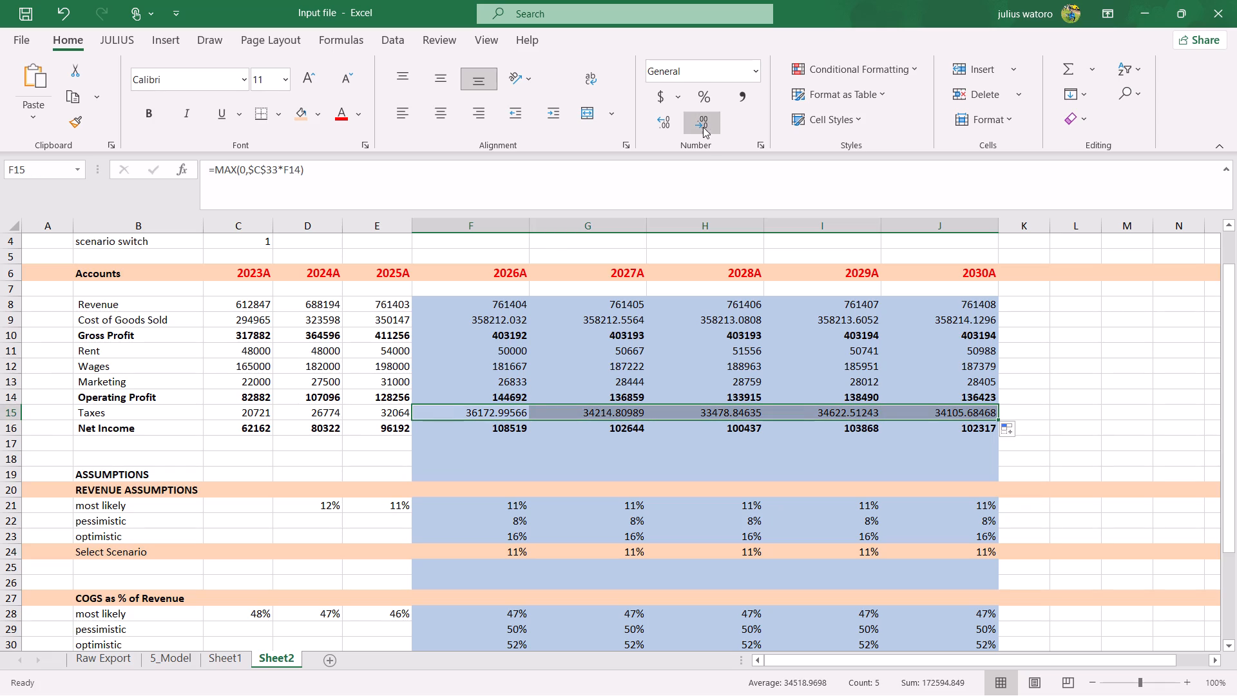
{"action": "left_click", "coordinate": [703, 127]}
{"action": "left_click", "coordinate": [703, 127]}
{"action": "left_click", "coordinate": [703, 127]}
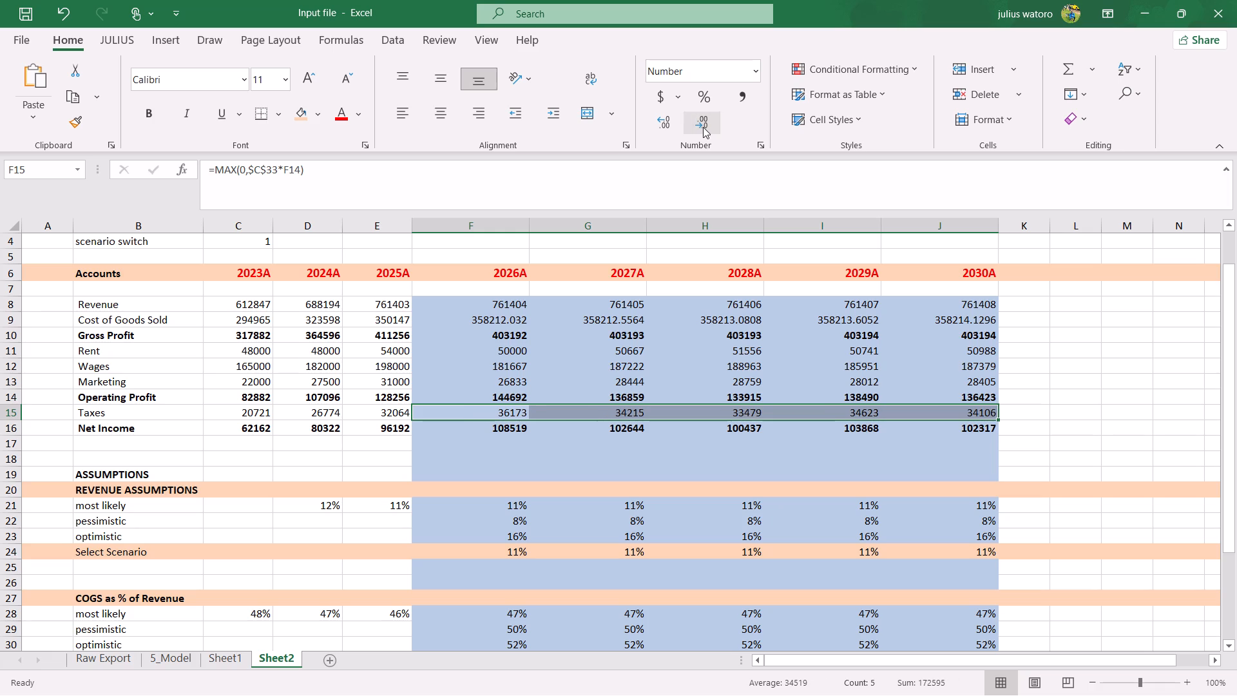
{"action": "key", "text": "Return"}
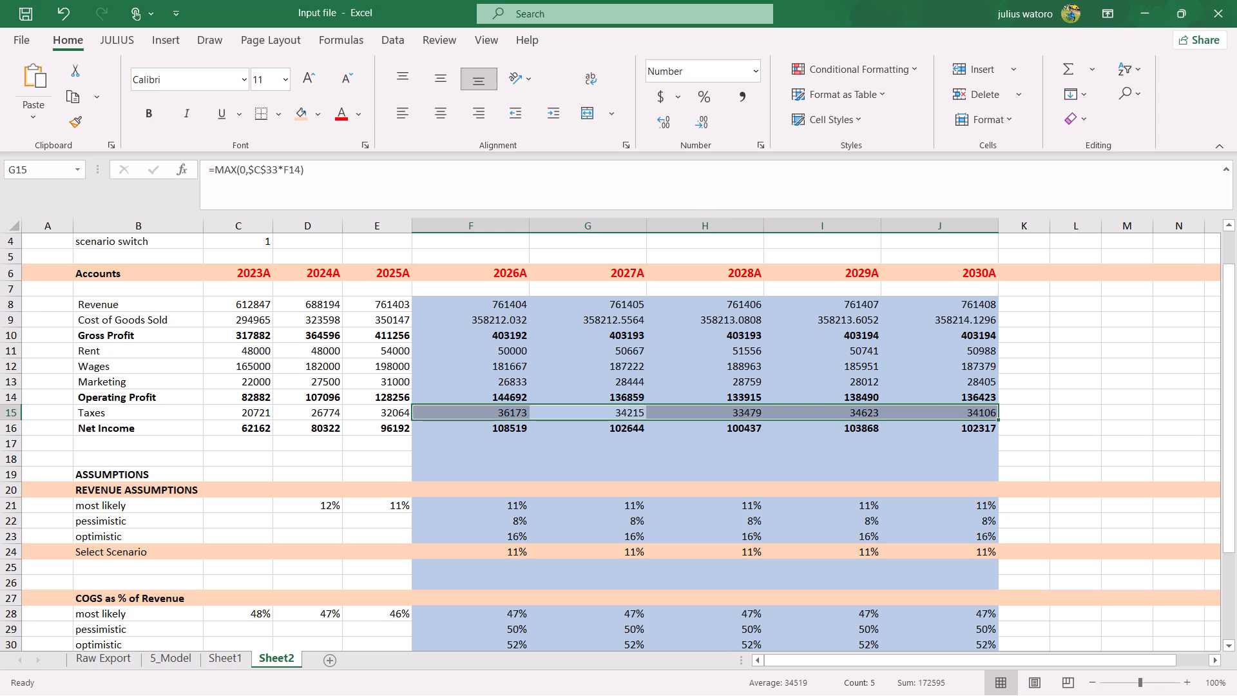
Check over the Sheet2 model and save the workbook.
{"action": "left_click", "coordinate": [740, 494]}
{"action": "scroll", "coordinate": [740, 494], "scroll_direction": "down", "scroll_amount": 3}
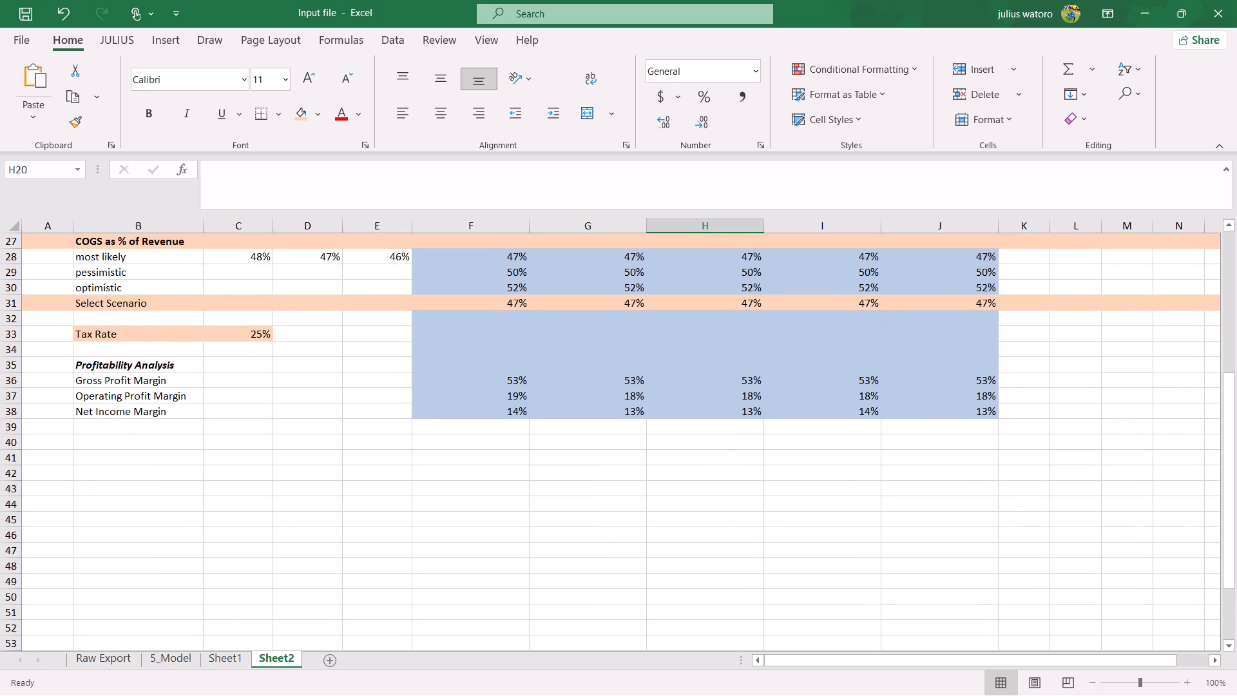
{"action": "scroll", "coordinate": [740, 494], "scroll_direction": "down", "scroll_amount": 2}
{"action": "scroll", "coordinate": [740, 494], "scroll_direction": "up", "scroll_amount": 1}
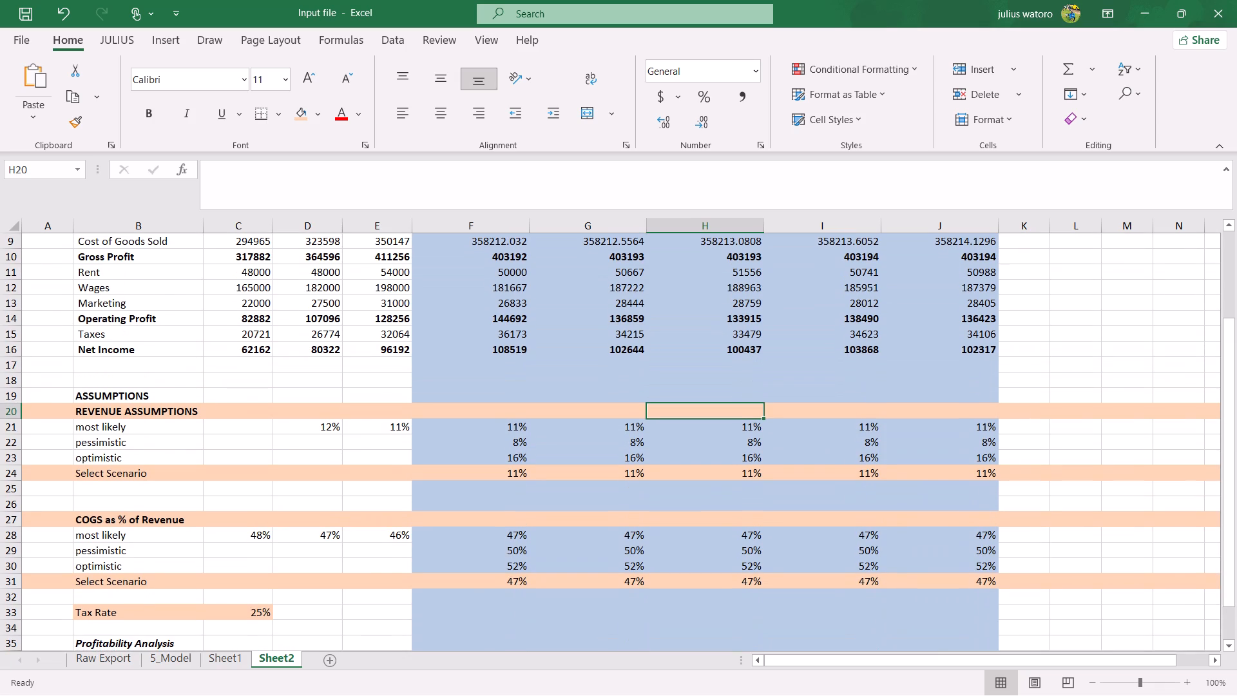
{"action": "left_click", "coordinate": [19, 18]}
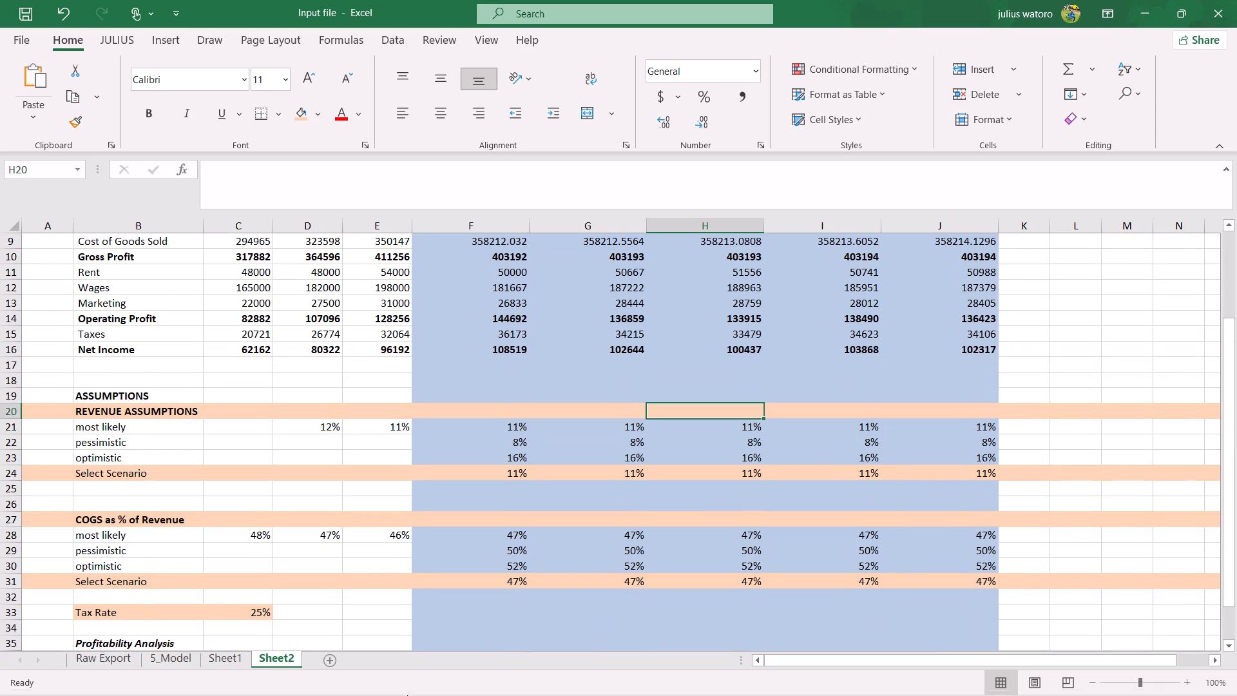